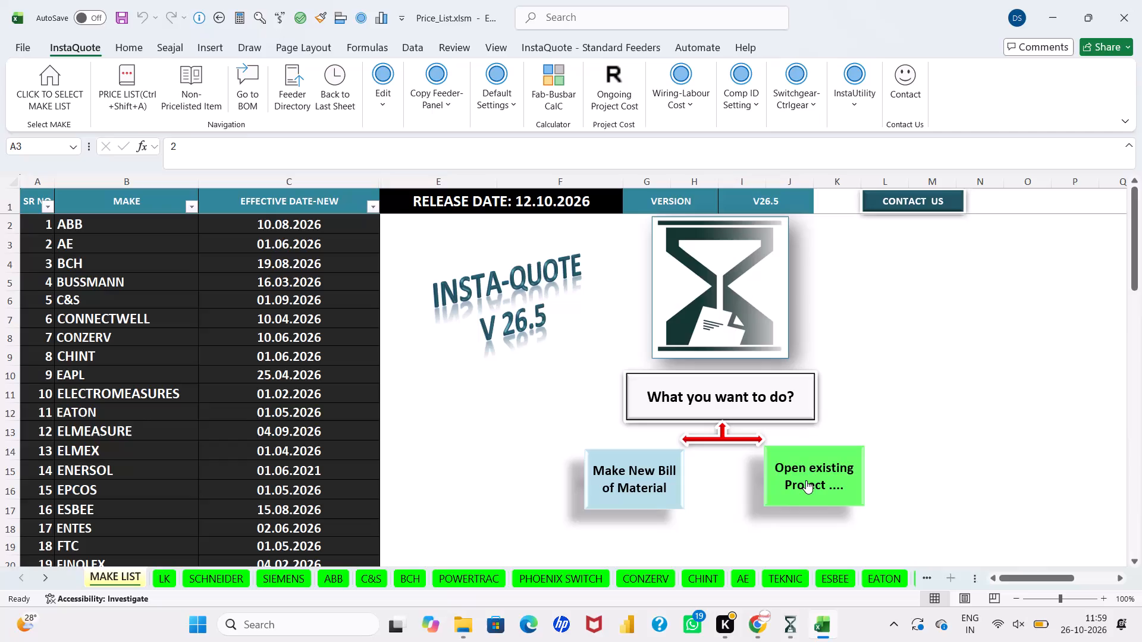
# Start a new bill of material instead of staying with the ongoing project.
pyautogui.click(683, 479)
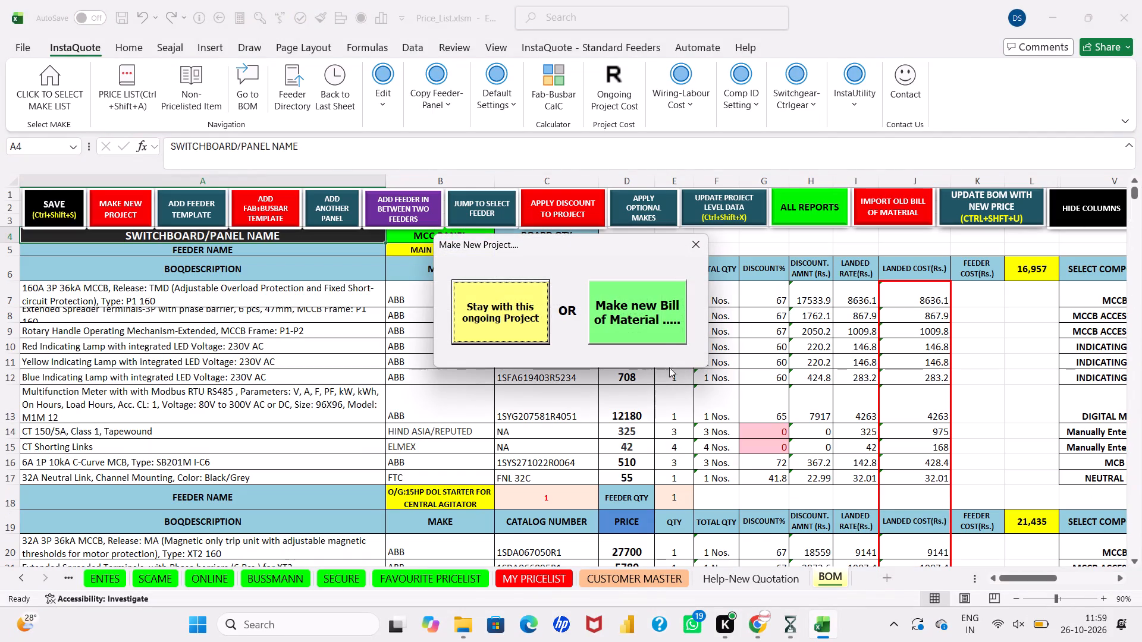
pyautogui.click(666, 335)
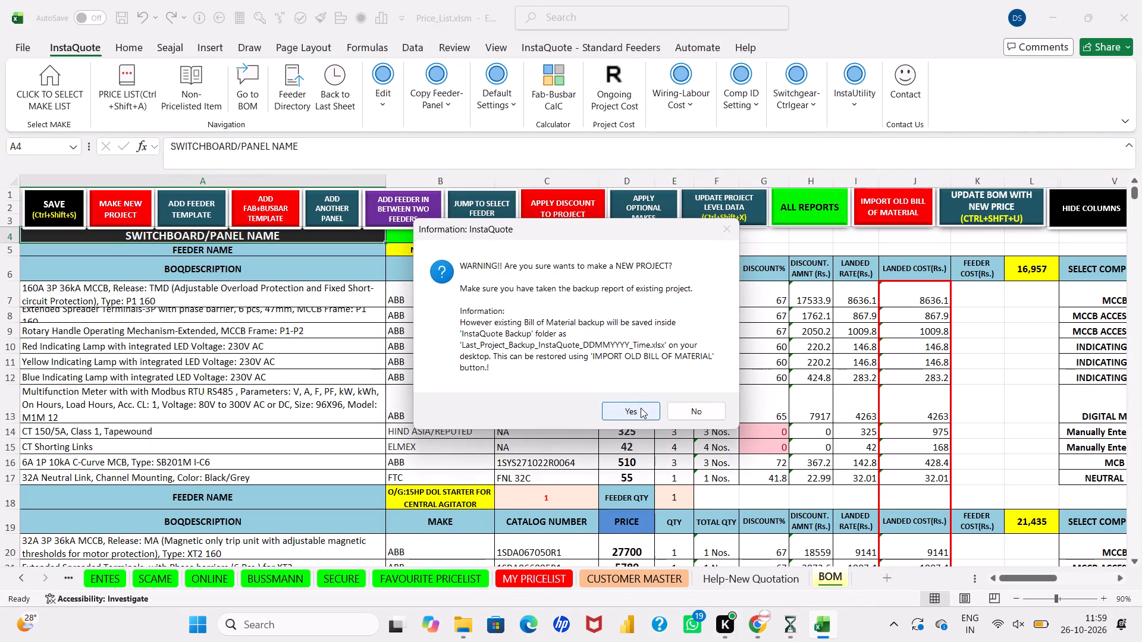
# Agree to make a new project, clearing the existing bill of material.
pyautogui.click(641, 408)
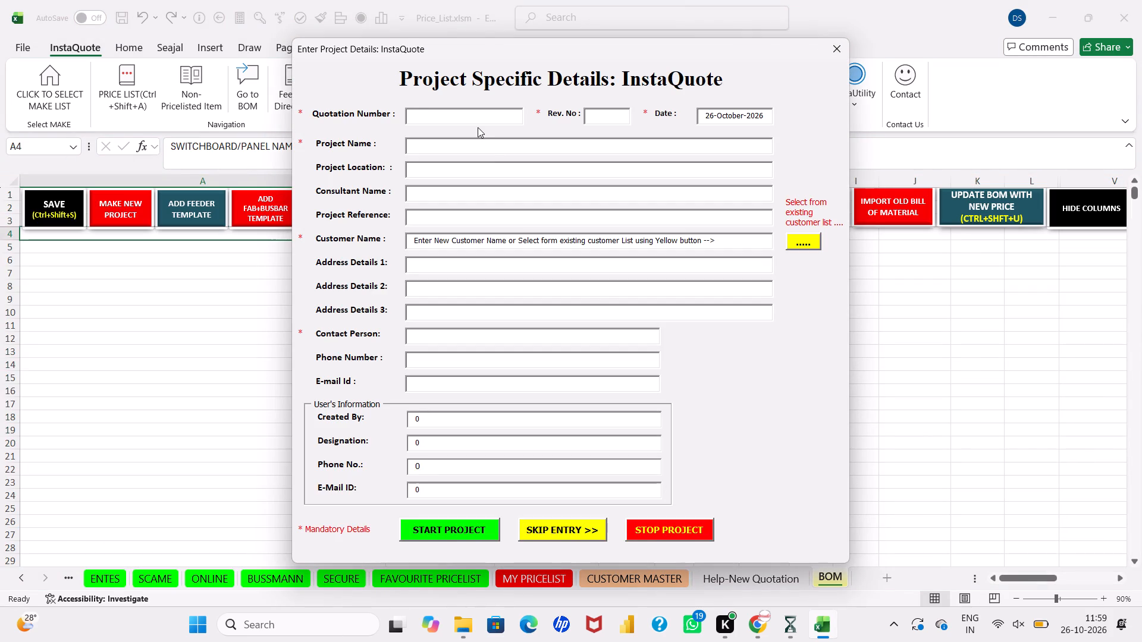
# Enter quotation number QS1806 and revision number 0 in the project-specific details.
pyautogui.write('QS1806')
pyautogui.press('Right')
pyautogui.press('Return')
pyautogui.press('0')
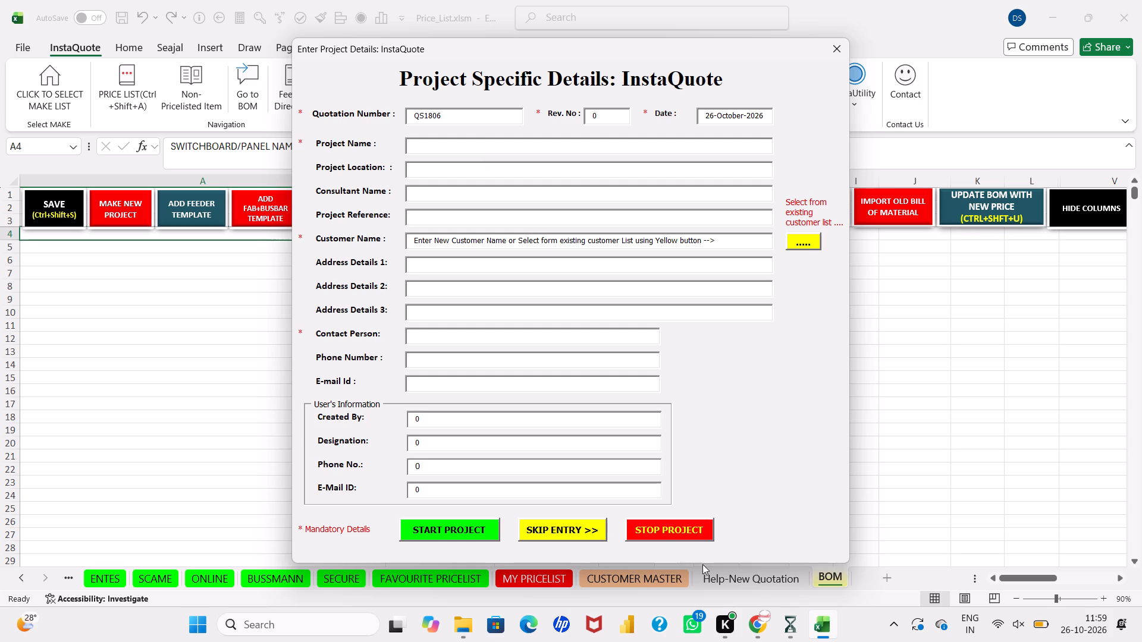
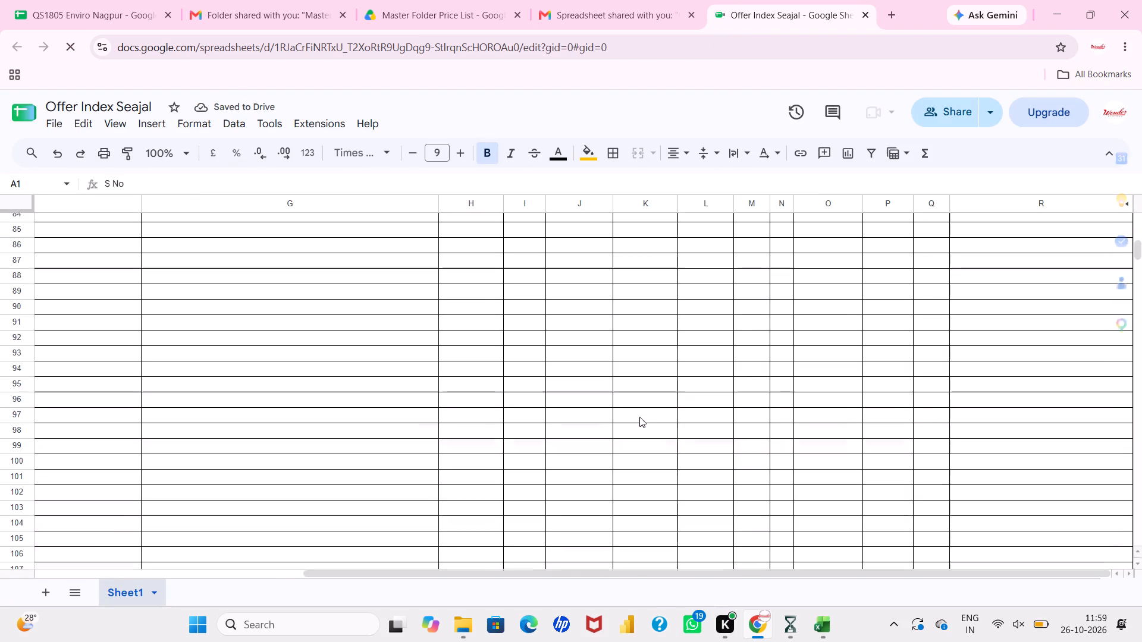
# Enter Yes in column K of the QS1805 QT724 Panel MM Enviro Nagpur row in the offer index.
pyautogui.scroll(4, 639, 417)
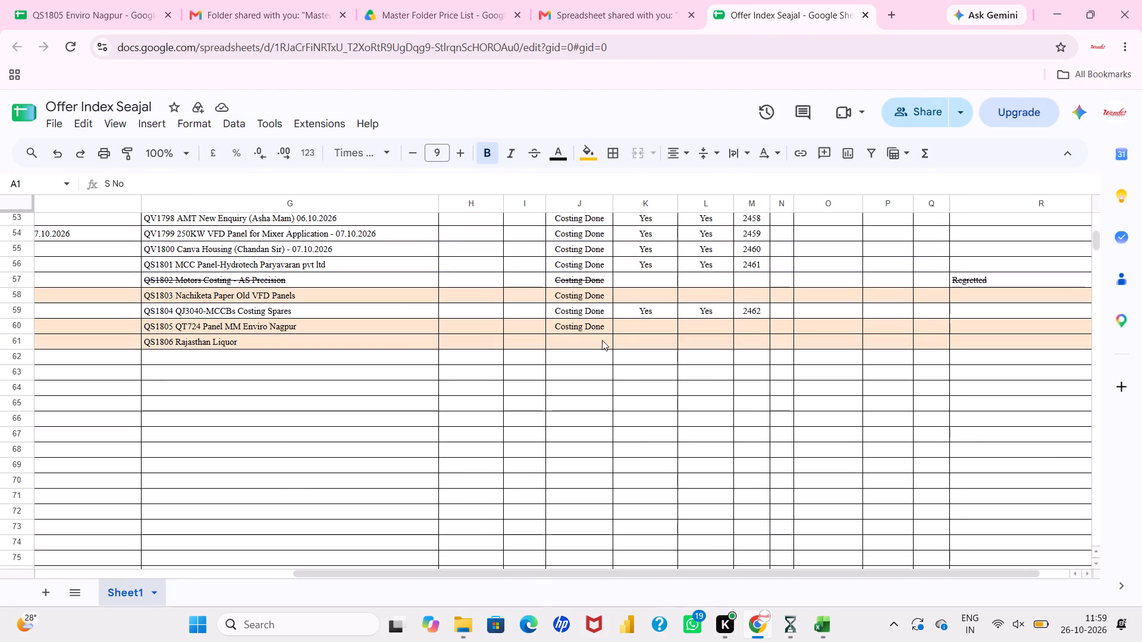
pyautogui.click(623, 323)
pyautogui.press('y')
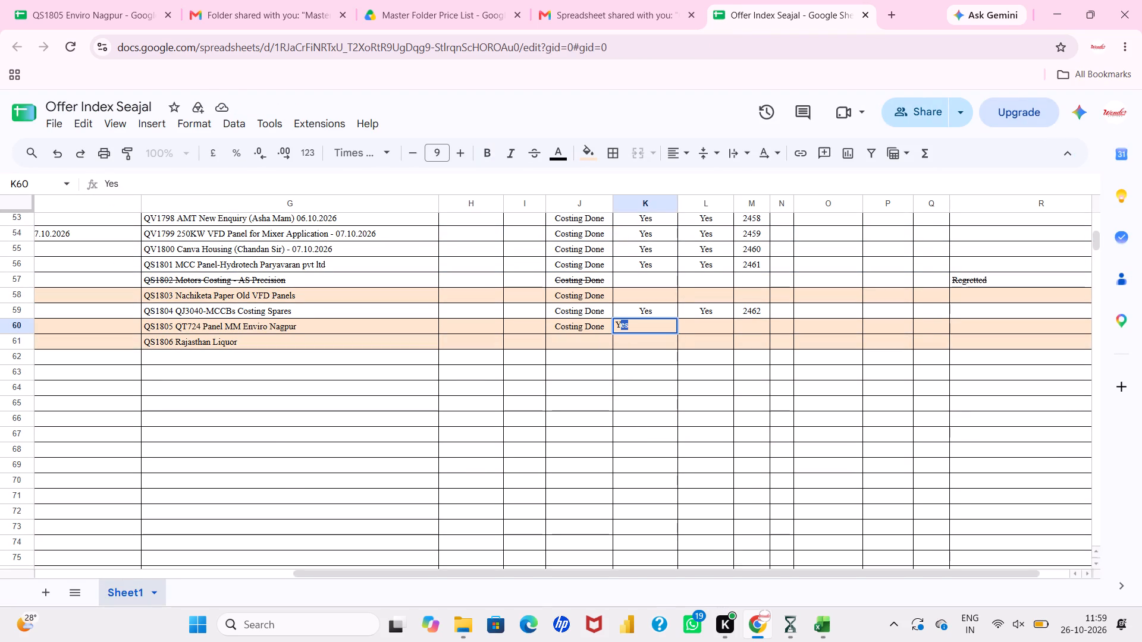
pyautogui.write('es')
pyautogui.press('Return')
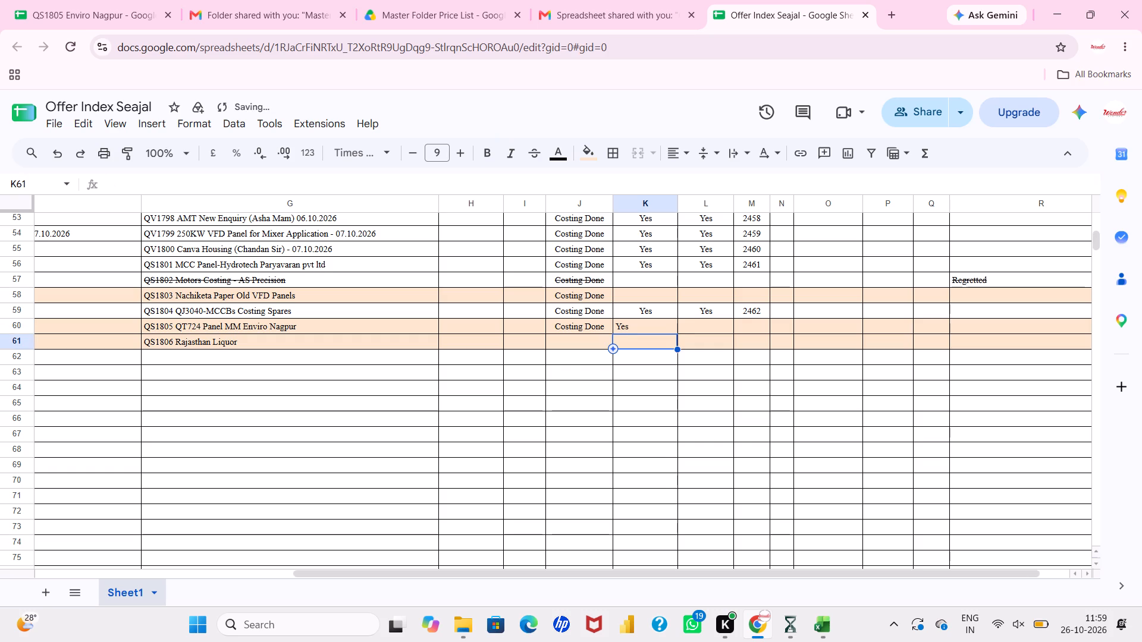
# In the QS1805 QT724 Panel MM Enviro Nagpur row, enter Yes in column L and copy 2462 from the row above into column M.
pyautogui.click(698, 332)
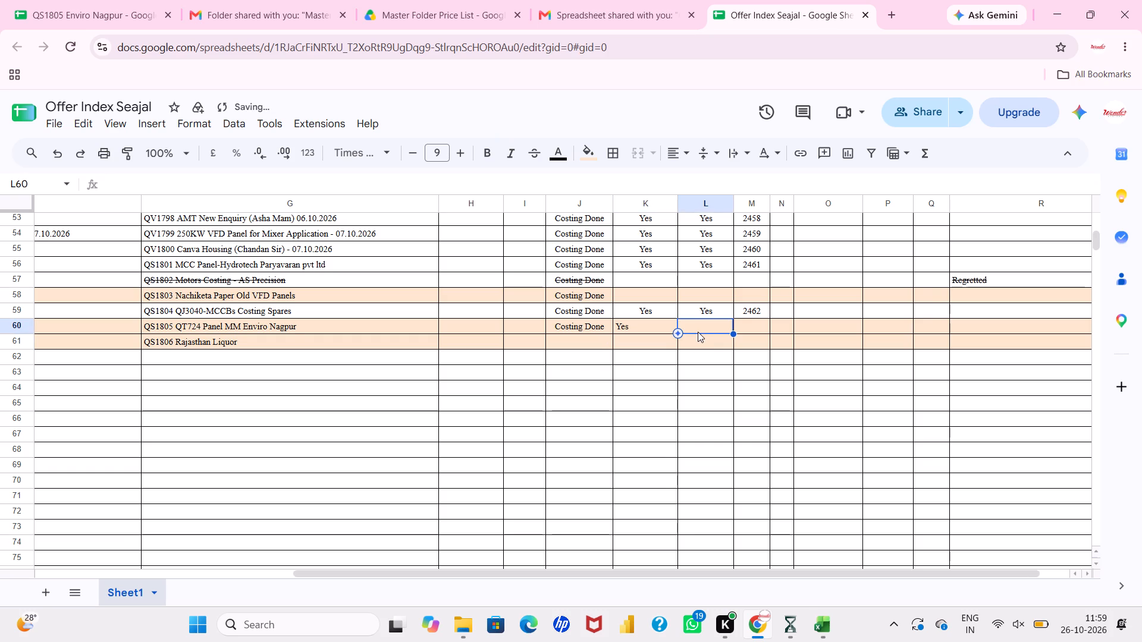
pyautogui.write('es')
pyautogui.press('Return')
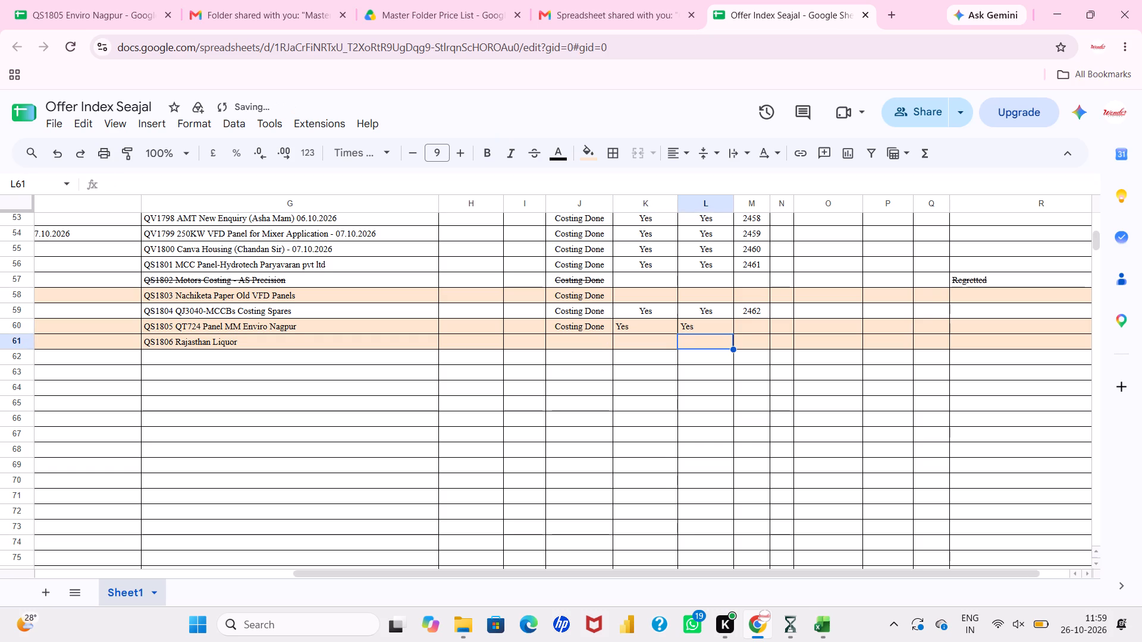
pyautogui.press('Up')
pyautogui.press('Right')
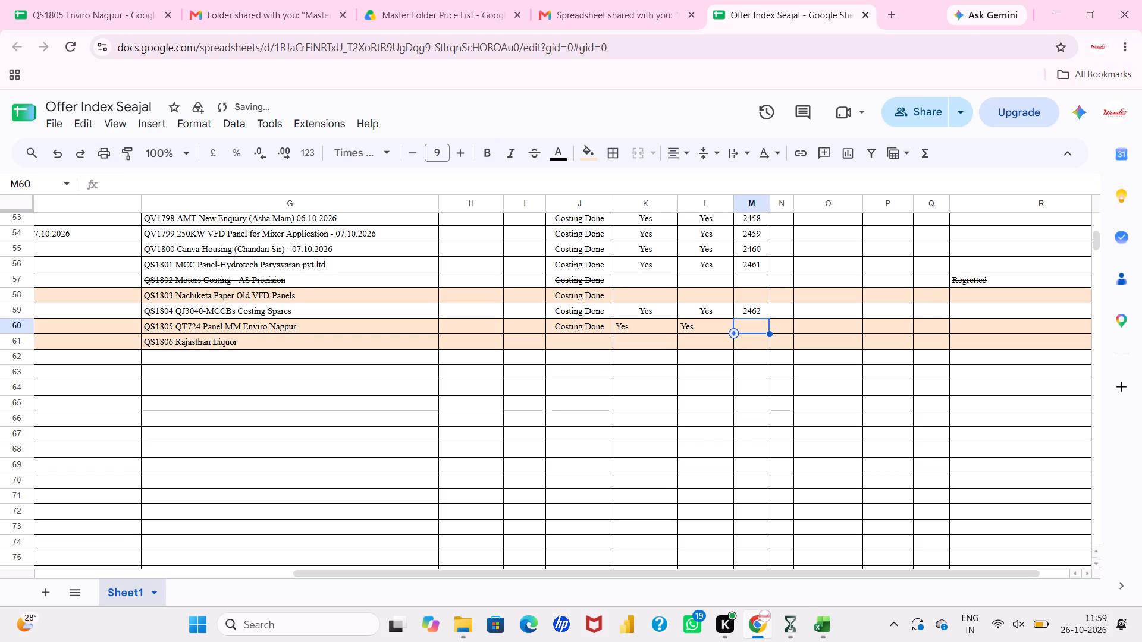
pyautogui.hotkey('ctrl', 'd')
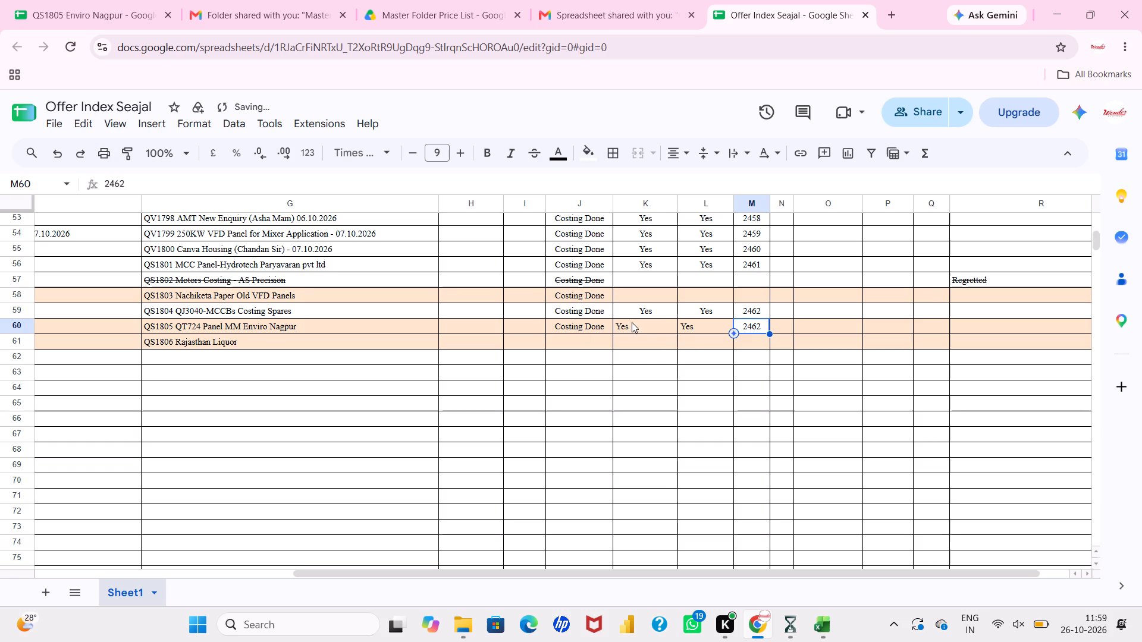
# Centre-align the entries in cells K60 to M60 of the QS1805 row.
pyautogui.moveTo(632, 322); pyautogui.dragTo(746, 324)
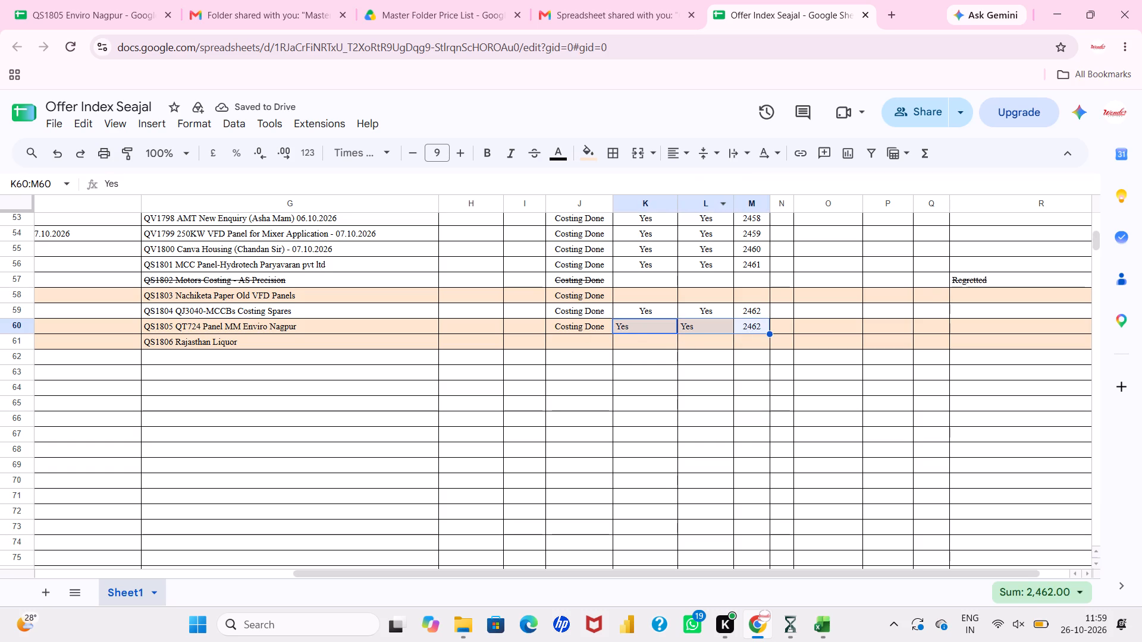
pyautogui.moveTo(683, 160); pyautogui.dragTo(695, 180)
pyautogui.click(695, 180)
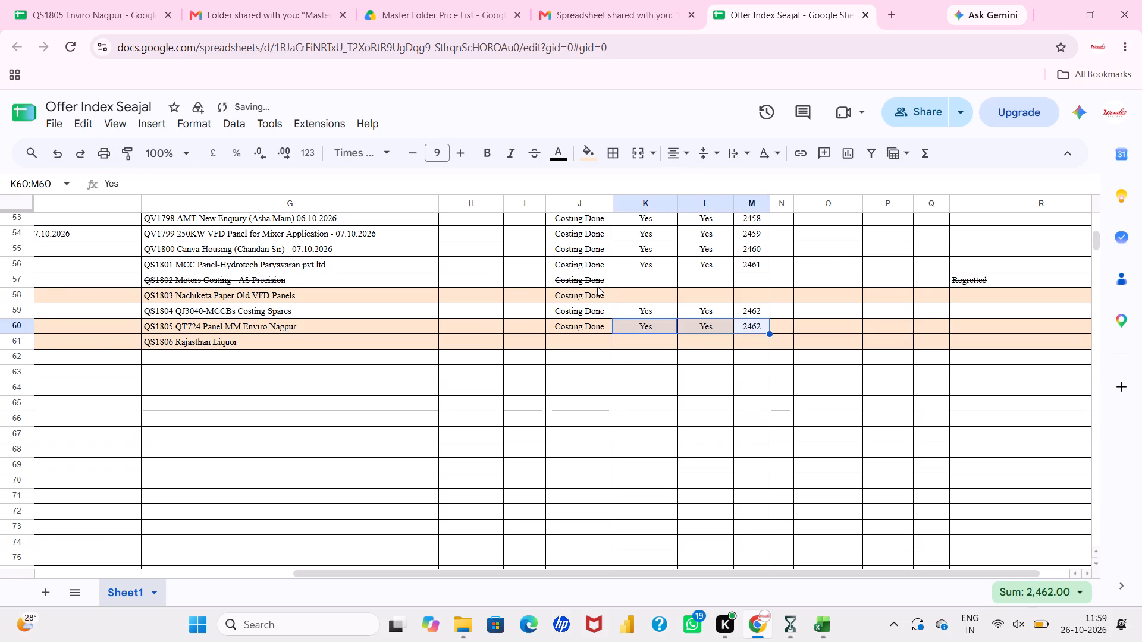
pyautogui.click(597, 287)
# Change the fill colour of the entire QS1805 row, row 60, to white.
pyautogui.hscroll(3, 597, 287)
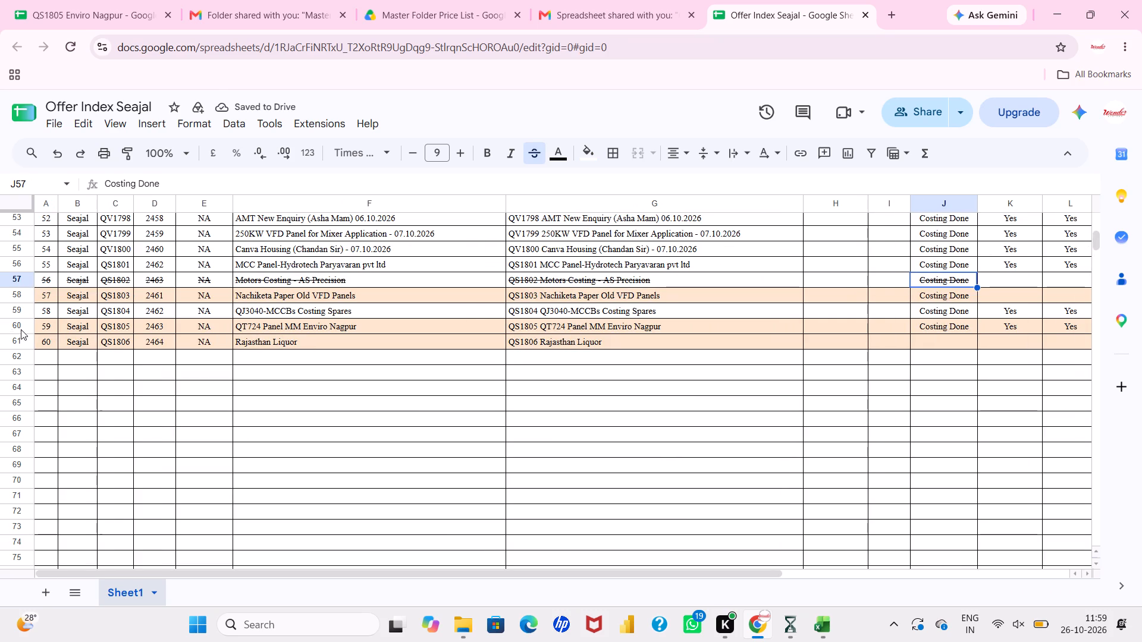
pyautogui.click(21, 329)
pyautogui.click(590, 158)
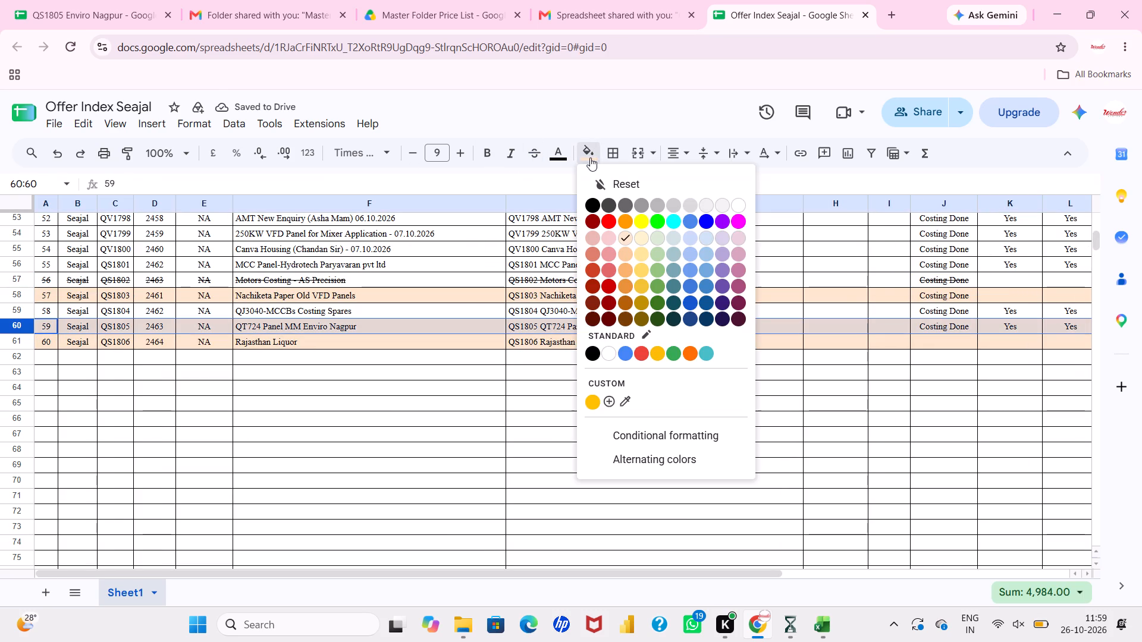
pyautogui.click(739, 206)
pyautogui.click(640, 380)
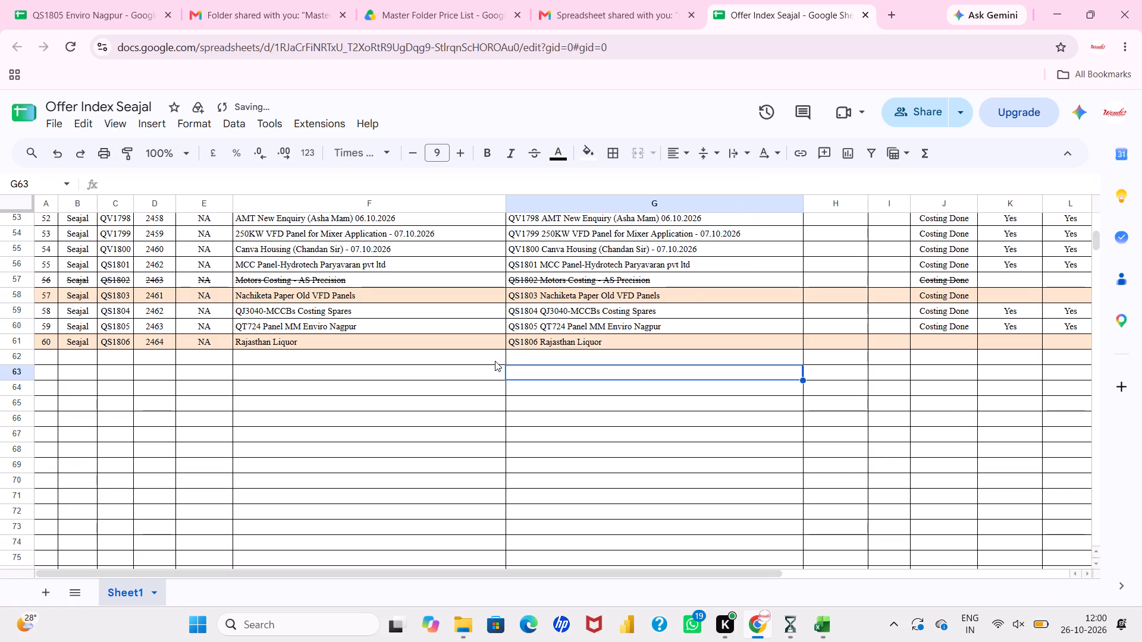
pyautogui.click(464, 357)
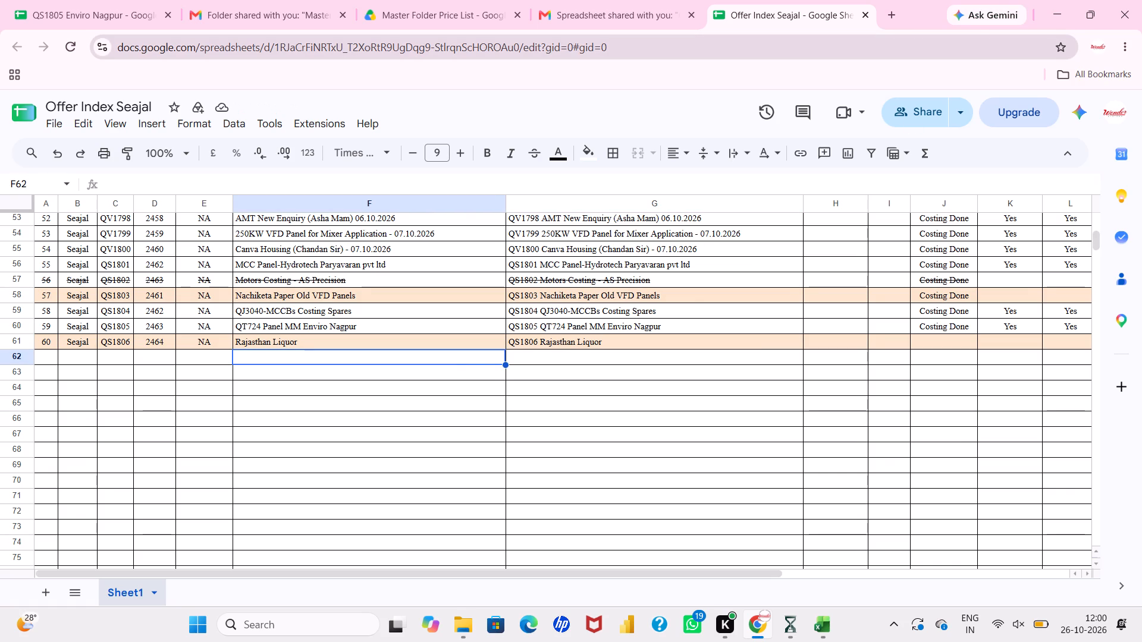
# Switch to Excel and start the QS1806 project with RAJASTHAN LIQUOR as project name, customer name and contact person.
pyautogui.click(1058, 1)
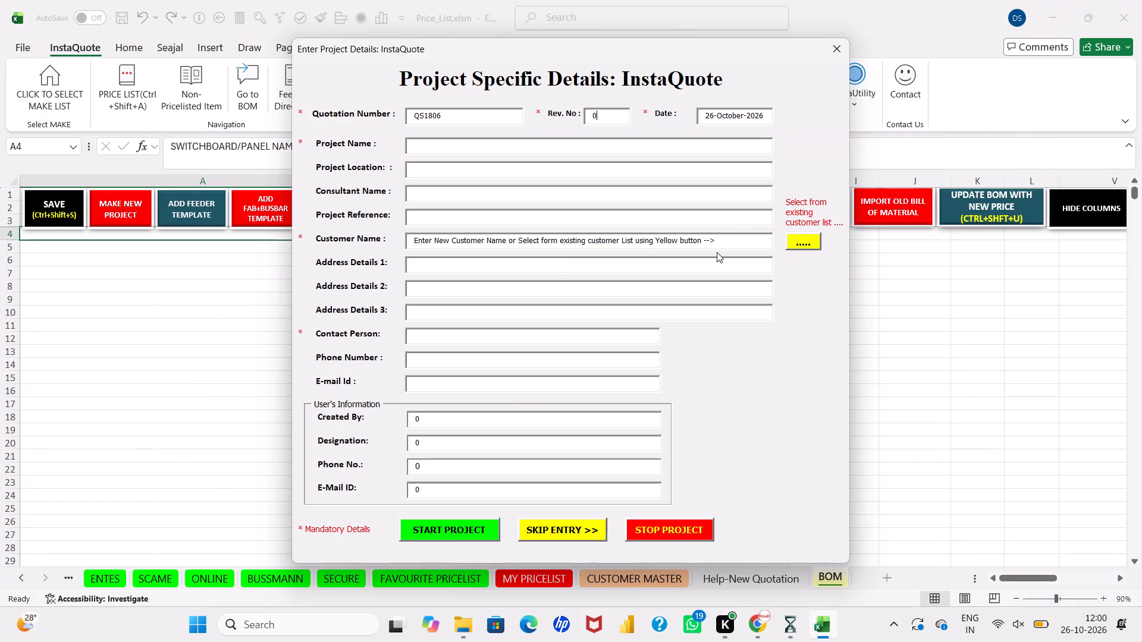
pyautogui.click(491, 150)
pyautogui.write('RA')
pyautogui.press('j')
pyautogui.write('AS')
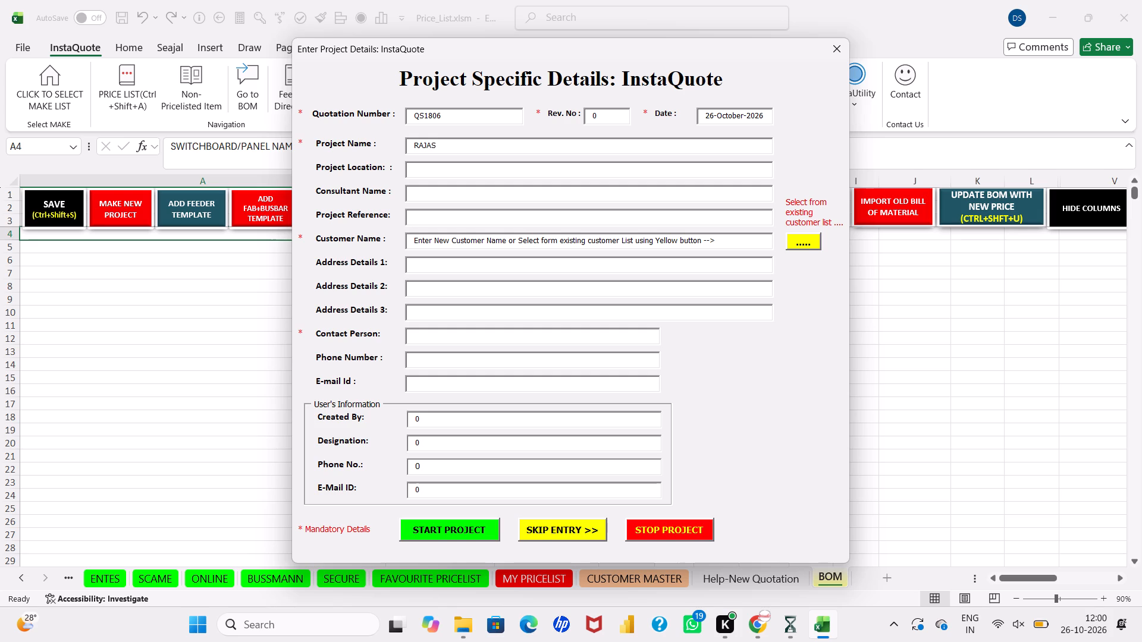
pyautogui.write('THAN')
pyautogui.press('space')
pyautogui.write('LIQUOR')
pyautogui.hotkey('ctrl', 'a')
pyautogui.hotkey('ctrl', 'c')
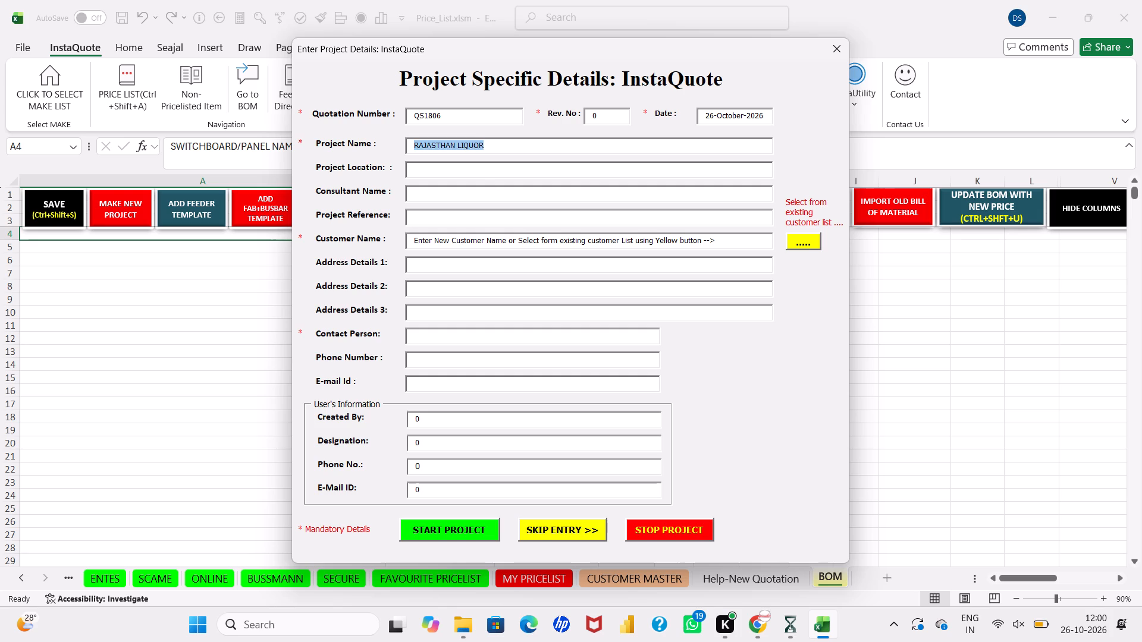
pyautogui.click(487, 247)
pyautogui.hotkey('ctrl', 'a')
pyautogui.hotkey('ctrl', 'v')
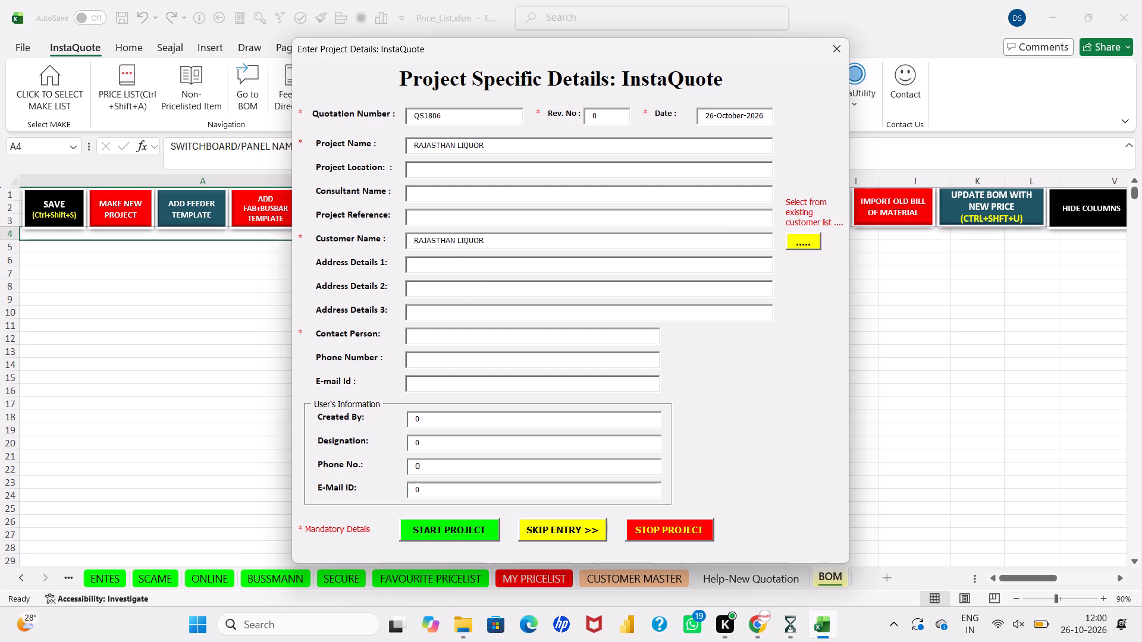
pyautogui.click(457, 331)
pyautogui.hotkey('ctrl', 'v')
pyautogui.click(460, 528)
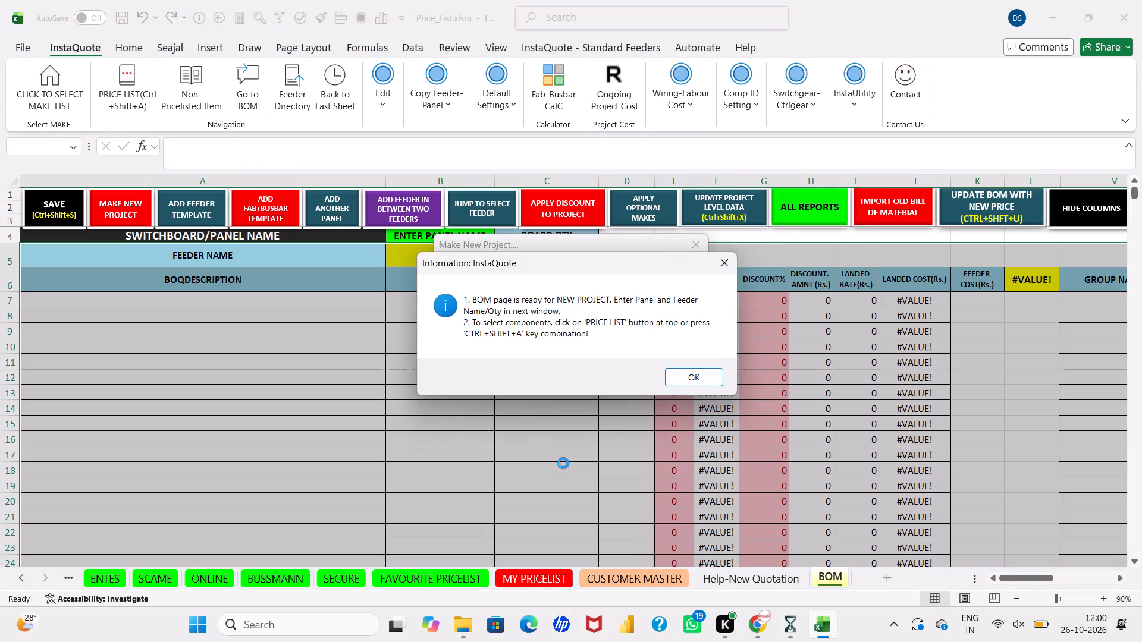
# Set the project default rates to 150 for panel fabrication, 400 for AL busbar and 2150 for CU busbar.
pyautogui.click(711, 375)
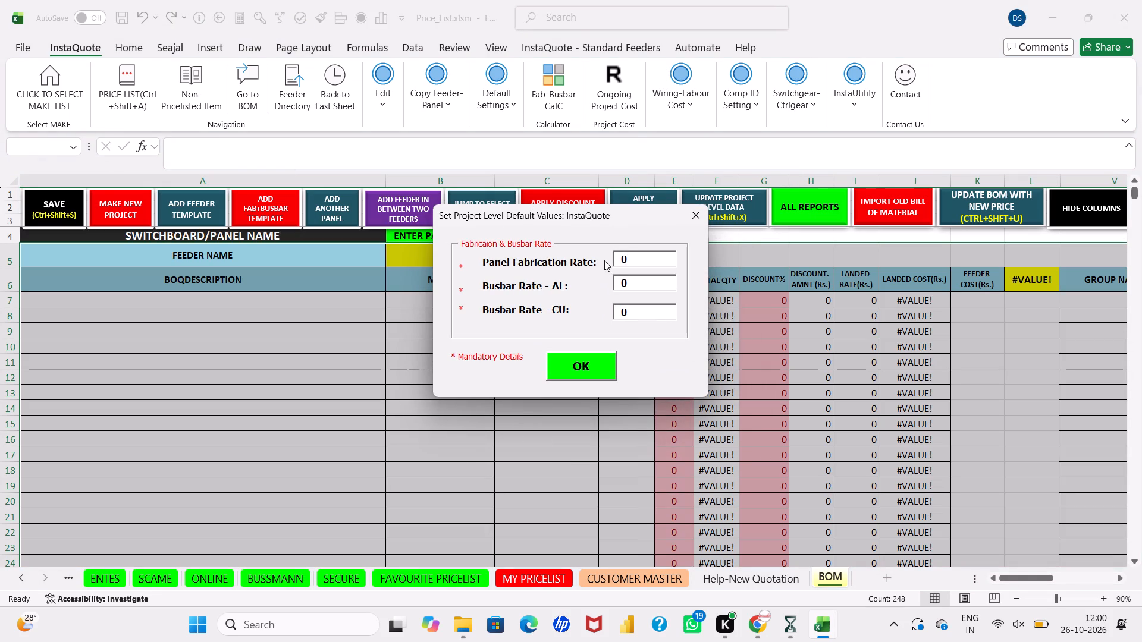
pyautogui.press('BackSpace')
pyautogui.write('150')
pyautogui.press('Return')
pyautogui.write('400')
pyautogui.press('Return')
pyautogui.press('1')
pyautogui.press('BackSpace')
pyautogui.write('2150')
pyautogui.click(575, 363)
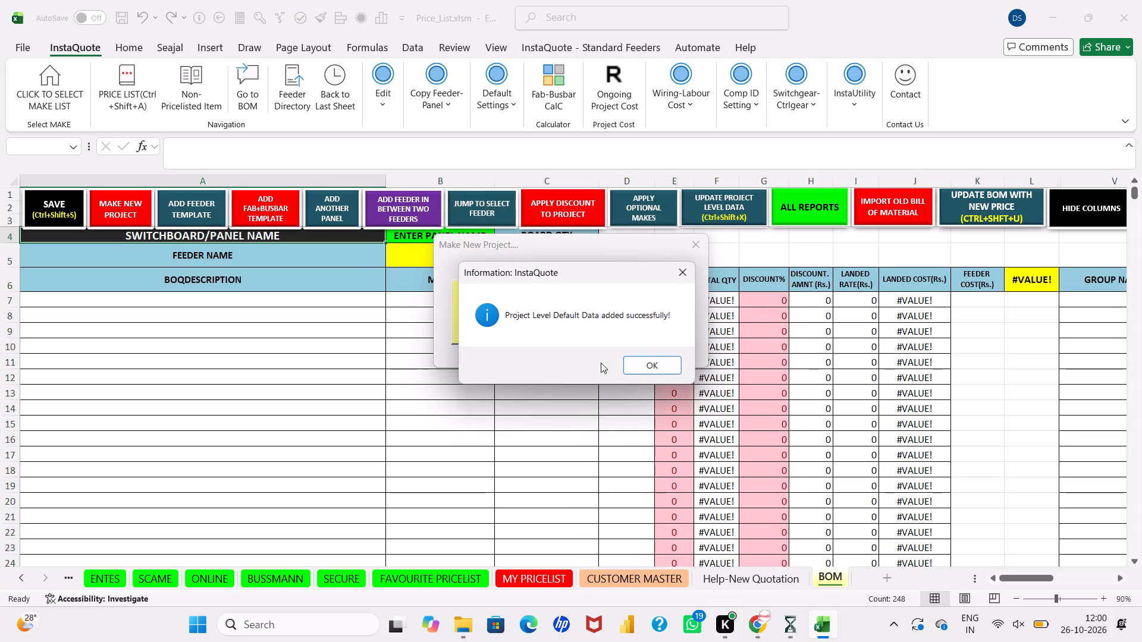
pyautogui.click(633, 366)
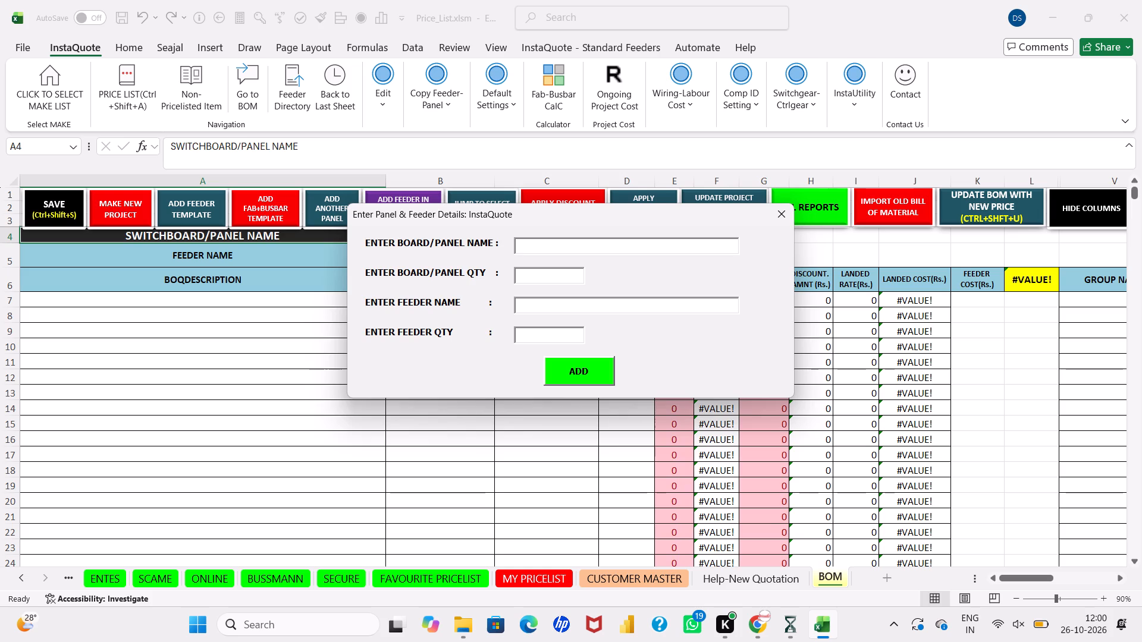
# Enter a board/panel name beginning with Changeover in the panel and feeder details.
pyautogui.press('c')
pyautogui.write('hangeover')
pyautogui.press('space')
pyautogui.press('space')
# Complete the details as Changeover Switch LT Panel, board quantity 1, feeder Incomer, feeder quantity 1, and add them to the BOM.
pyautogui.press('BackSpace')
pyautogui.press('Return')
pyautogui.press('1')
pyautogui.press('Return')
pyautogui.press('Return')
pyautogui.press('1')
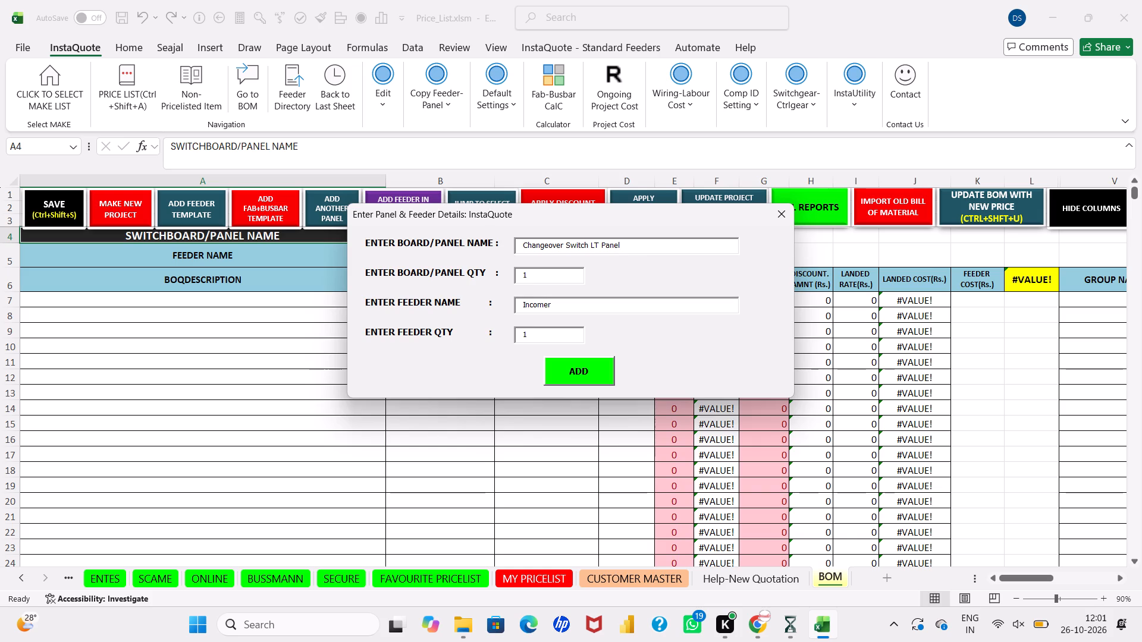
pyautogui.click(589, 379)
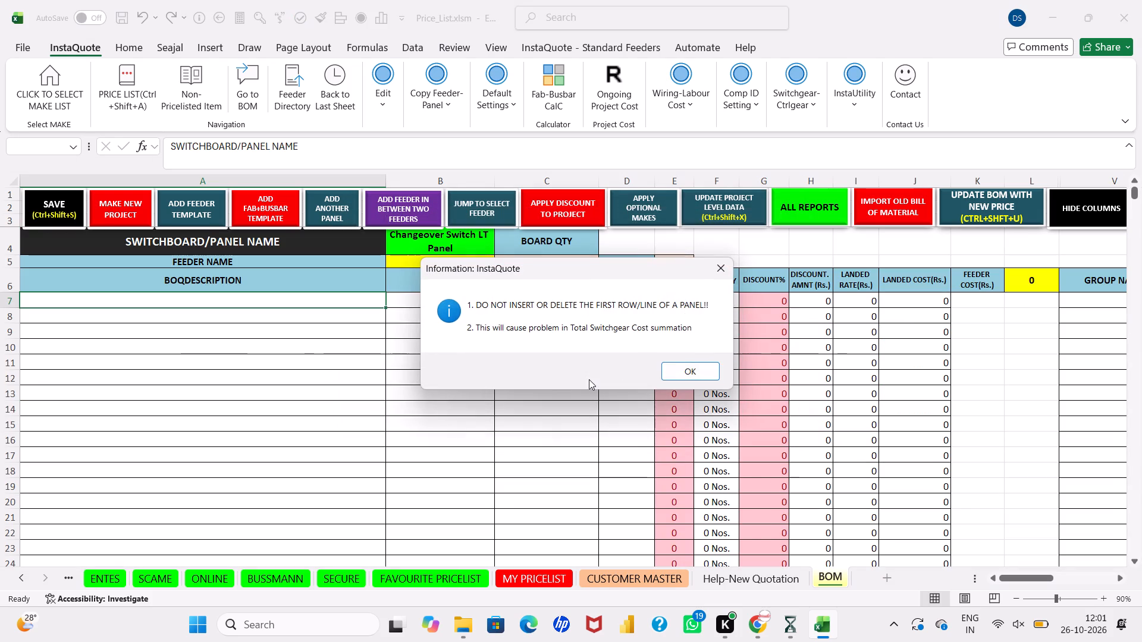
pyautogui.click(688, 380)
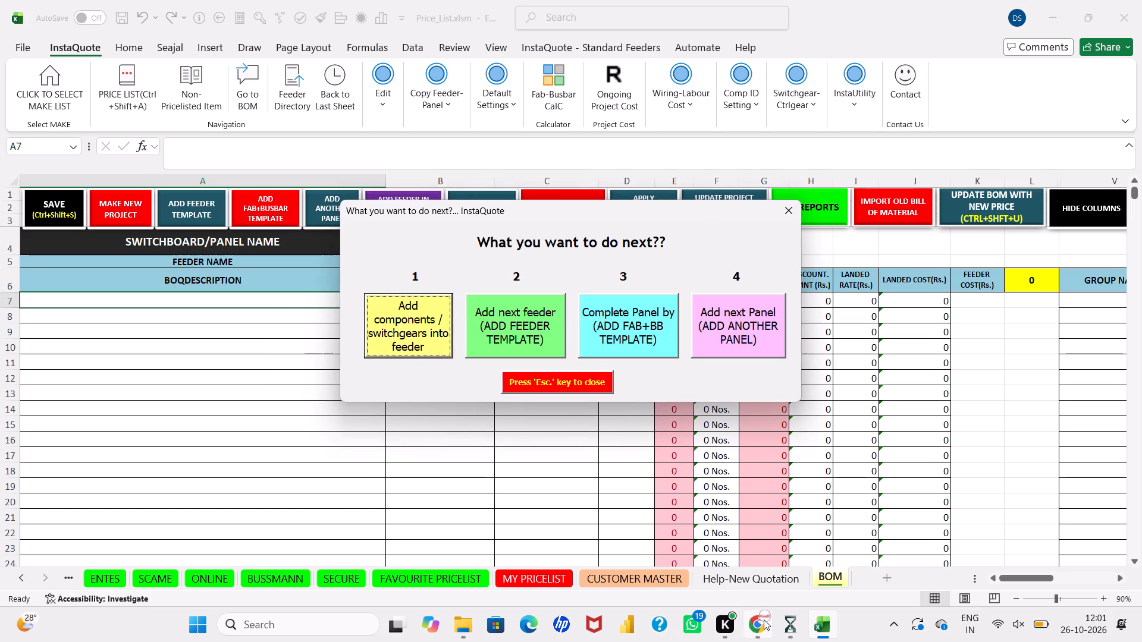
# Switch to Chrome and close the QS1805 Enviro Nagpur spreadsheet and the shared-folder e-mail tabs.
pyautogui.click(764, 619)
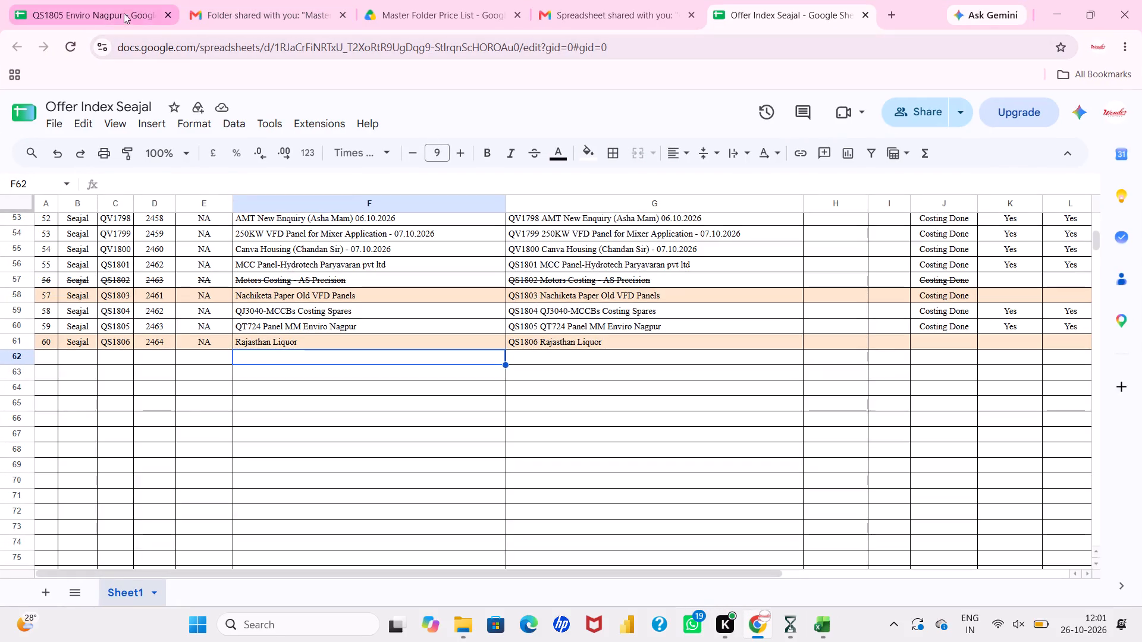
pyautogui.click(171, 17)
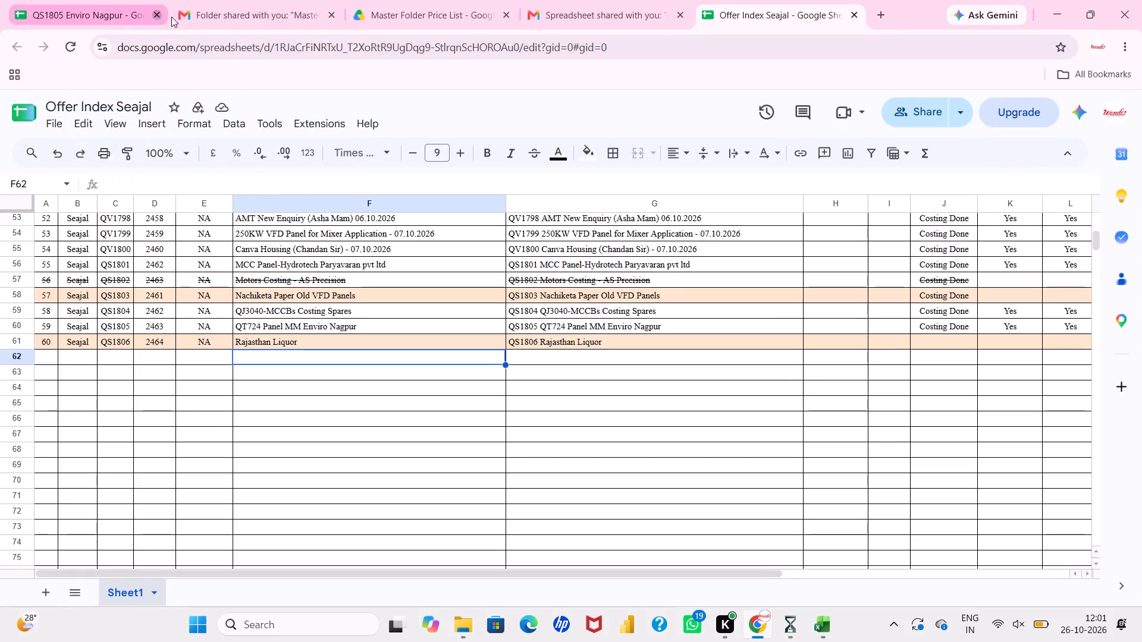
pyautogui.click(171, 17)
pyautogui.click(171, 17)
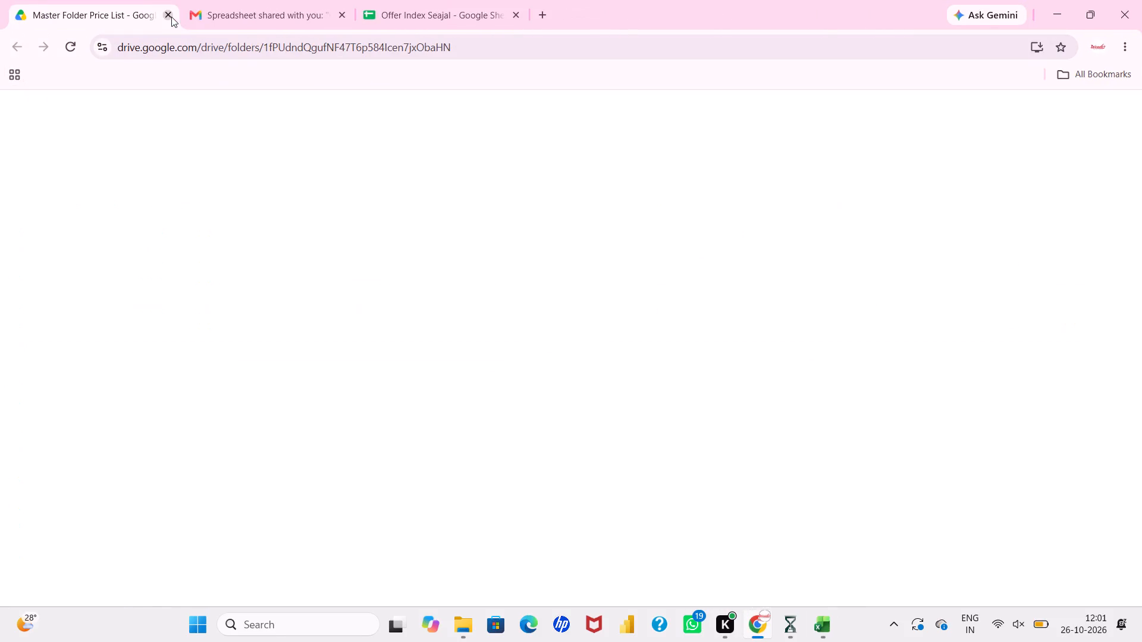
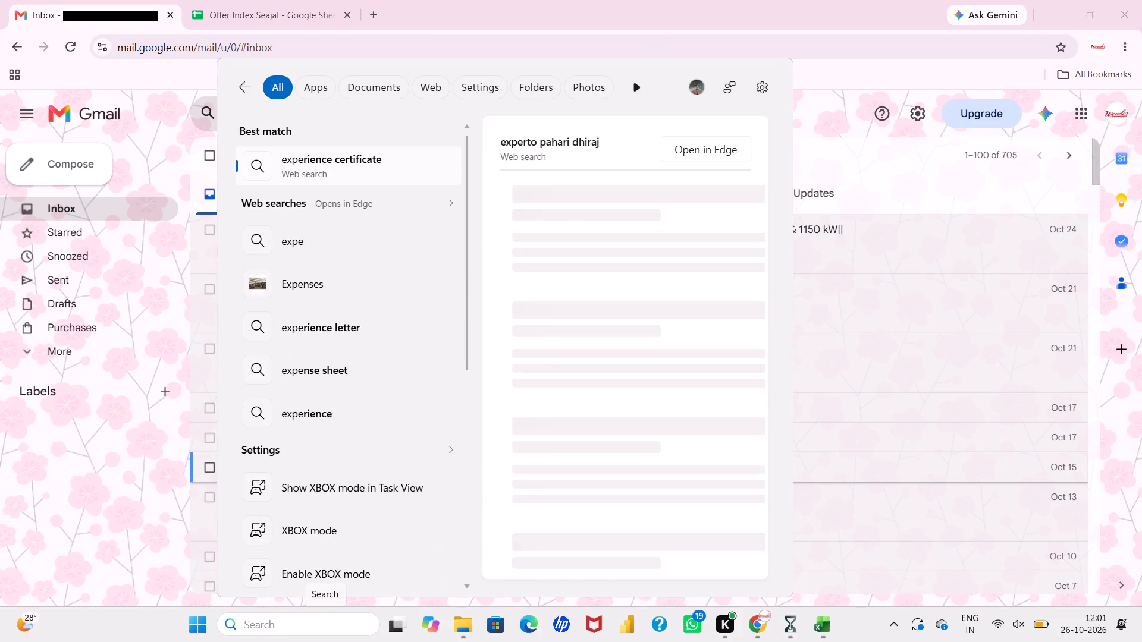
# Switch to Word and open the recent document Appoitment letter Parul.docx.
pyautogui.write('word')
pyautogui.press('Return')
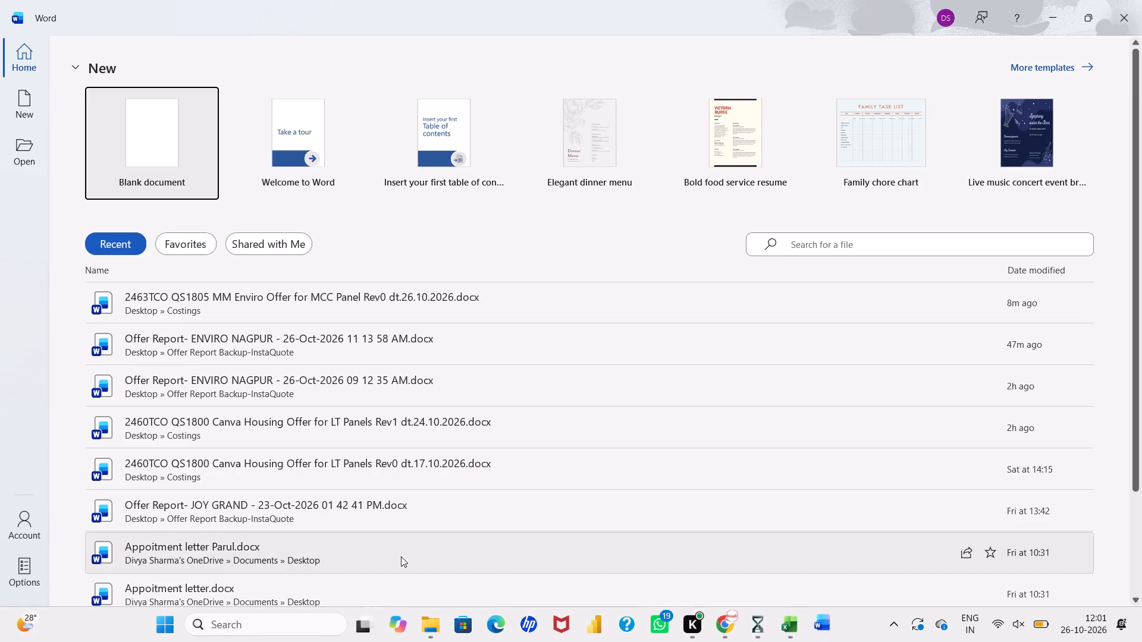
pyautogui.scroll(-1, 356, 435)
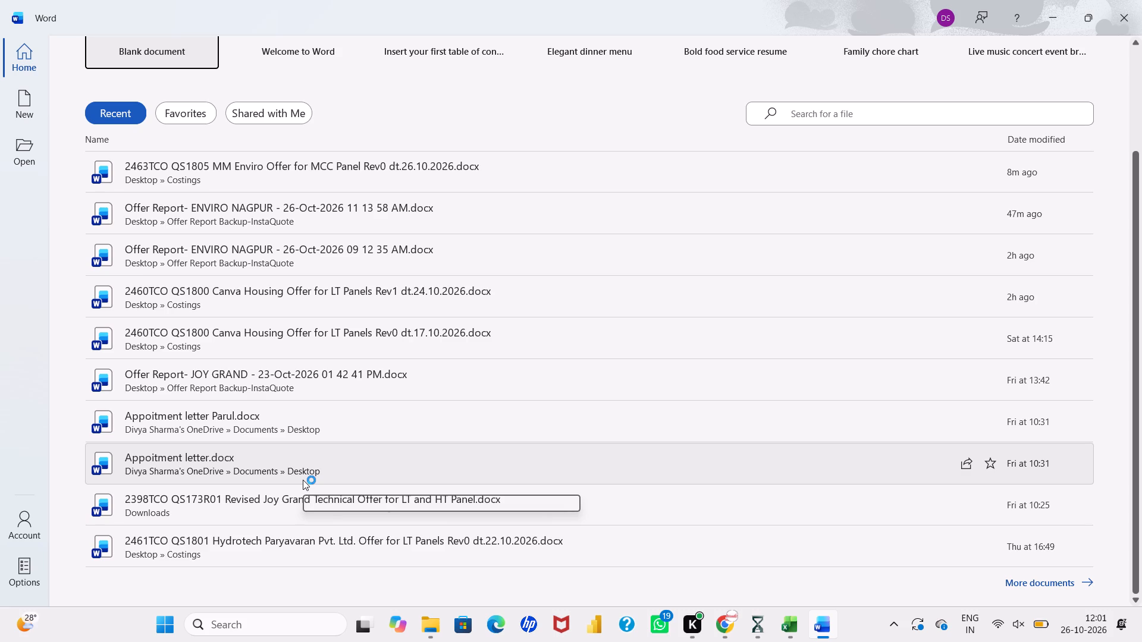
pyautogui.doubleClick(312, 438)
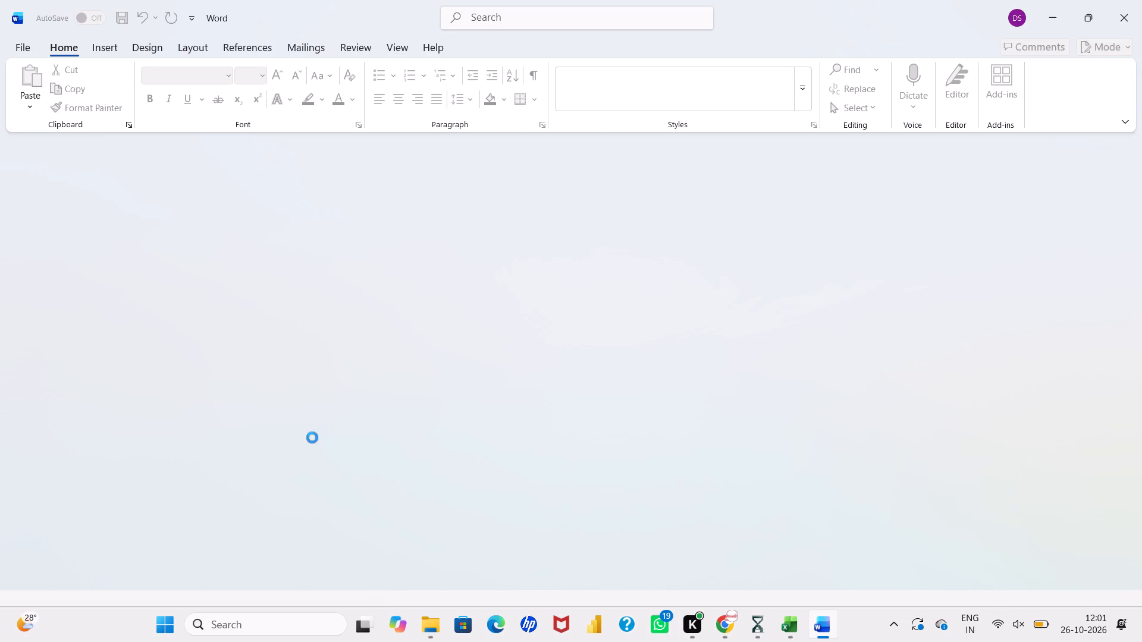
# Review the Business Analyst appointment letter, from the reference and addressee details through the numbered terms to the signatory section.
pyautogui.scroll(-1, 448, 453)
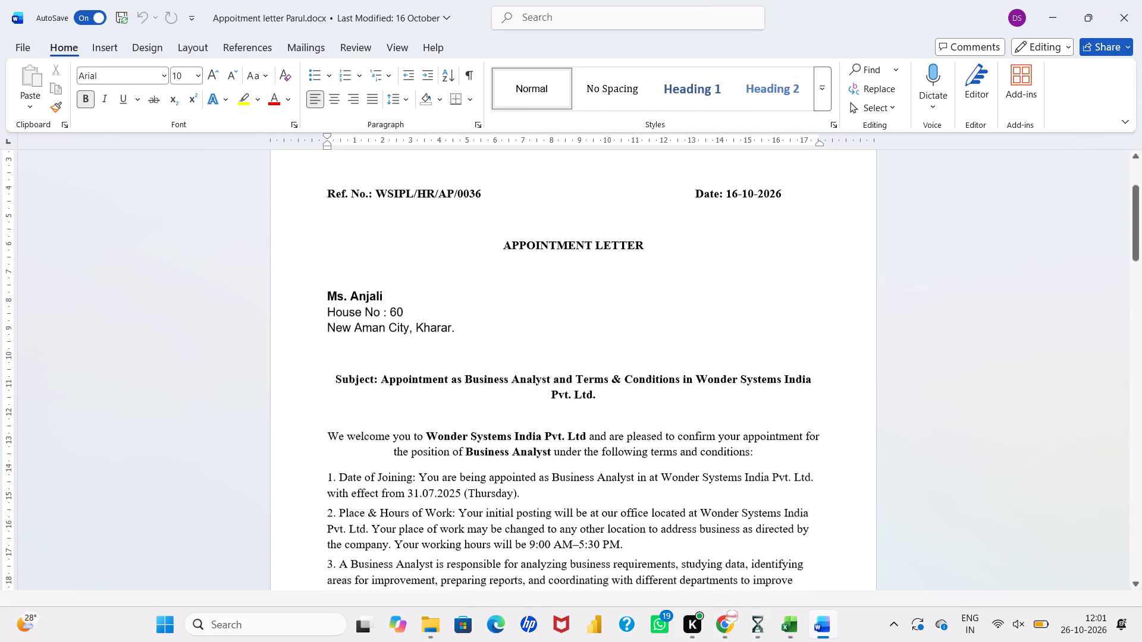
pyautogui.scroll(-1, 448, 453)
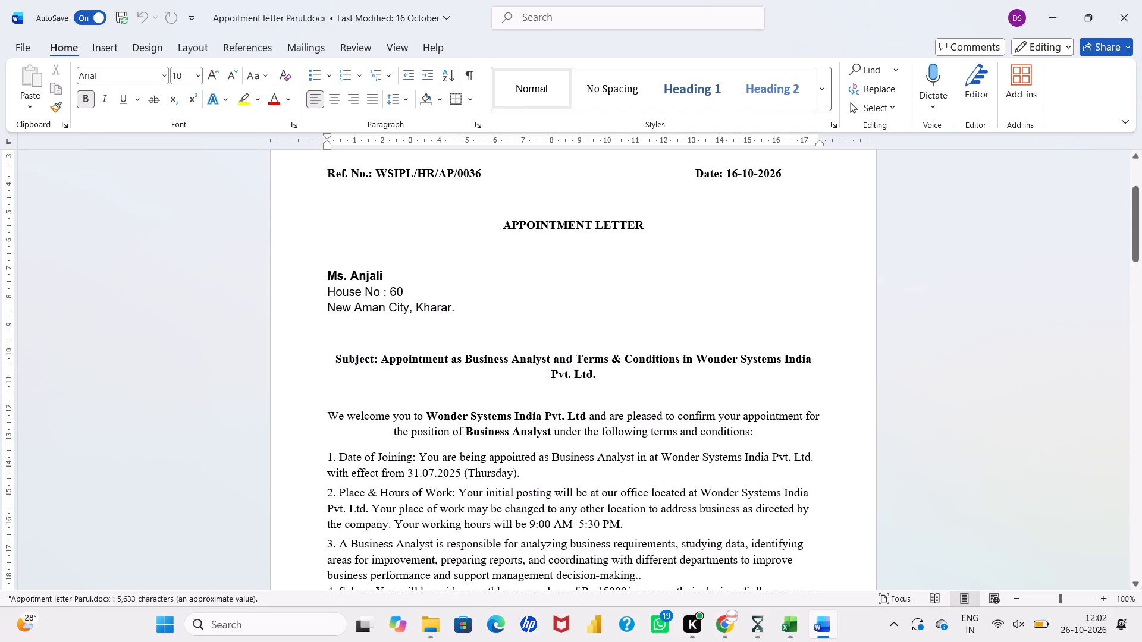
pyautogui.scroll(-1, 448, 453)
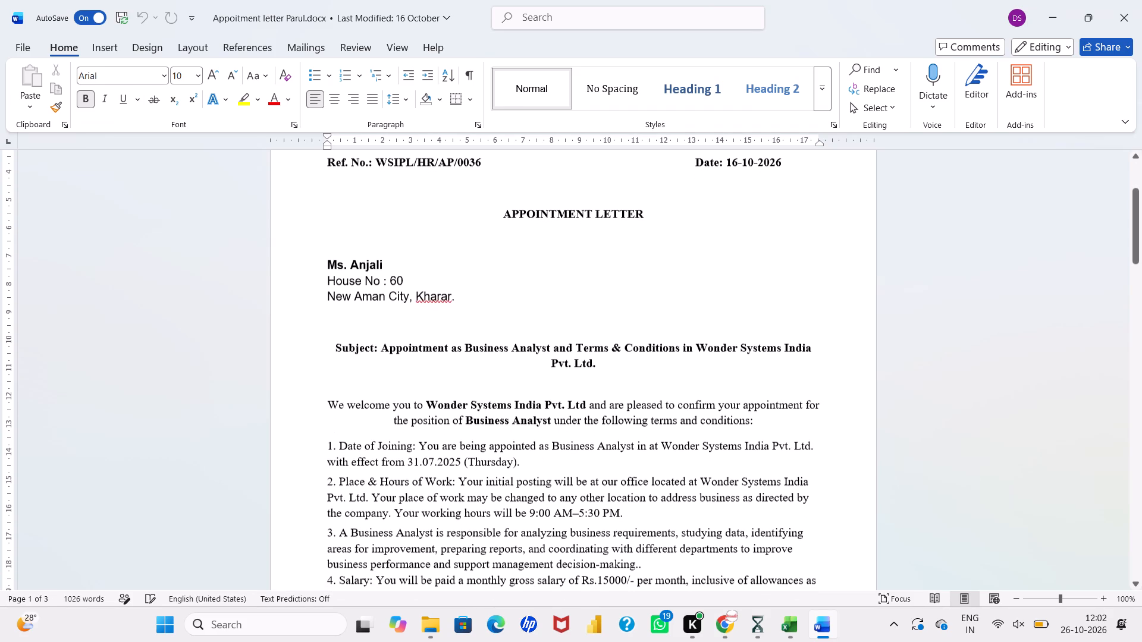
pyautogui.scroll(-3, 448, 453)
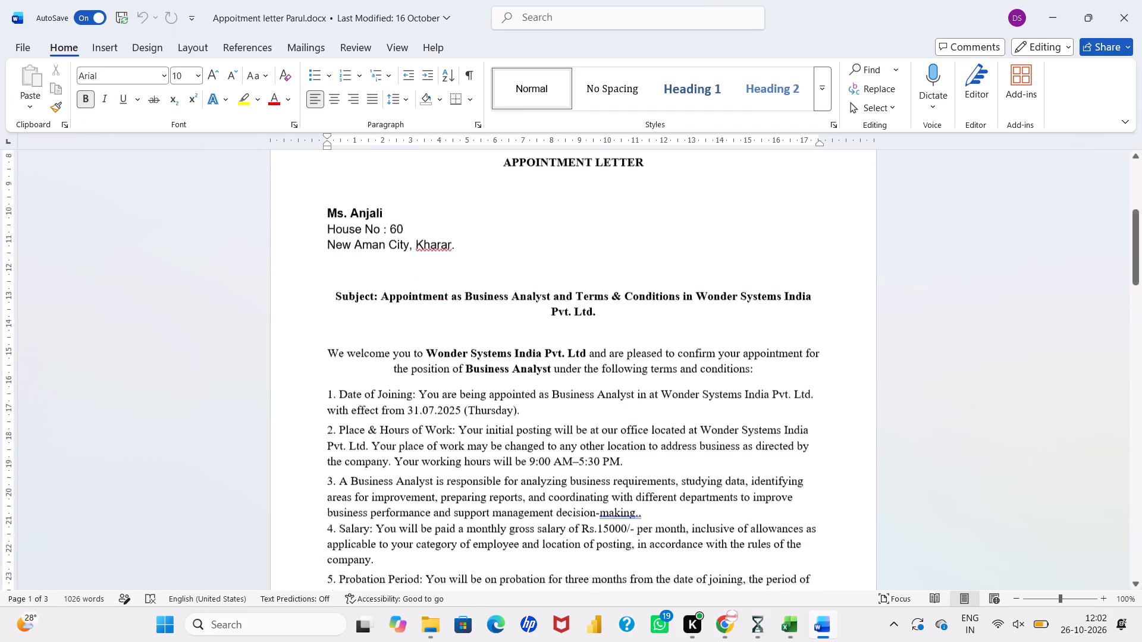
pyautogui.scroll(-7, 448, 453)
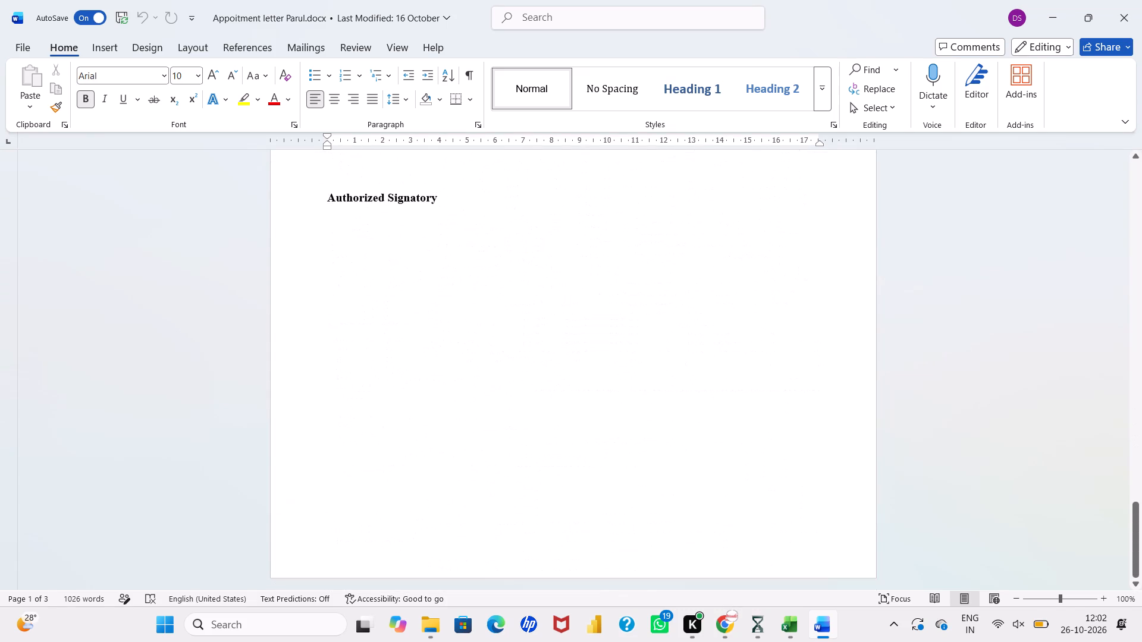
pyautogui.scroll(5, 448, 453)
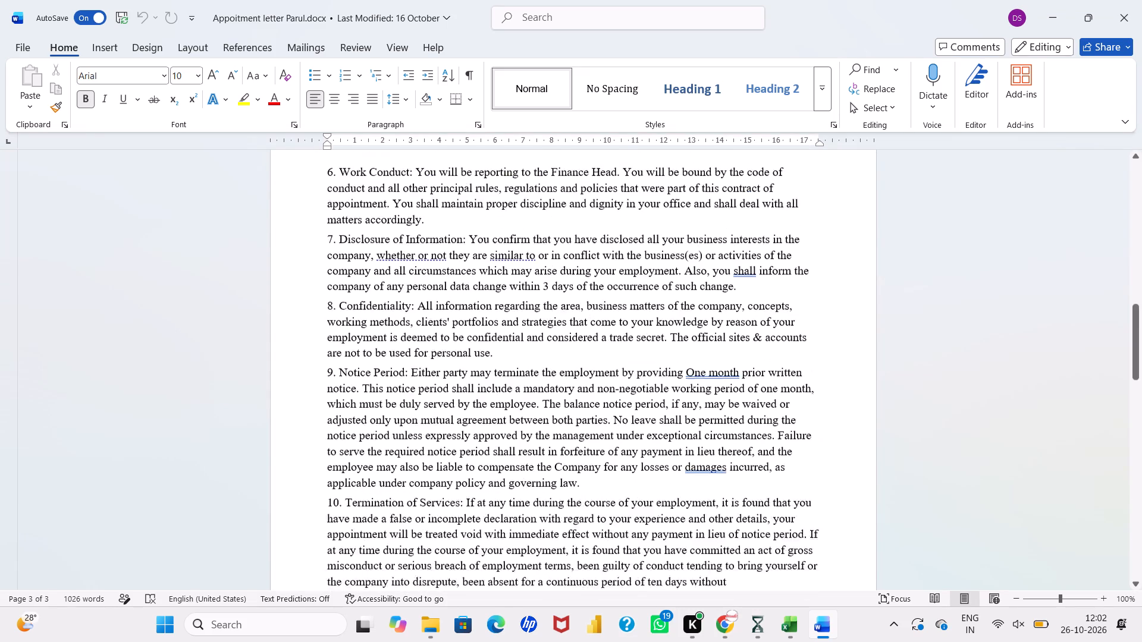
pyautogui.scroll(6, 448, 453)
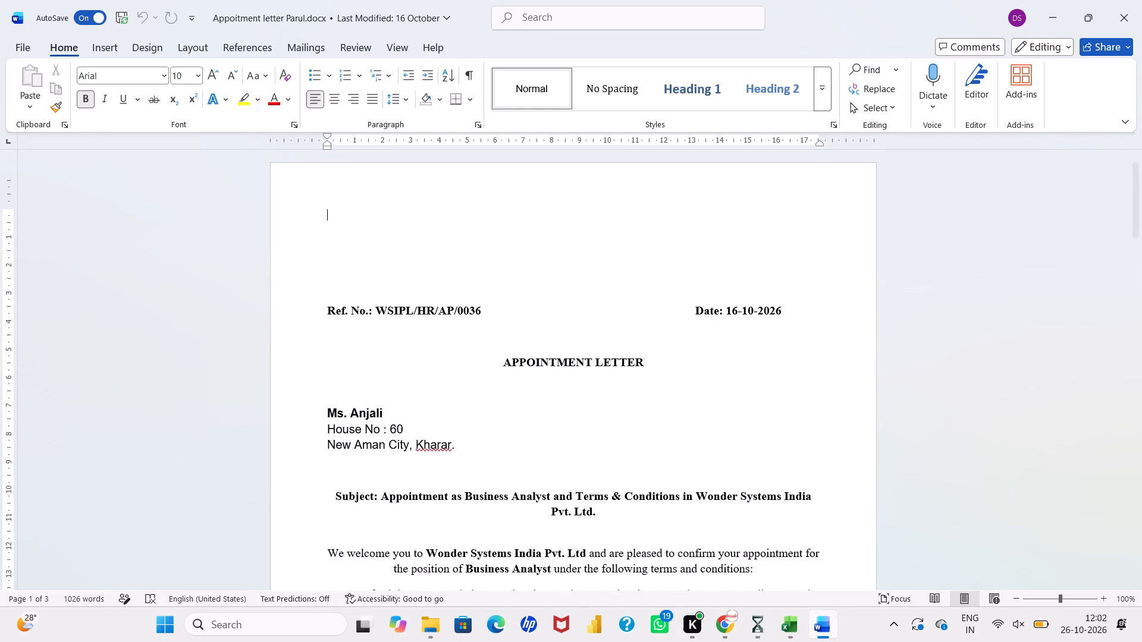
pyautogui.scroll(-1, 434, 440)
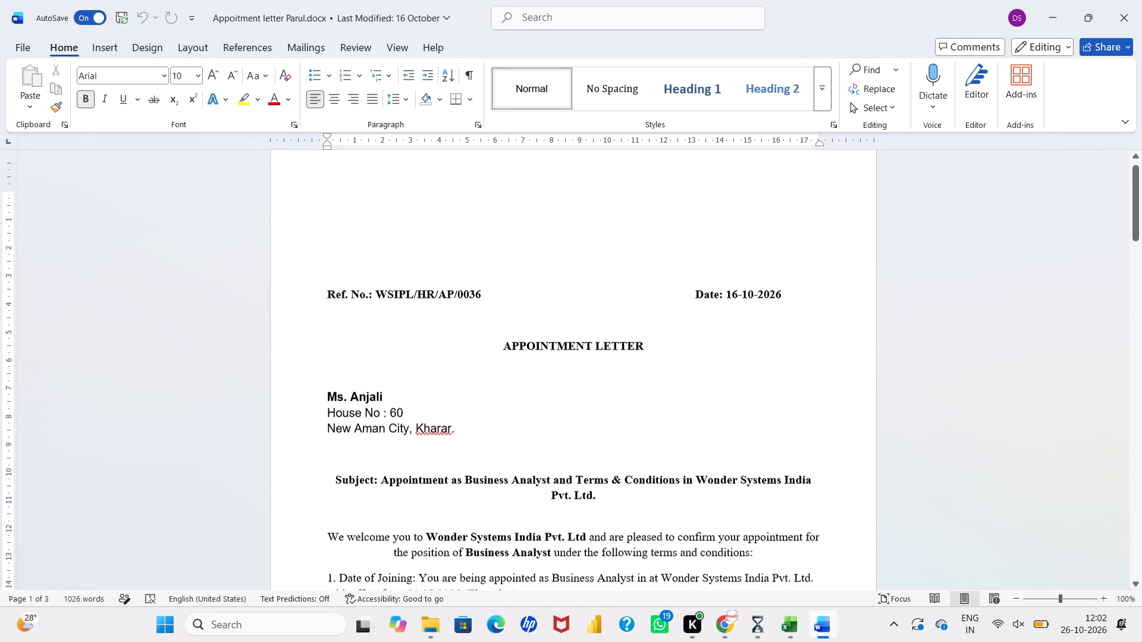
pyautogui.scroll(-2, 434, 440)
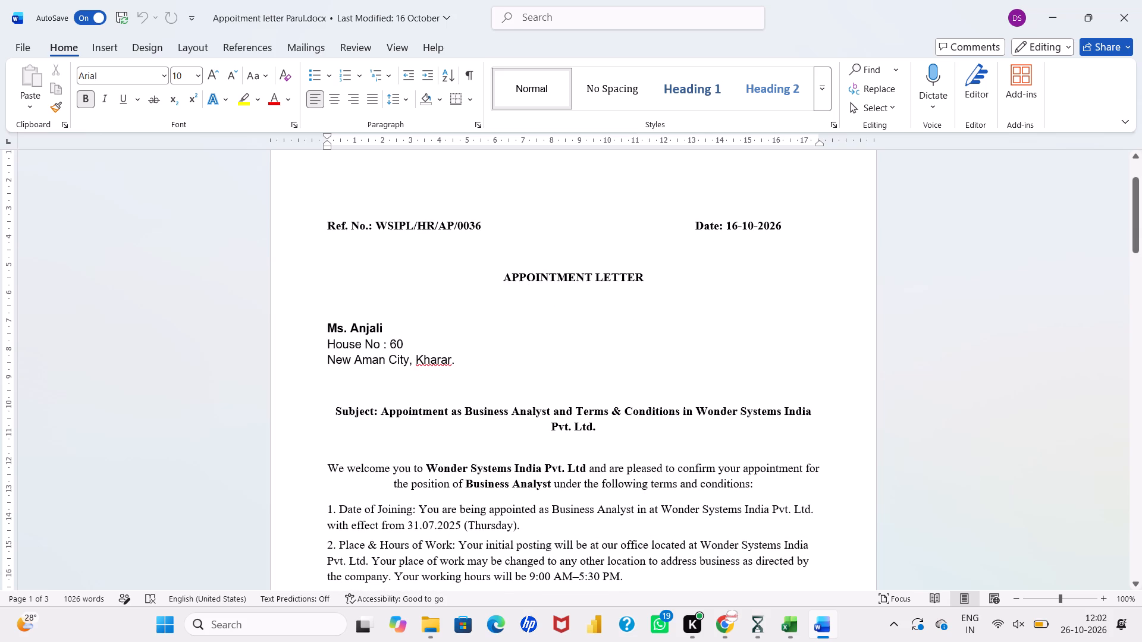
pyautogui.scroll(-2, 434, 440)
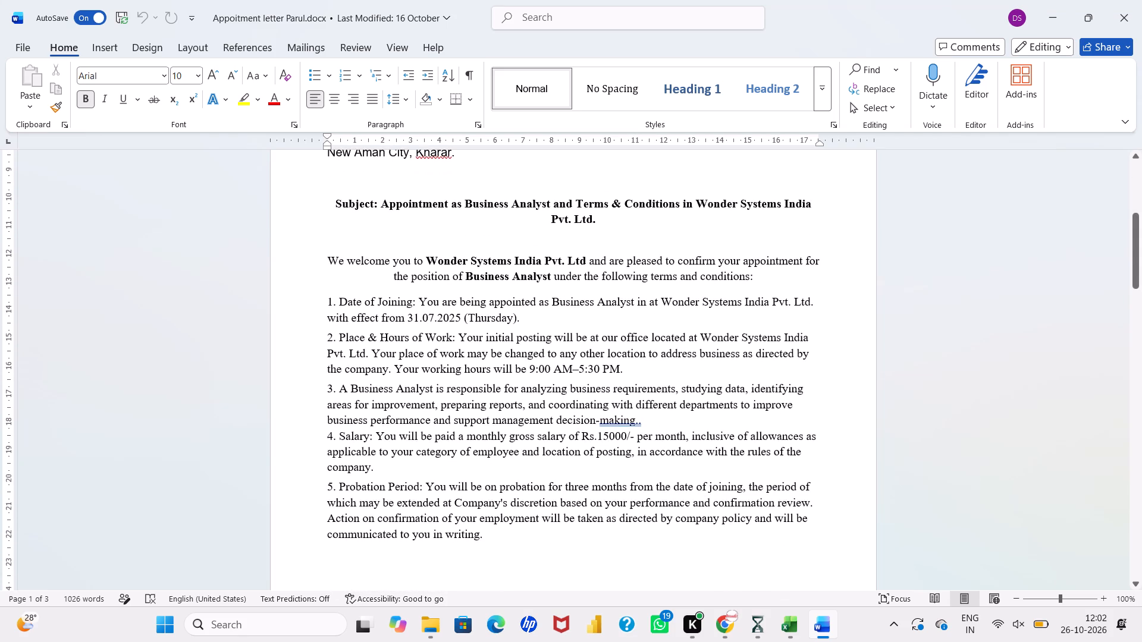
pyautogui.scroll(-1, 434, 440)
pyautogui.scroll(1, 434, 440)
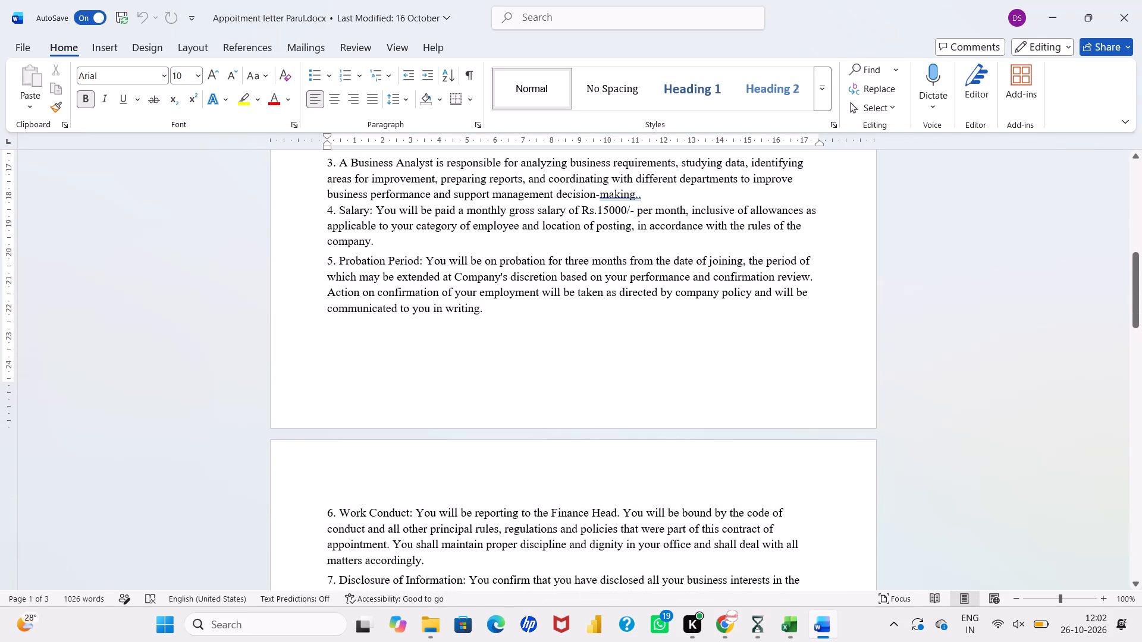
pyautogui.scroll(2, 434, 440)
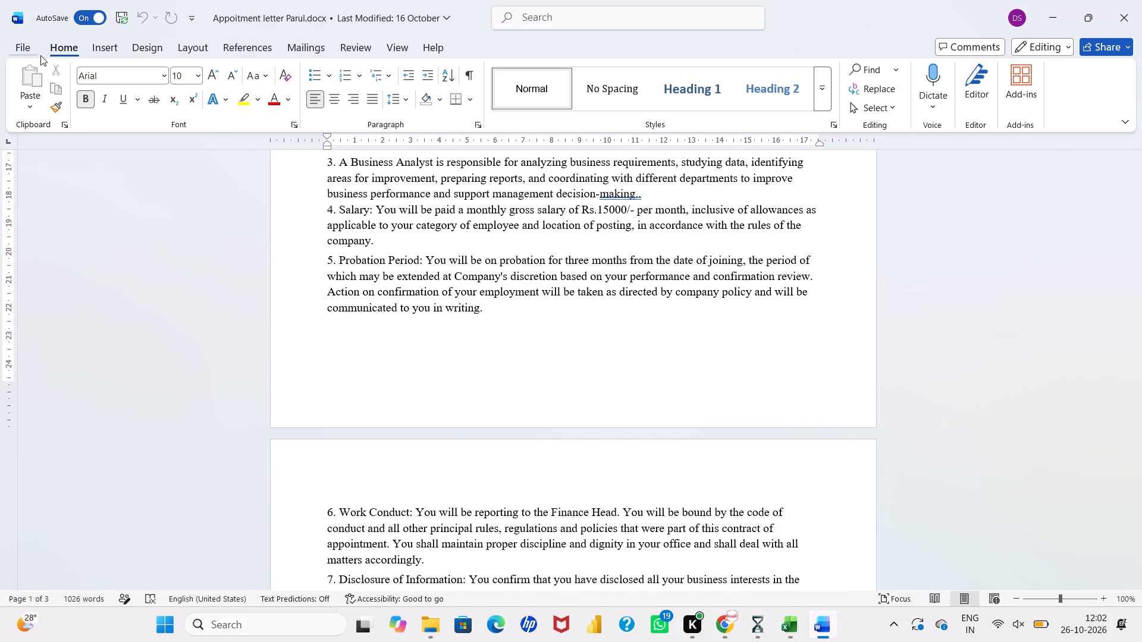
# Look through the list of recently used Word documents.
pyautogui.click(25, 48)
pyautogui.scroll(-1, 296, 489)
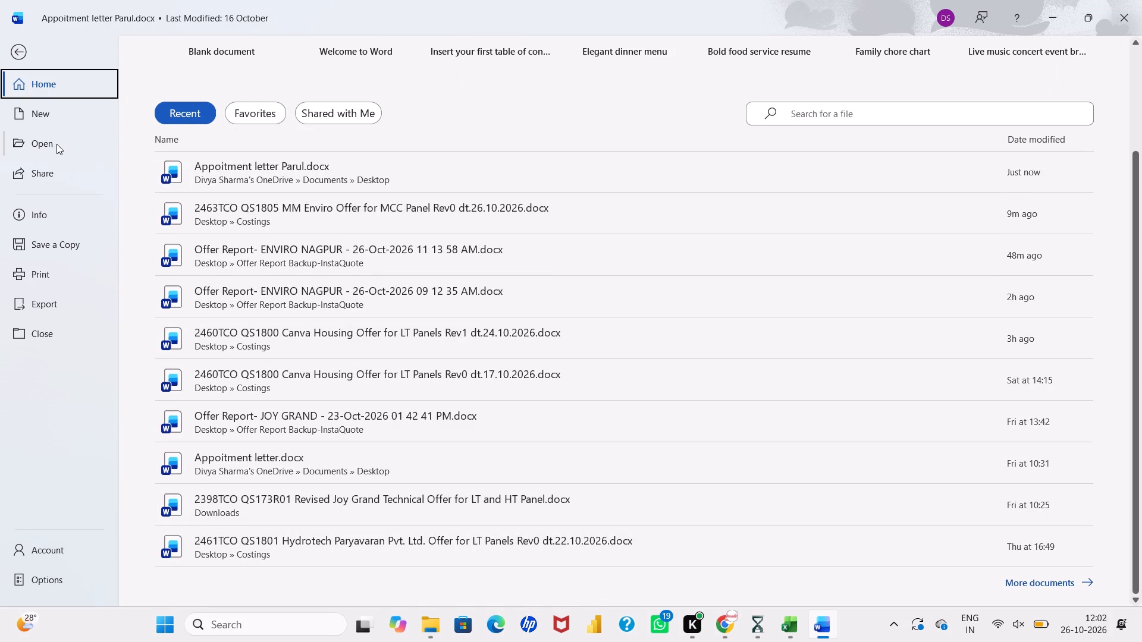
pyautogui.scroll(2, 313, 242)
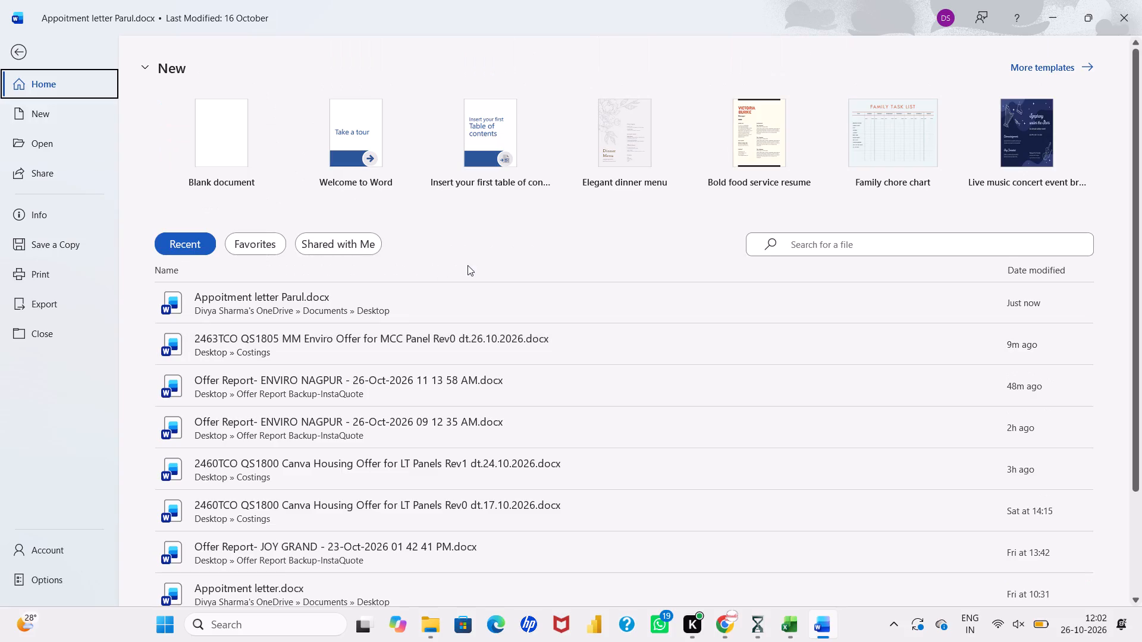
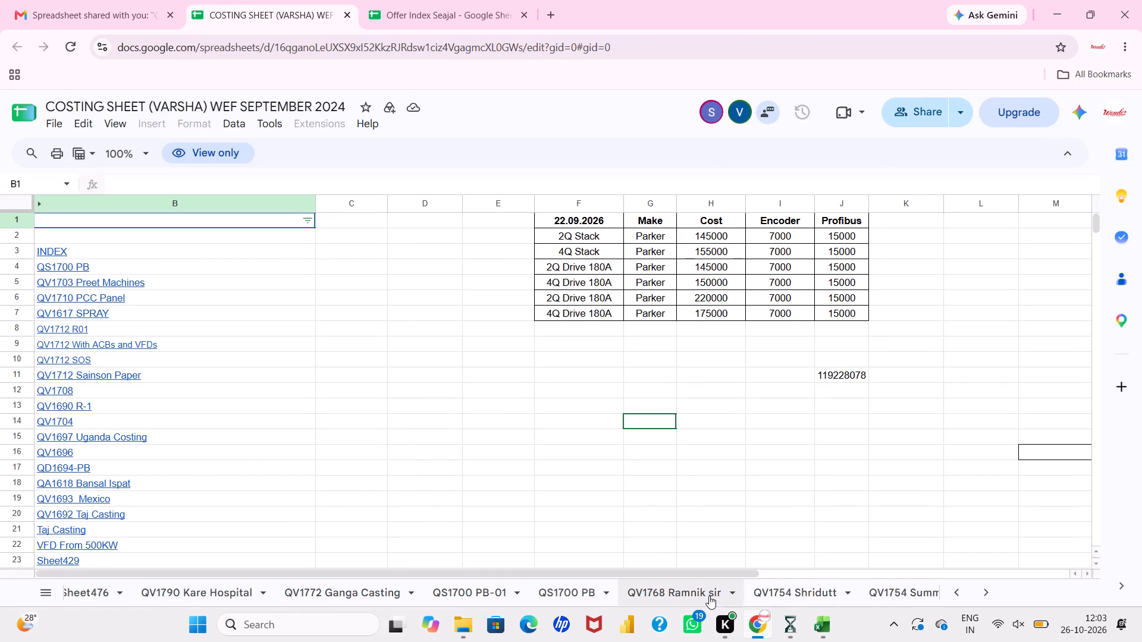
# Look through the costing workbook's project sheets, viewing the QS1738-2 DG synchronizing panel and QS1738-1 LT panel costings.
pyautogui.hscroll(-2, 607, 584)
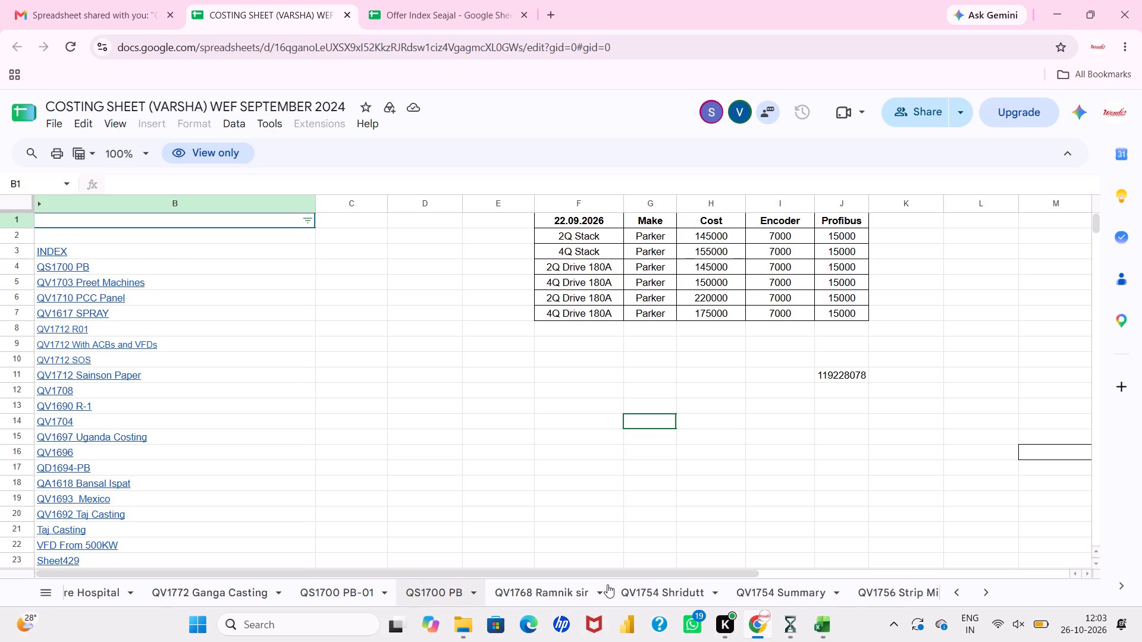
pyautogui.hscroll(-4, 607, 584)
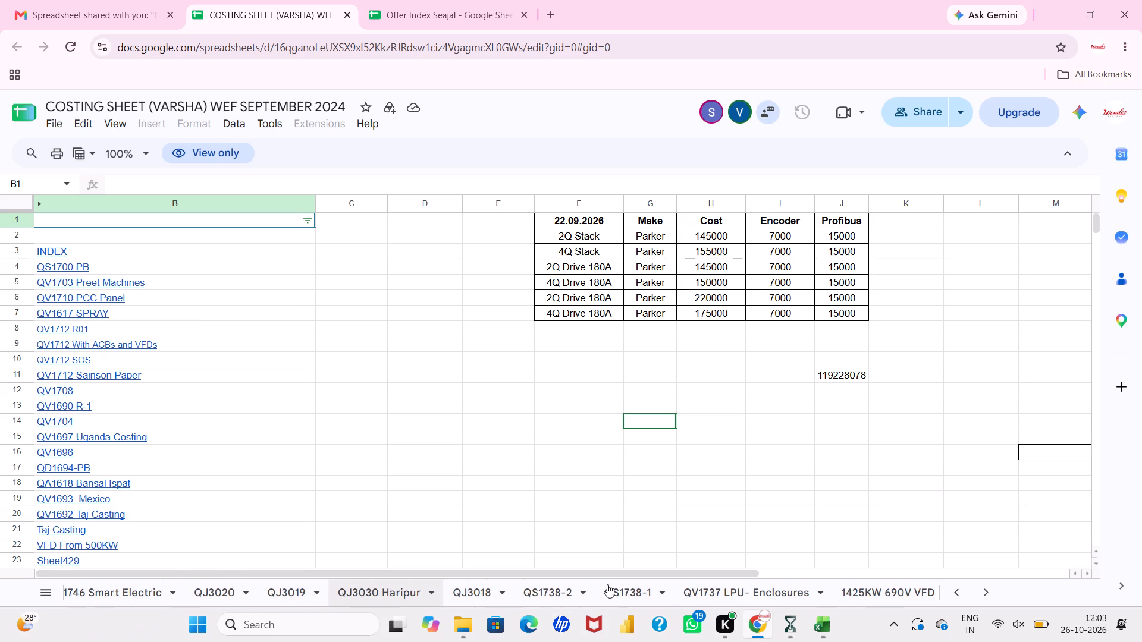
pyautogui.click(558, 587)
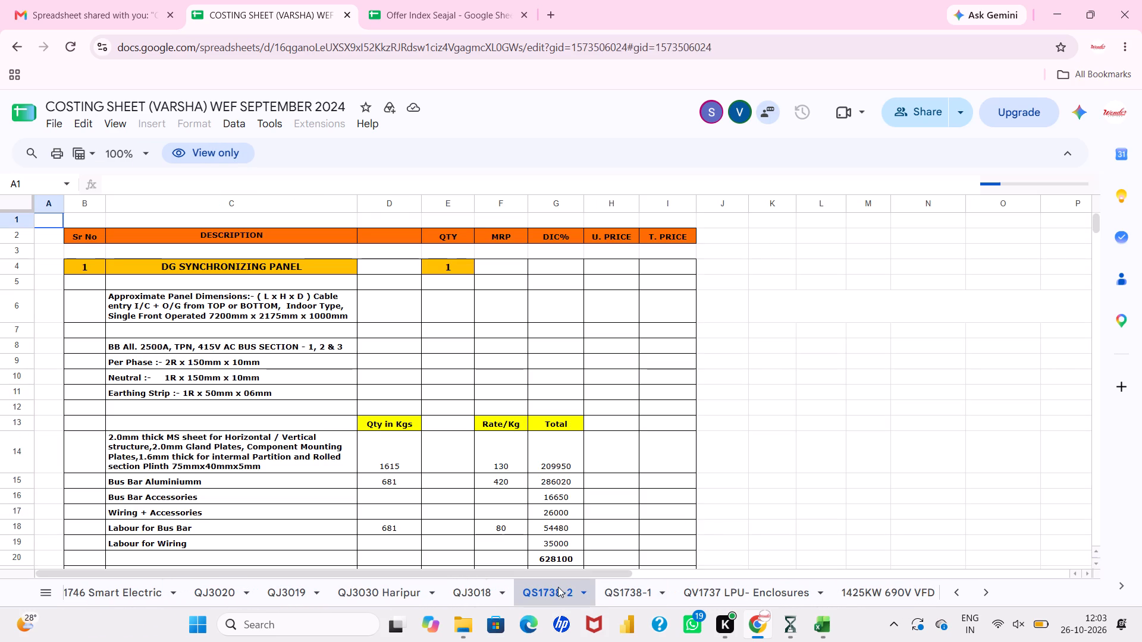
pyautogui.click(605, 594)
pyautogui.hscroll(-1, 605, 594)
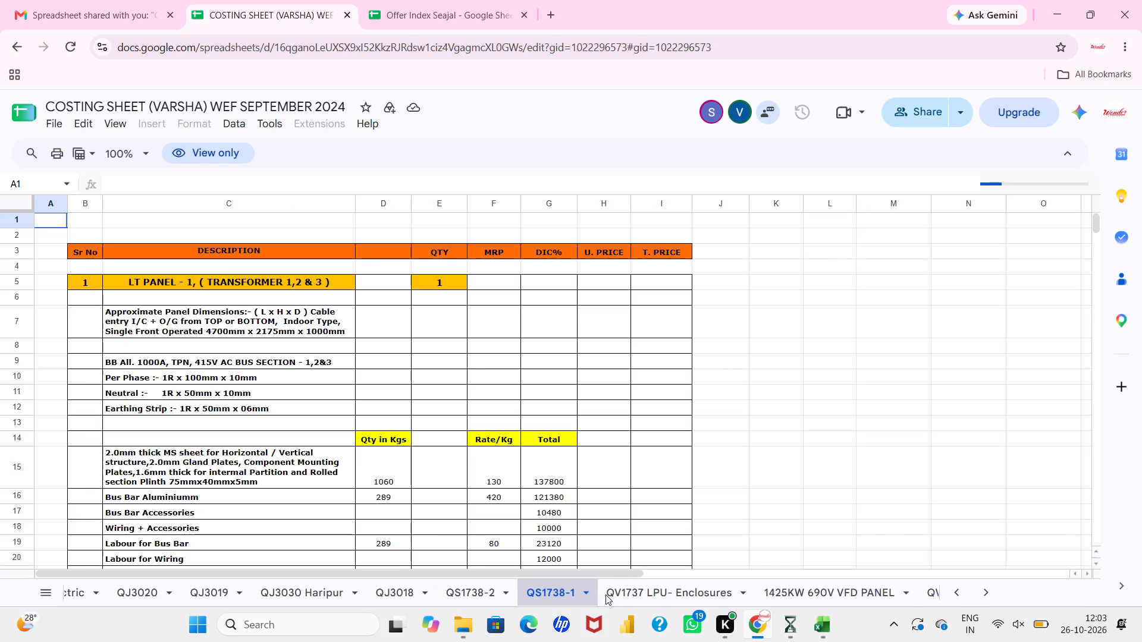
# Look through the costing workbook's sheet names, between the INDEX sheet and the QV17xx and QJ30xx costing sheets.
pyautogui.hscroll(5, 605, 594)
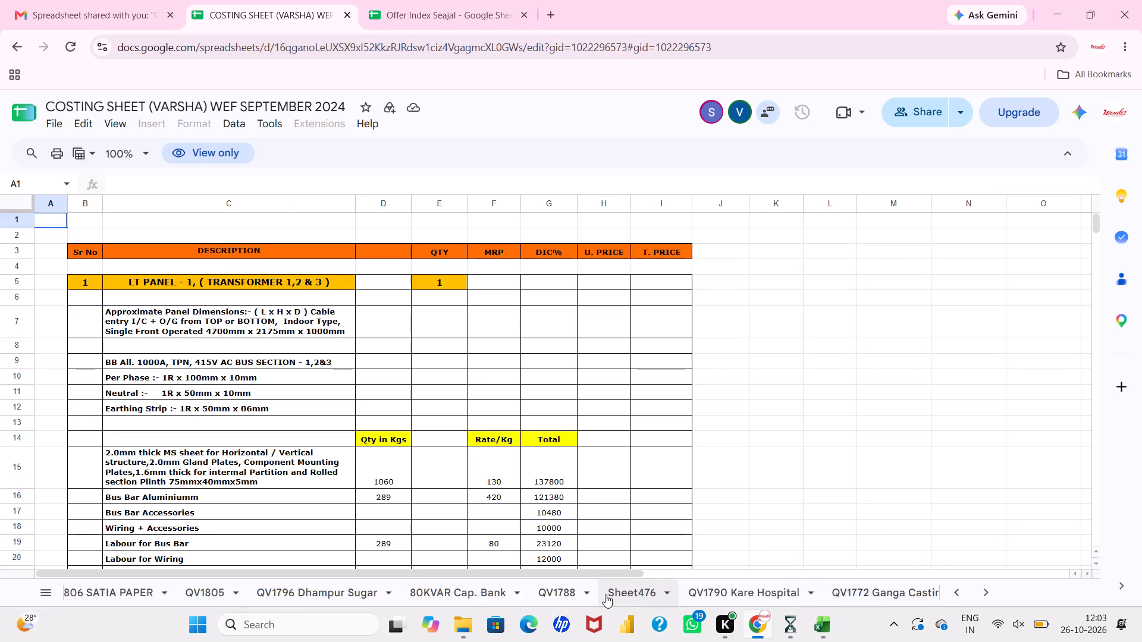
pyautogui.hscroll(2, 605, 594)
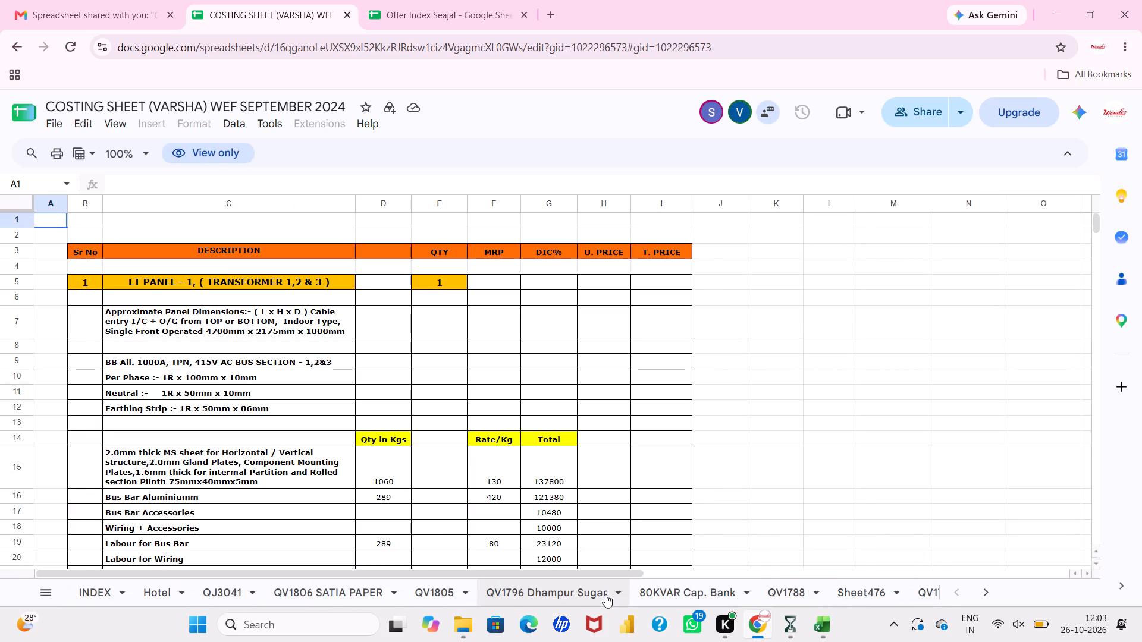
pyautogui.hscroll(-2, 605, 594)
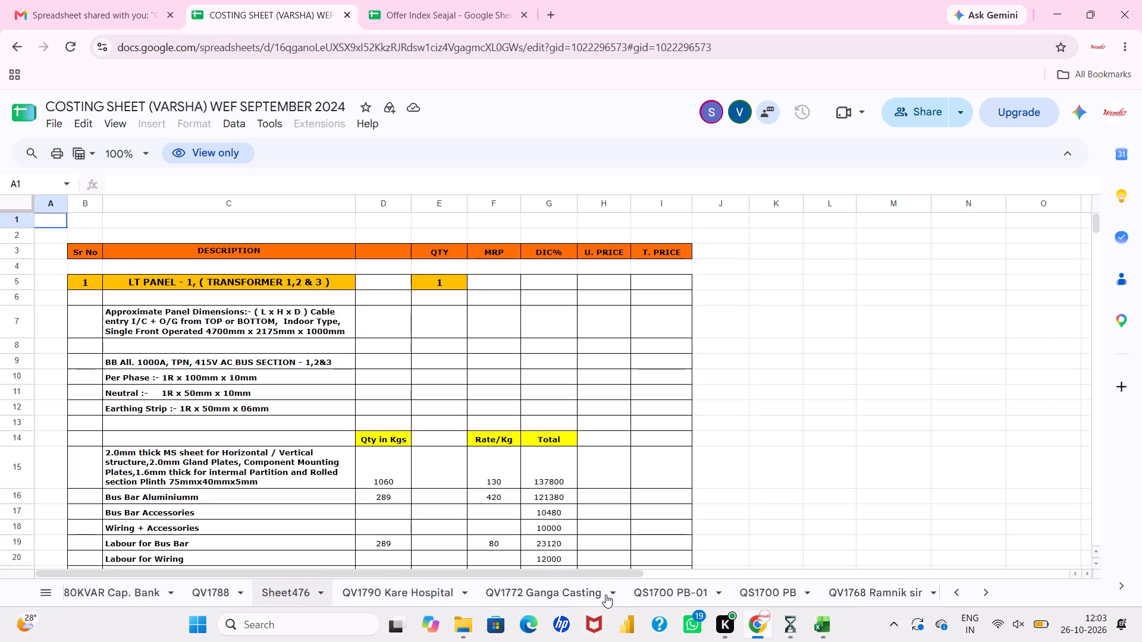
pyautogui.hscroll(-2, 605, 594)
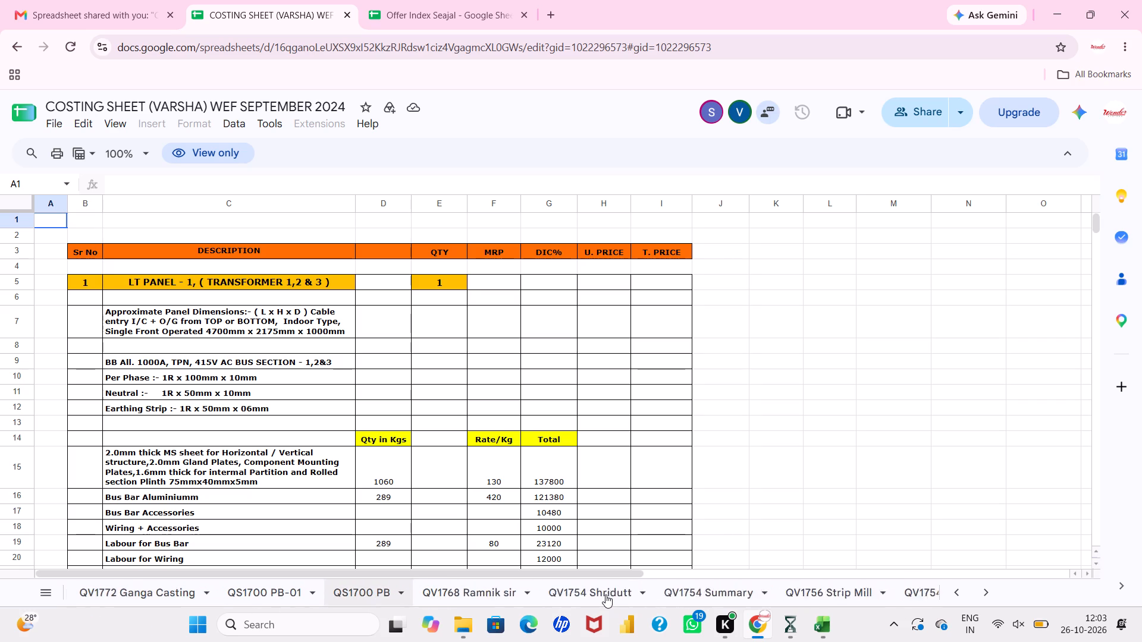
pyautogui.hscroll(-1, 605, 594)
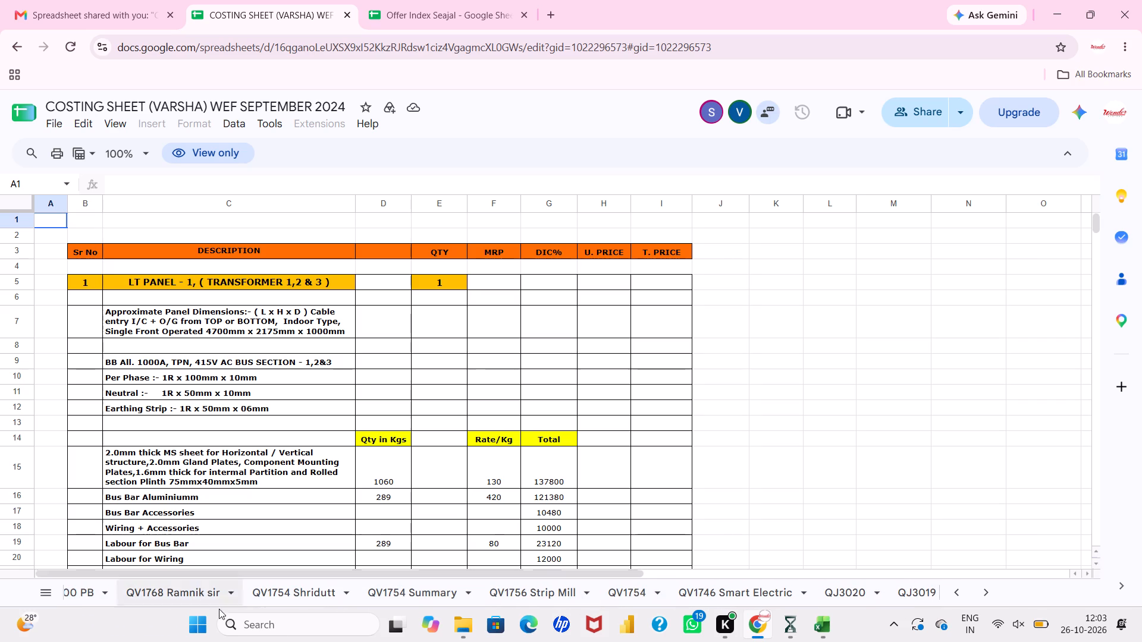
# Open the INDEX sheet at the start of the costing workbook.
pyautogui.hscroll(10, 223, 598)
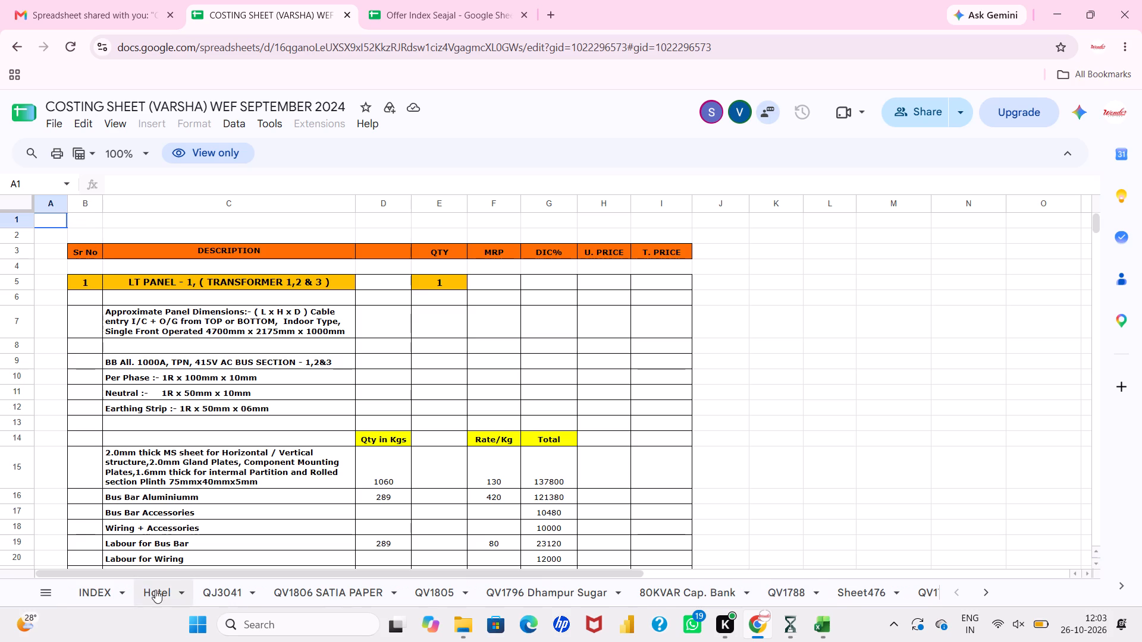
pyautogui.click(108, 589)
# Start a text search within the INDEX sheet's list of costing sheet links.
pyautogui.click(356, 307)
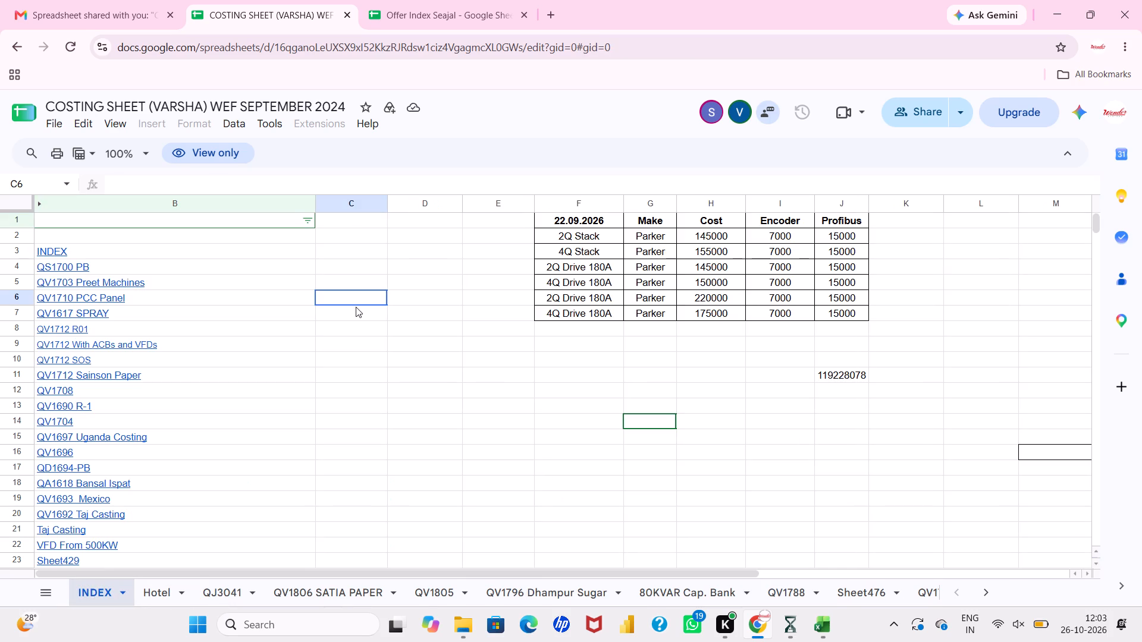
pyautogui.hotkey('ctrl', 'f')
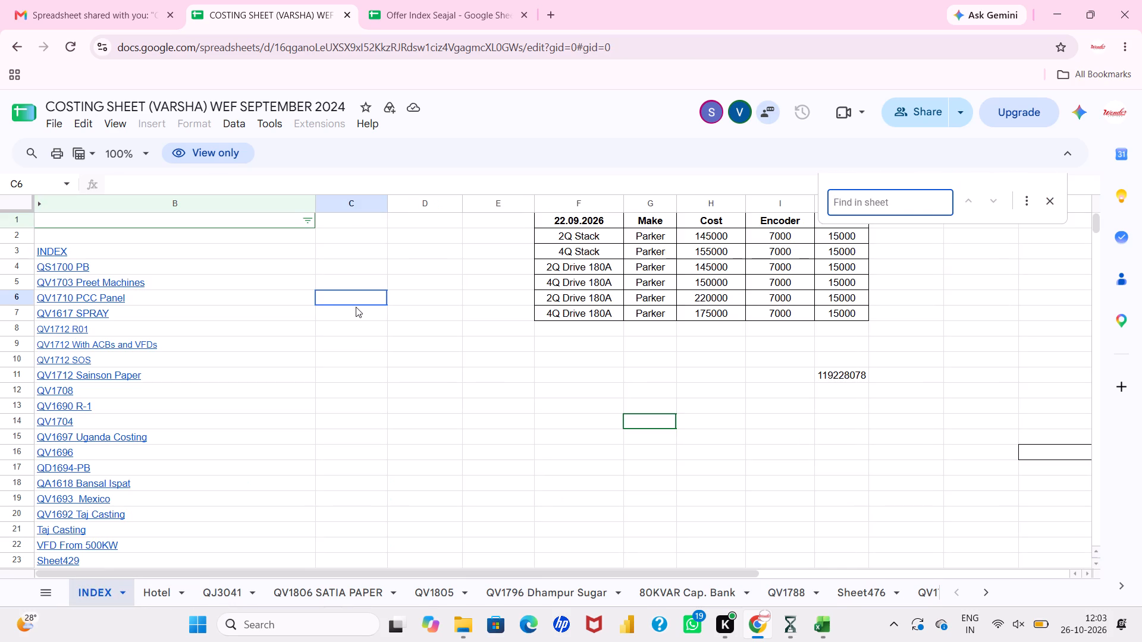
# Search the INDEX sheet for an entry starting with "rajas", for the Rajasthan customer.
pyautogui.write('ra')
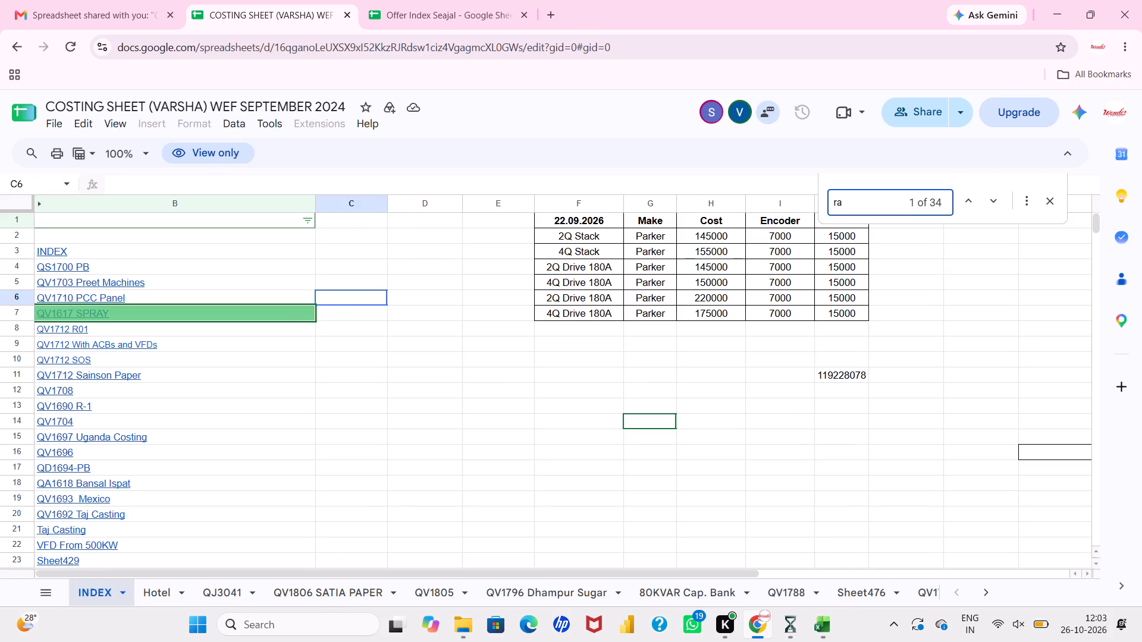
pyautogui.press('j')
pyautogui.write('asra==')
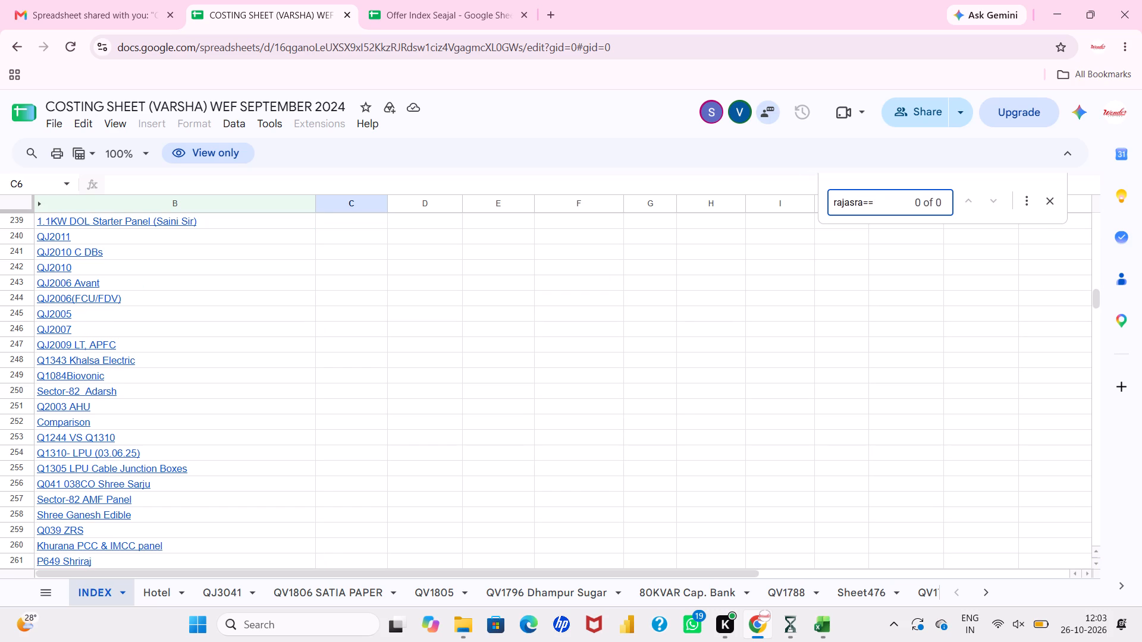
# Replace the search term and search the INDEX sheet for "liquor".
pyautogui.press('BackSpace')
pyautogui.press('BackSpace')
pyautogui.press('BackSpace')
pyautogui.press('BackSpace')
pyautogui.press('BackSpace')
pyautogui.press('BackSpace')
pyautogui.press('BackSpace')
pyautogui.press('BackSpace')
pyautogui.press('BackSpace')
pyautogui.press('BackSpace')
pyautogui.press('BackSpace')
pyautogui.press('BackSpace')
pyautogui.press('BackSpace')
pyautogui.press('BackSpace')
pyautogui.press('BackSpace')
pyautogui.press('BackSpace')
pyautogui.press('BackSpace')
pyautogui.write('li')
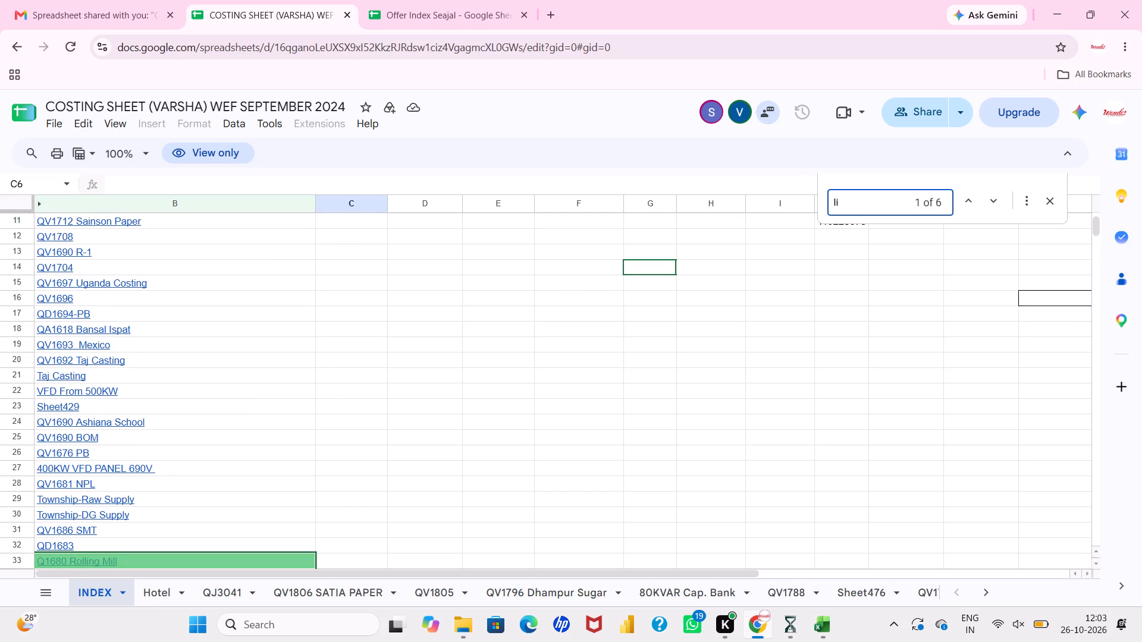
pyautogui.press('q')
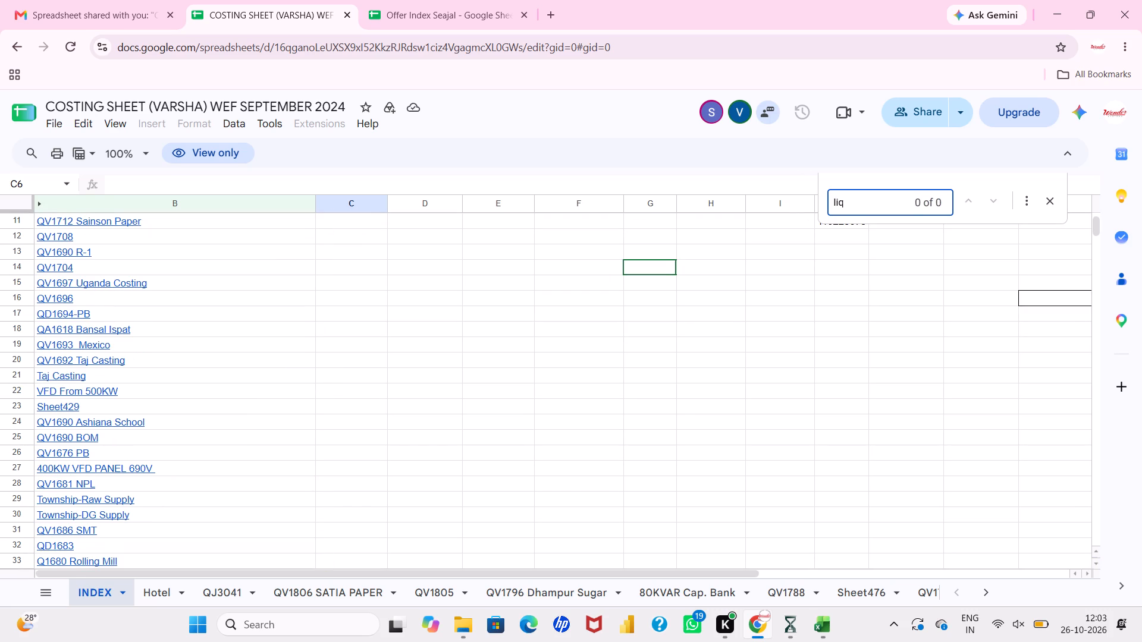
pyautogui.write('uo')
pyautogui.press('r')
# Look through the INDEX sheet's costing sheet links, from Sheet429 down to the Q12xx entries, for a relevant earlier costing.
pyautogui.click(221, 405)
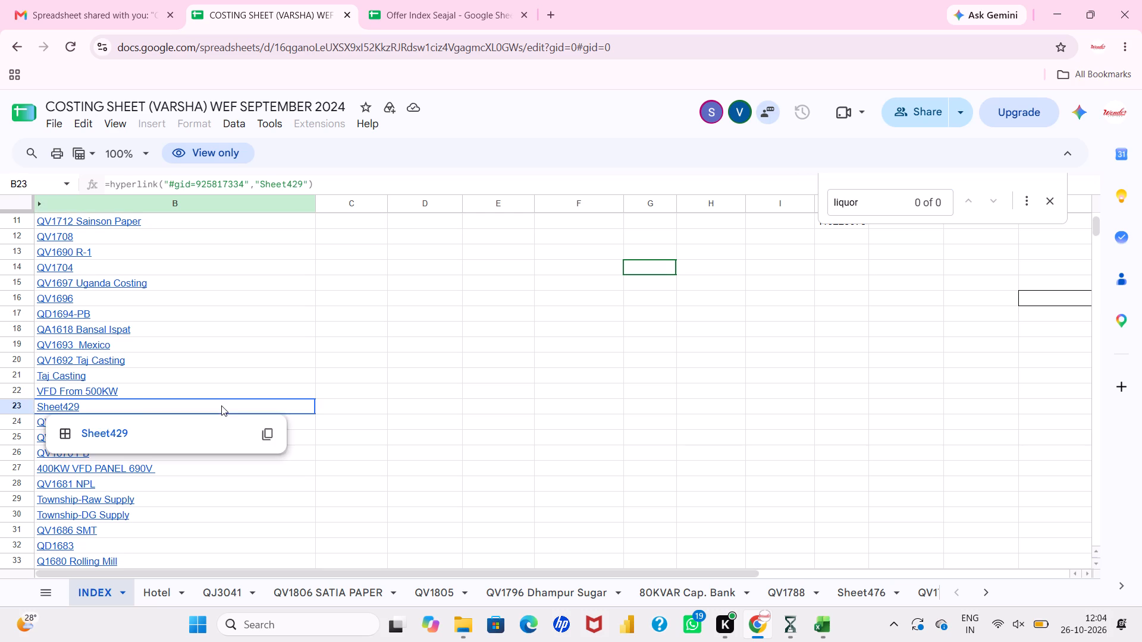
pyautogui.scroll(-6, 221, 405)
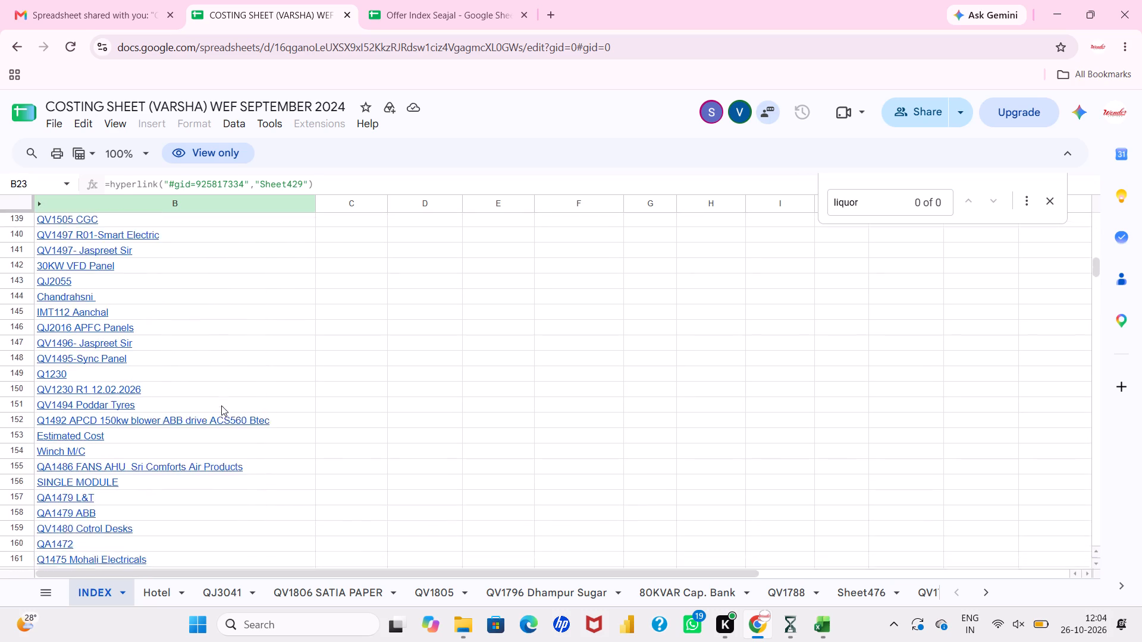
pyautogui.scroll(-2, 221, 405)
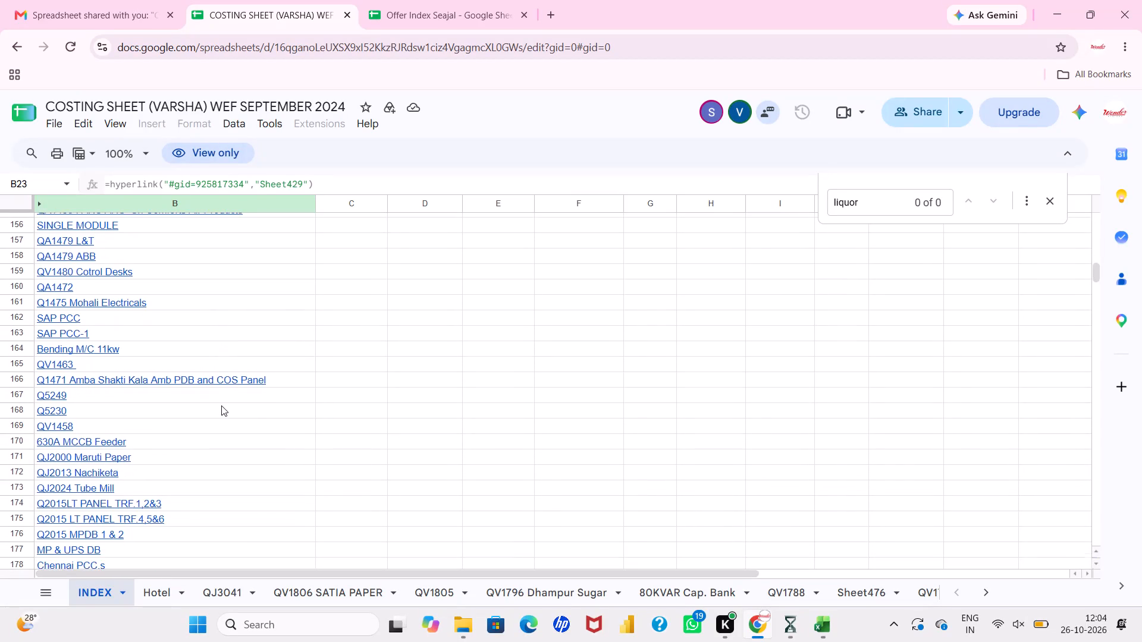
pyautogui.scroll(-3, 221, 405)
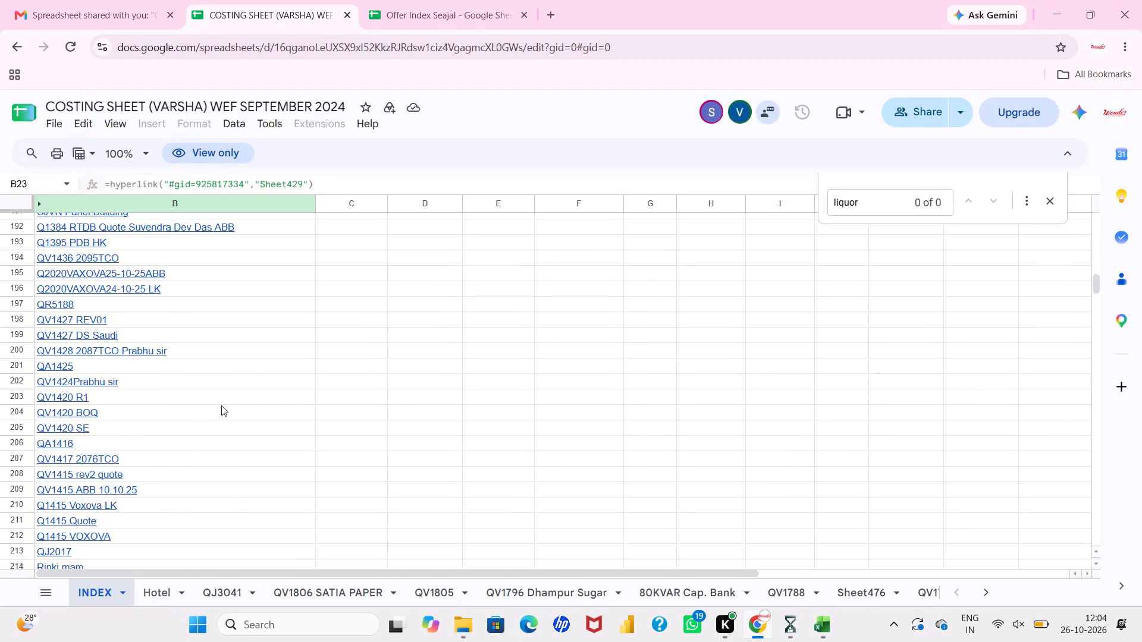
pyautogui.scroll(-1, 221, 405)
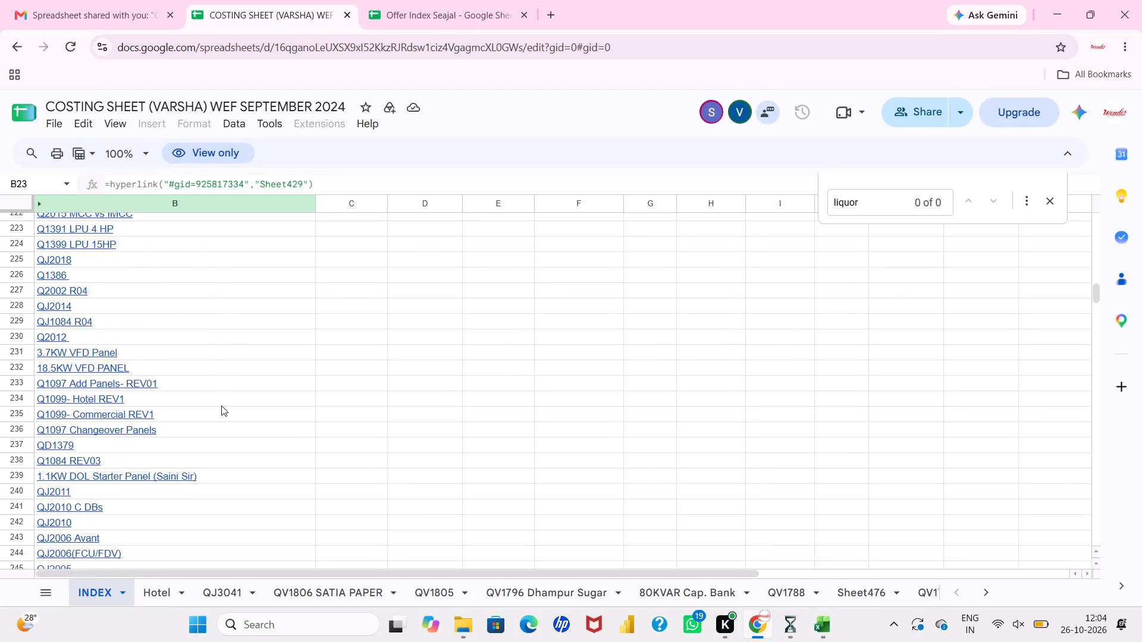
pyautogui.scroll(-2, 221, 405)
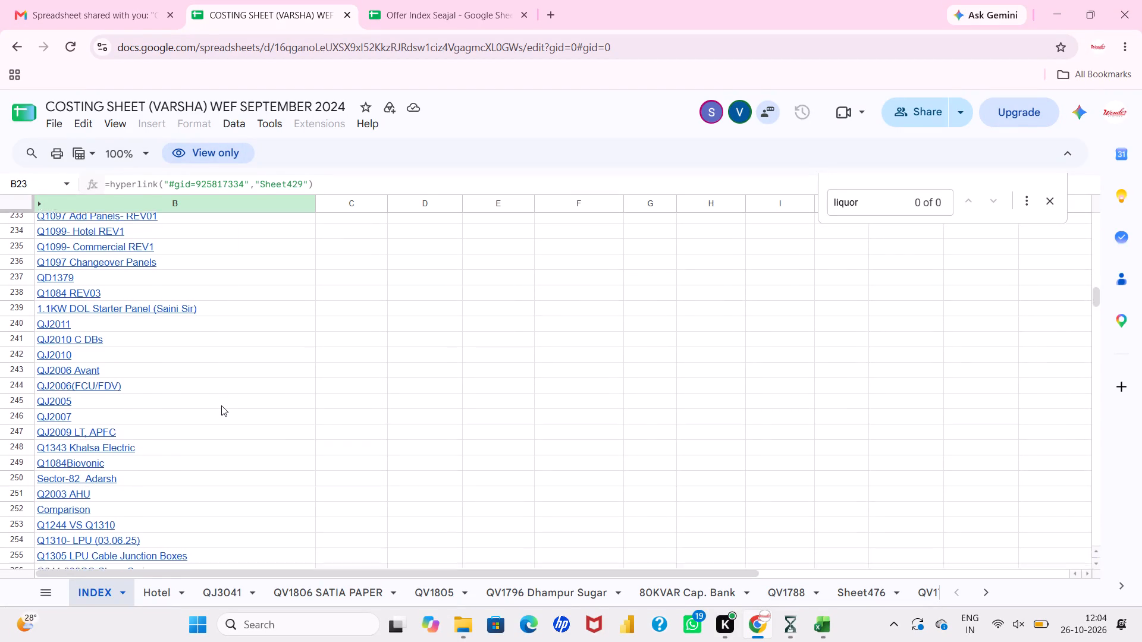
pyautogui.scroll(-1, 221, 405)
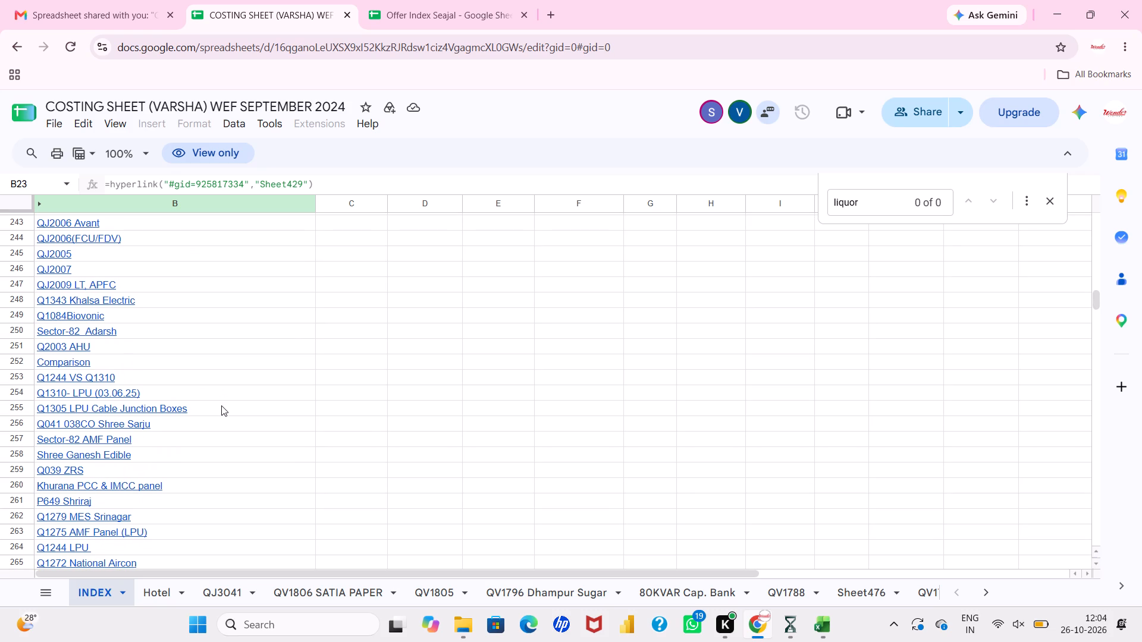
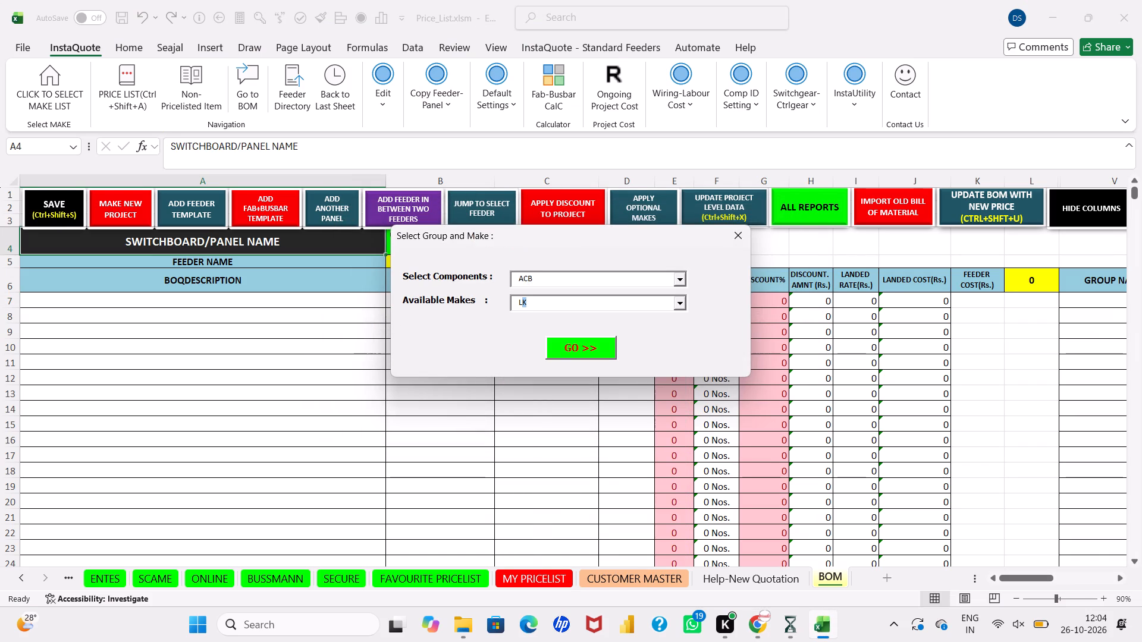
# Open the price list for component group ACB and make LK.
pyautogui.click(561, 358)
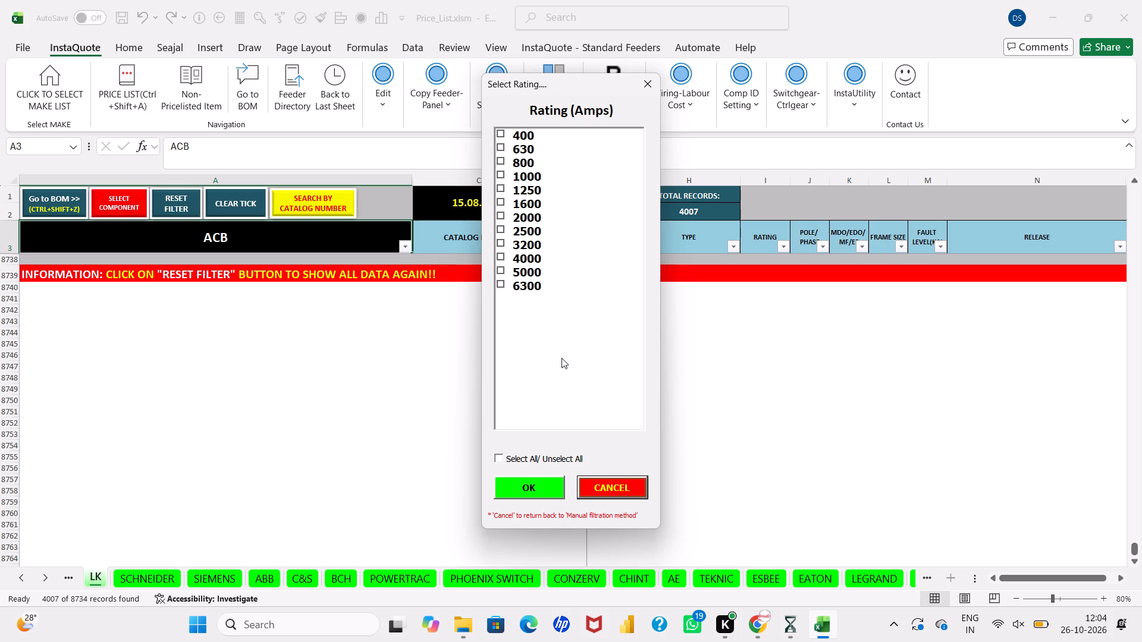
# Filter the LK ACB price list to 1600 A, 4P, EDO and MDO, with a 50 kA fault level.
pyautogui.click(531, 207)
pyautogui.click(531, 492)
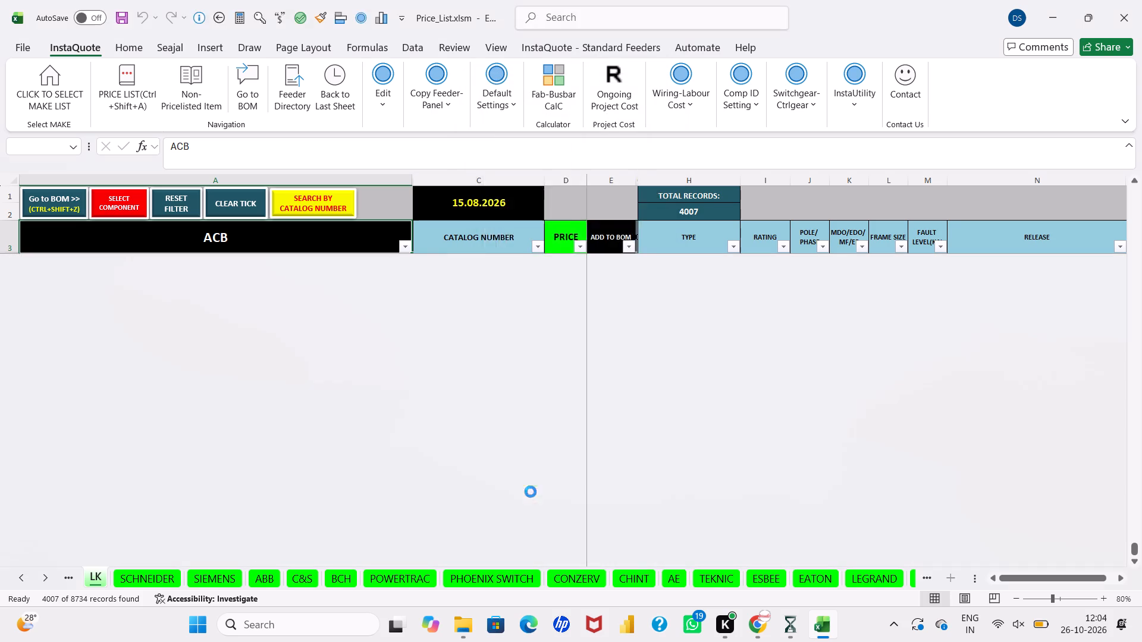
pyautogui.click(522, 225)
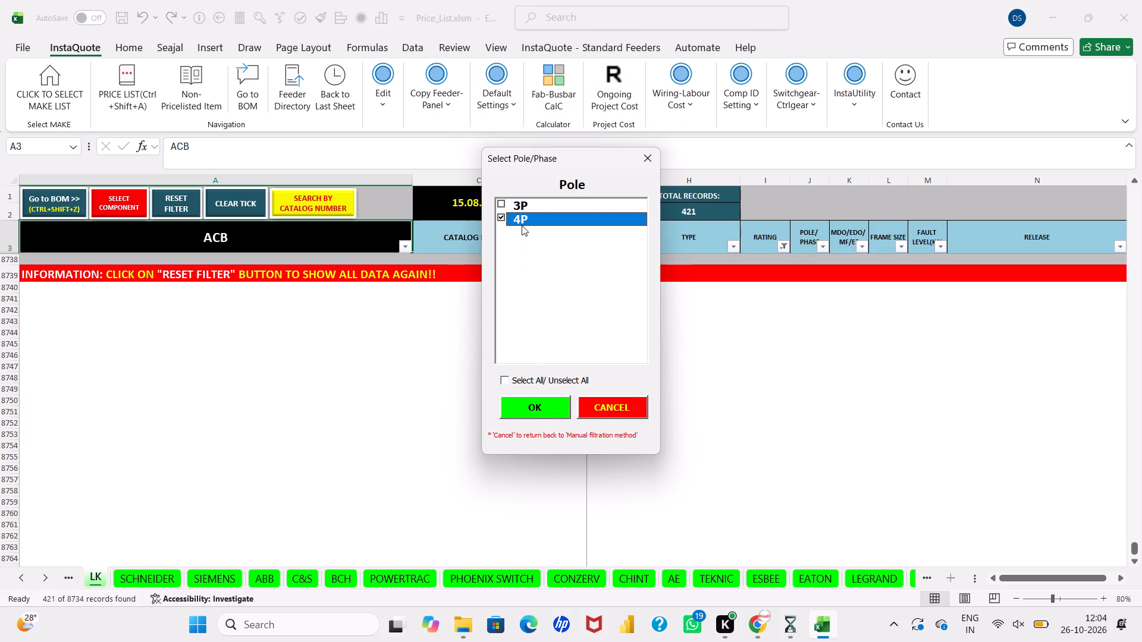
pyautogui.click(535, 401)
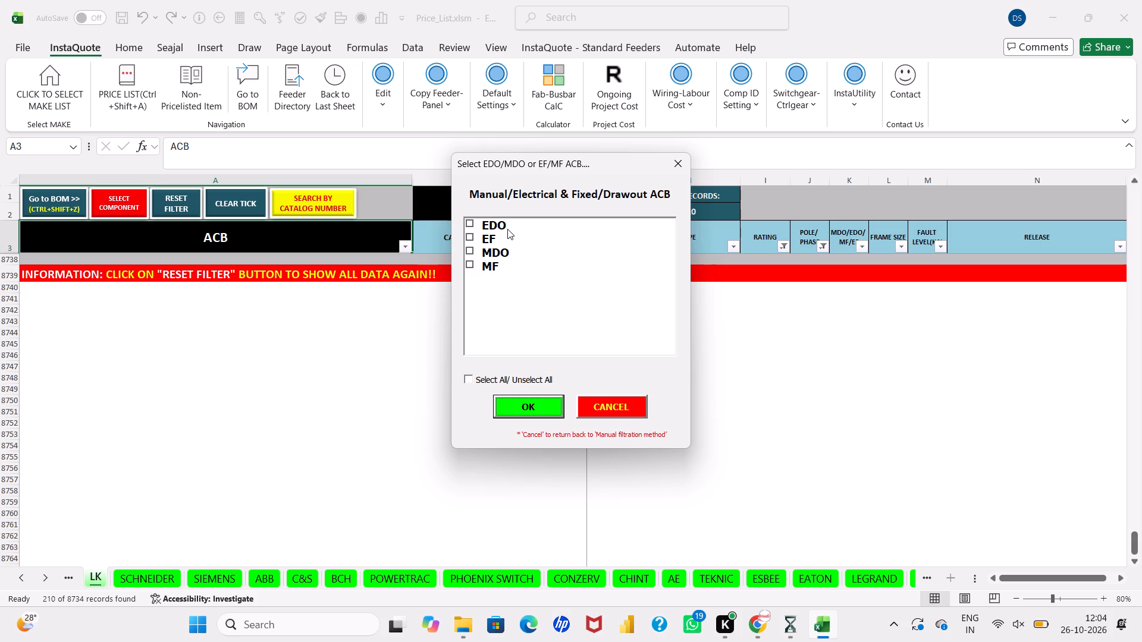
pyautogui.click(507, 229)
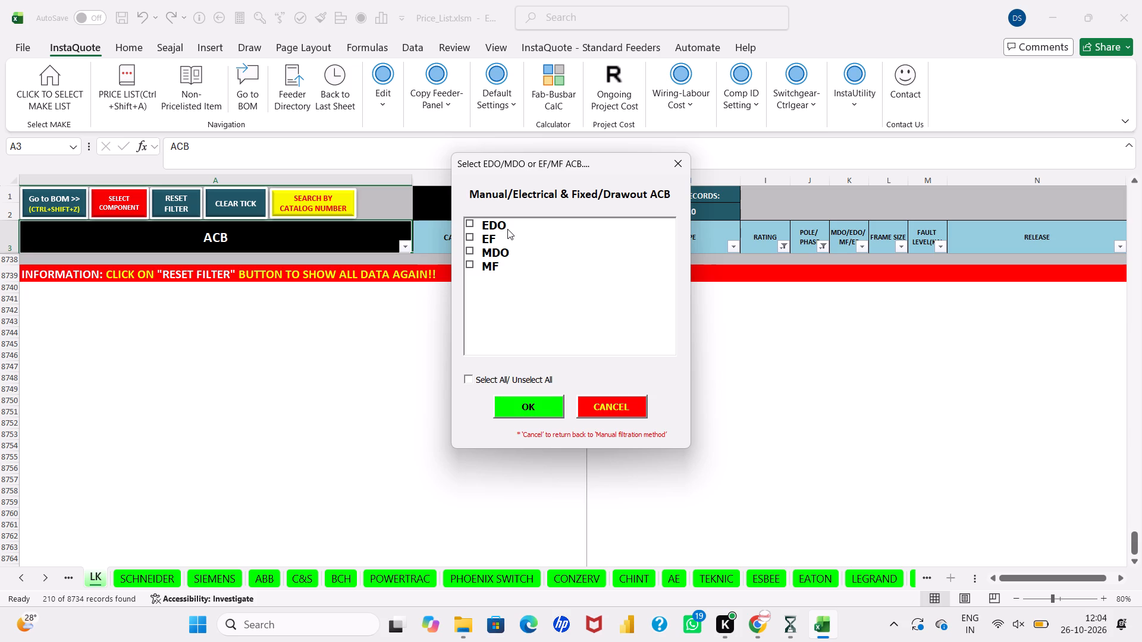
pyautogui.click(503, 256)
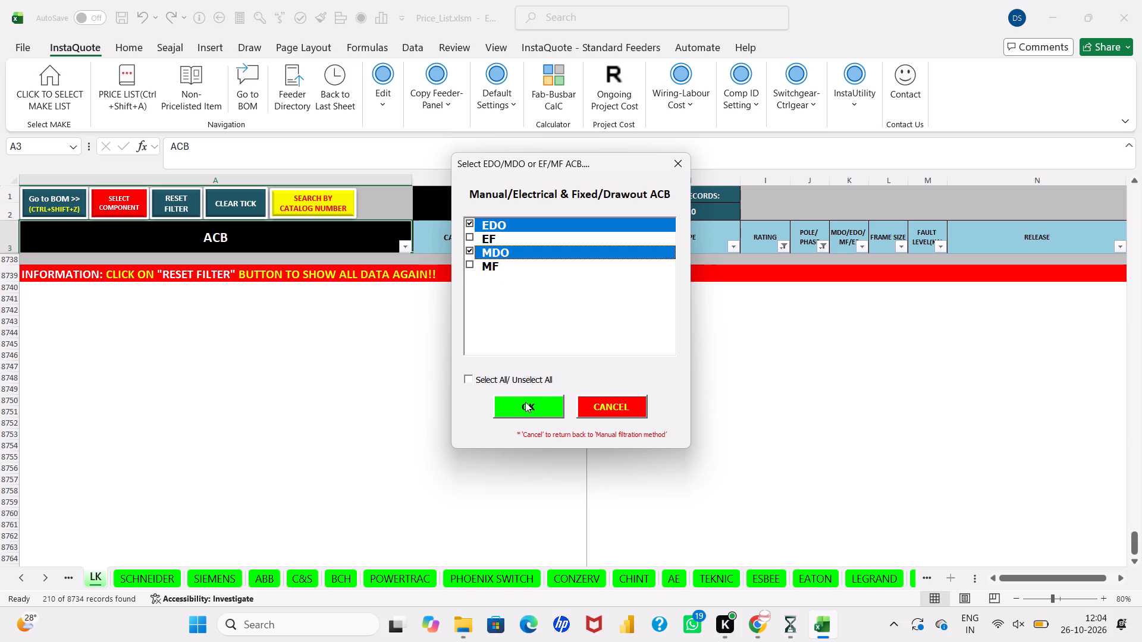
pyautogui.click(525, 402)
pyautogui.scroll(2, 438, 326)
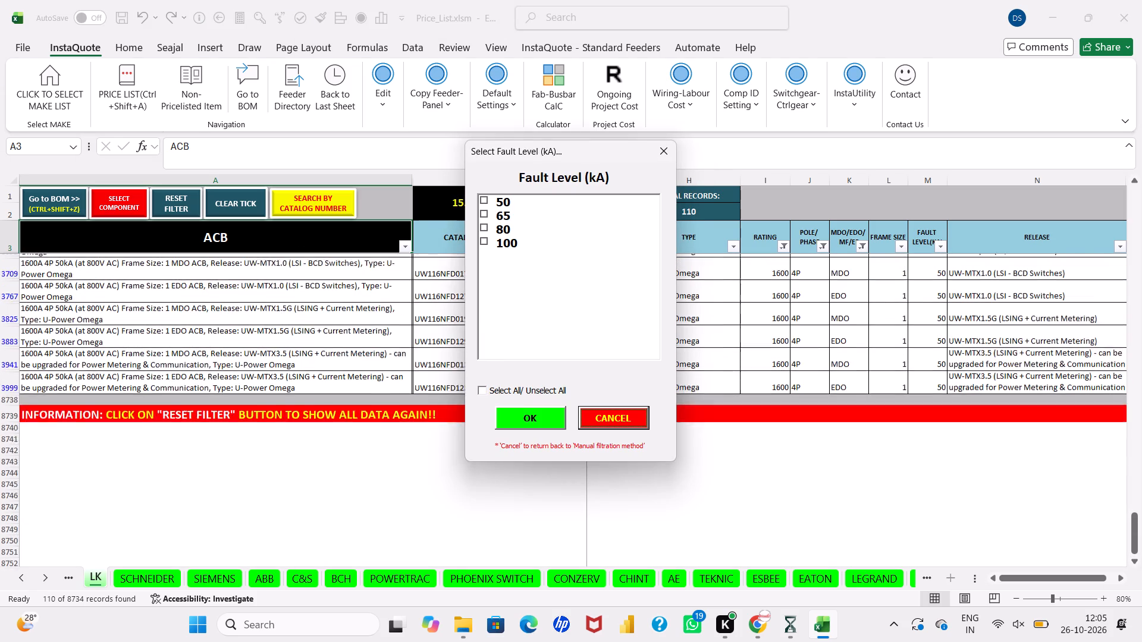
pyautogui.click(521, 208)
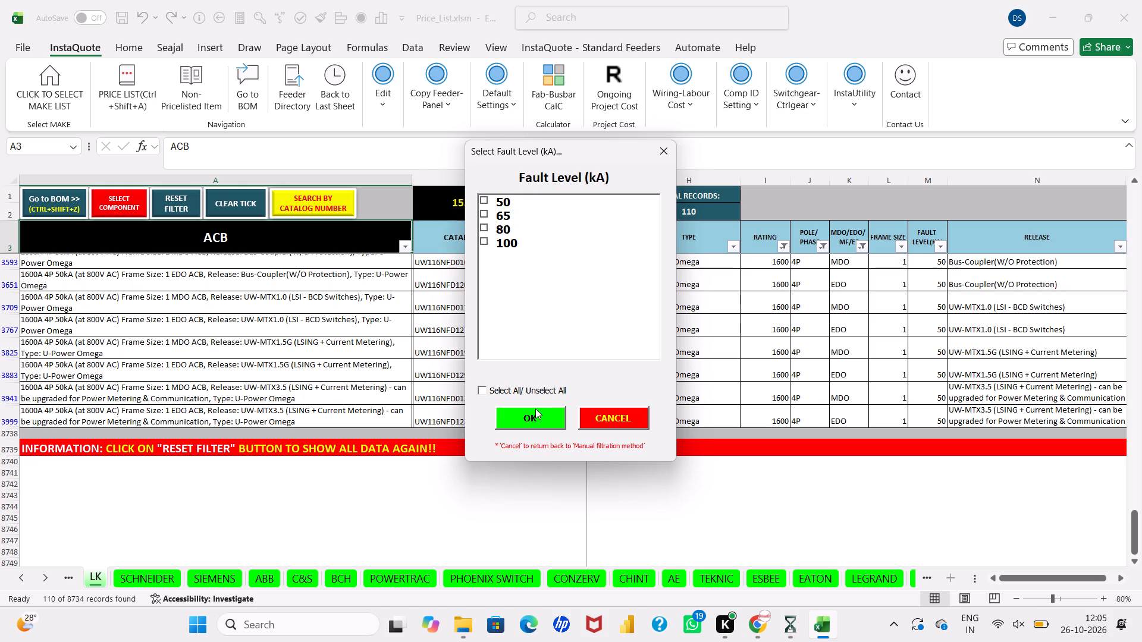
pyautogui.click(534, 414)
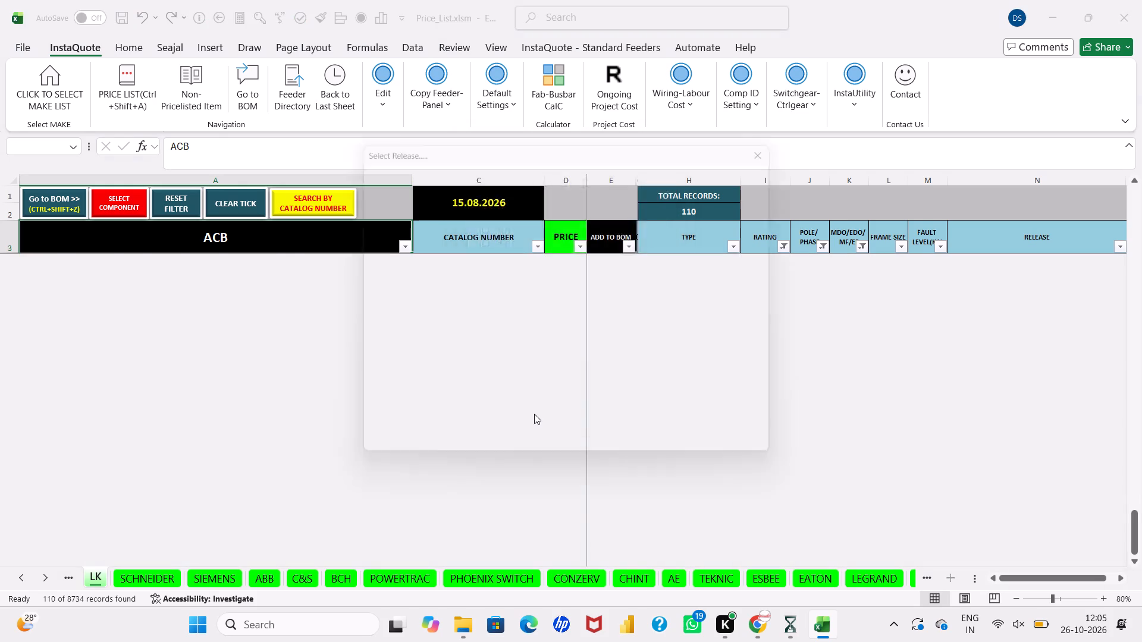
# Narrow the ACB list to the UW-MTX1G (LSING - BCD Switches) release, U-Power Omega type and frame size 1.
pyautogui.scroll(1, 534, 414)
pyautogui.scroll(2, 305, 373)
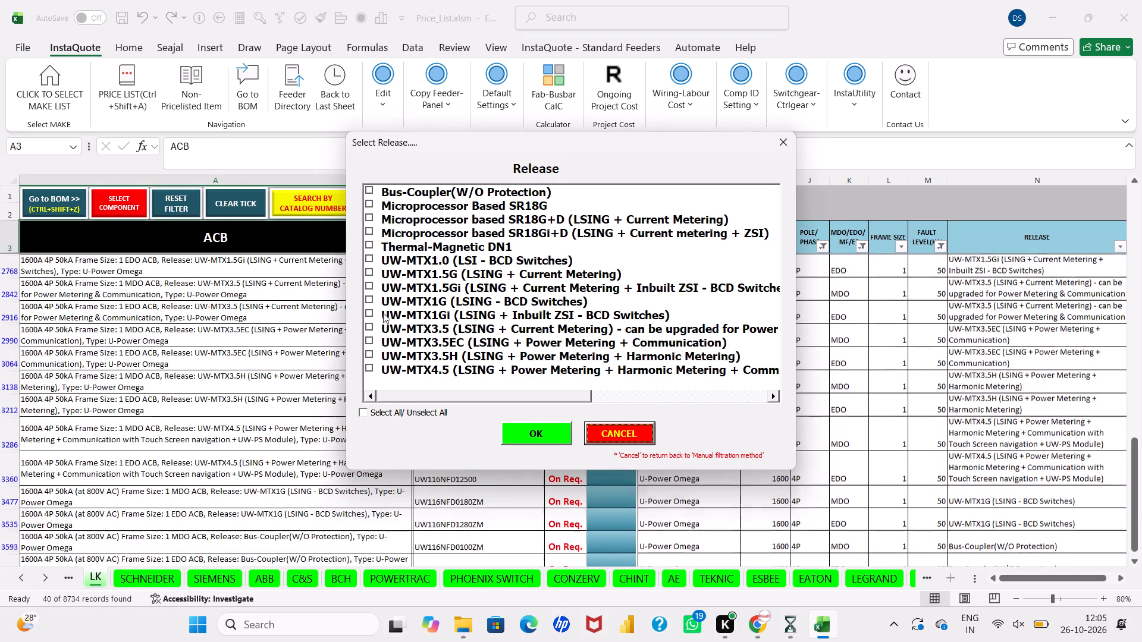
pyautogui.click(495, 300)
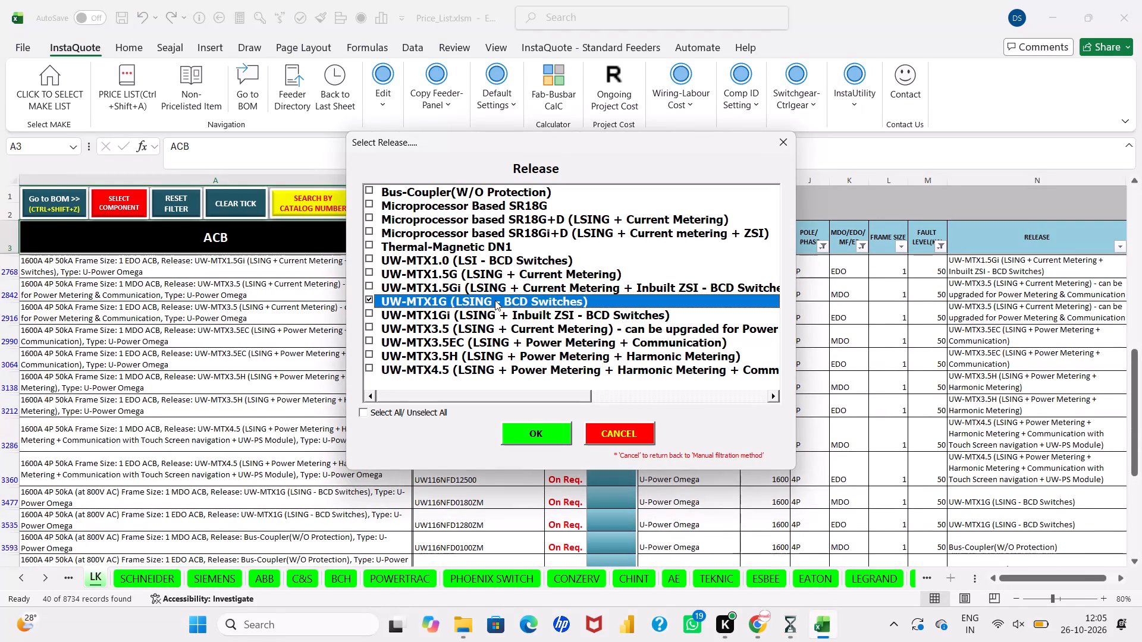
pyautogui.doubleClick(517, 424)
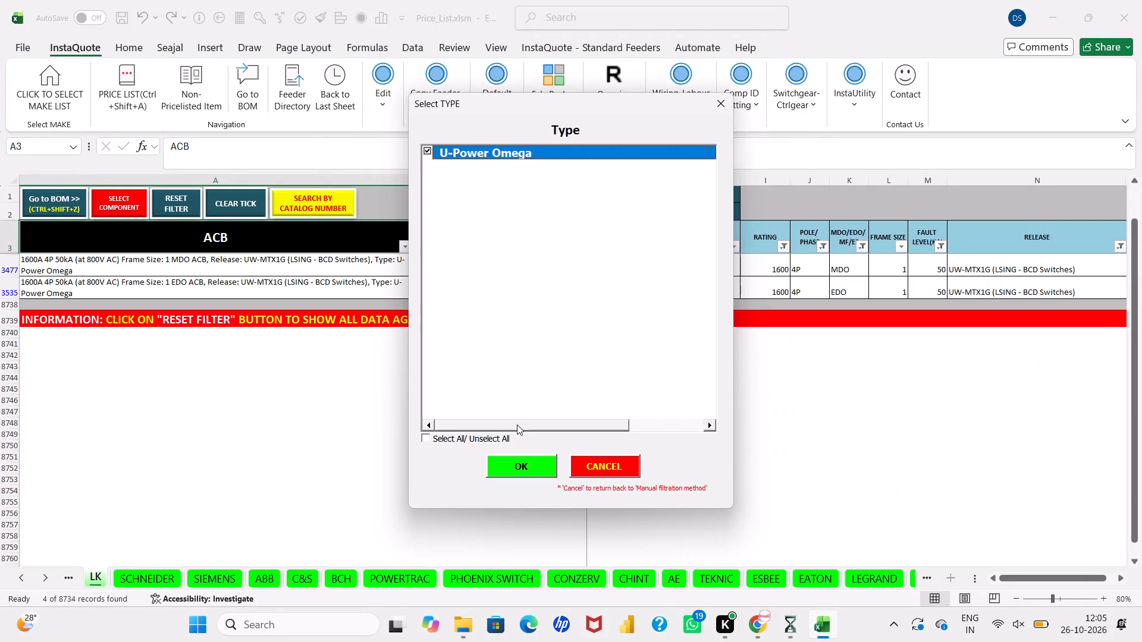
pyautogui.click(517, 457)
pyautogui.scroll(1, 517, 457)
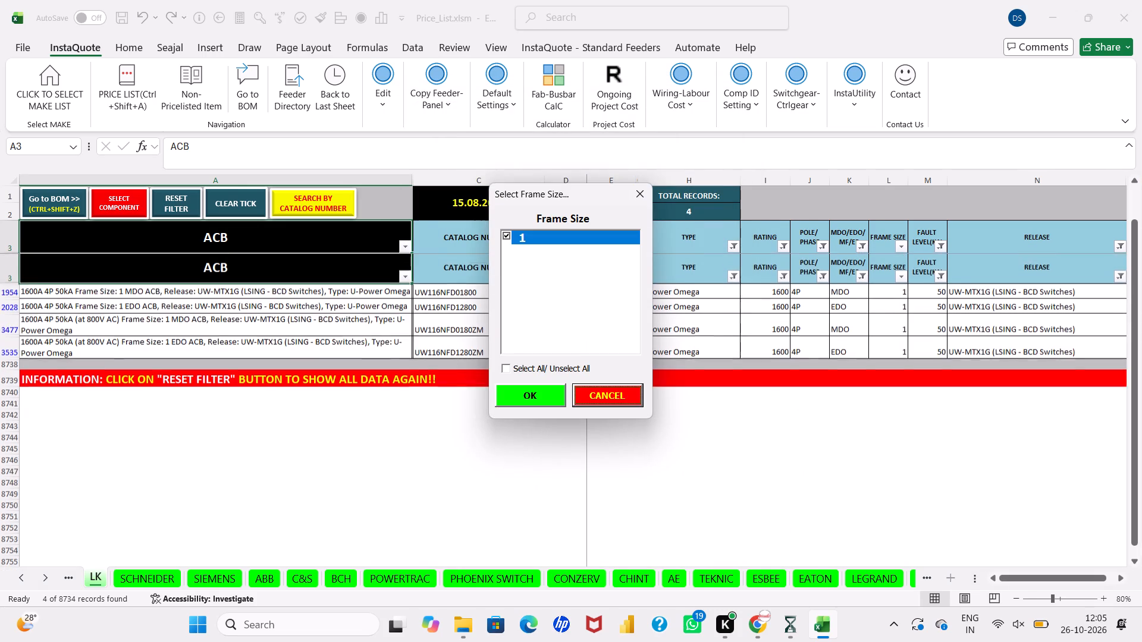
pyautogui.scroll(1, 517, 457)
pyautogui.click(545, 394)
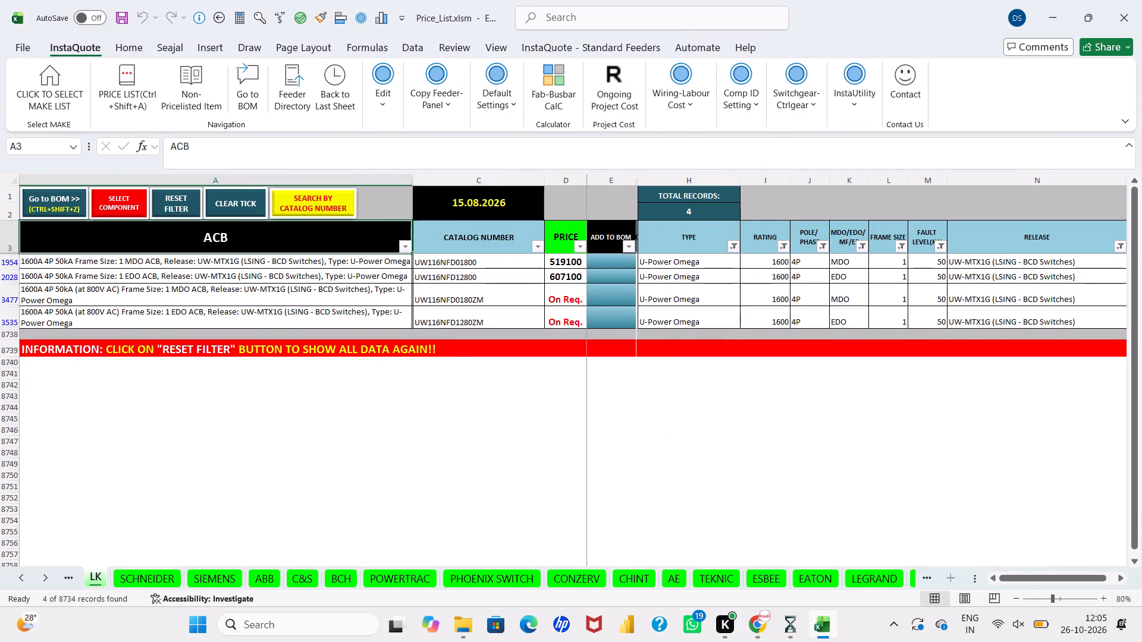
# Add the 1600A 4P 50kA MDO ACB, catalog number UW116NFD01800, to the Incomer feeder and return to the BOM.
pyautogui.doubleClick(608, 262)
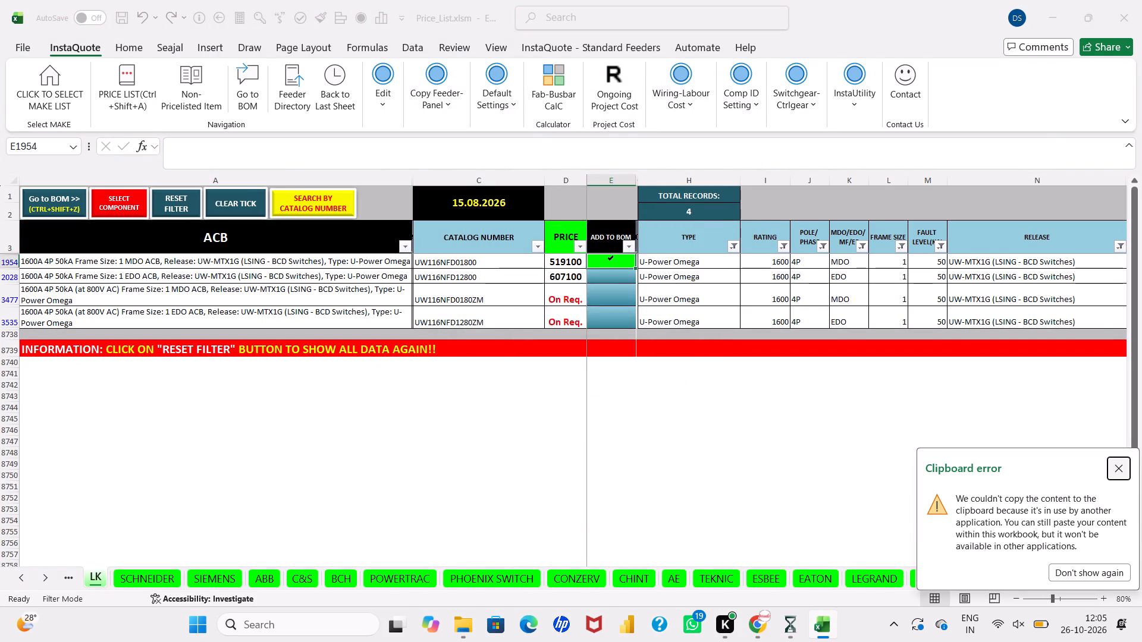
pyautogui.click(41, 197)
pyautogui.click(41, 197)
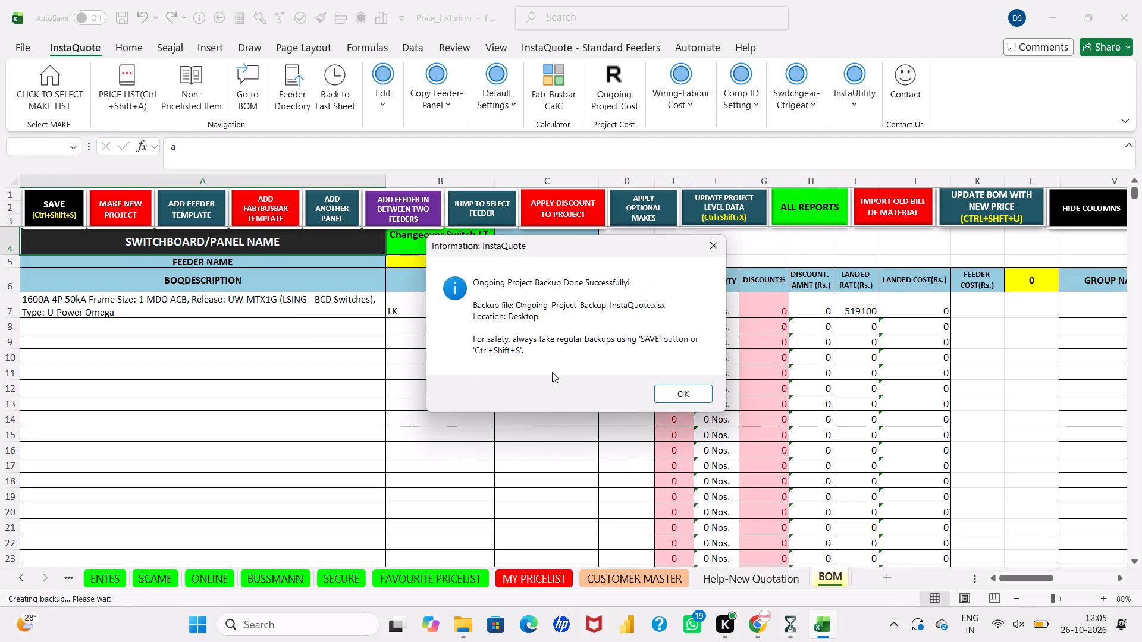
pyautogui.click(699, 398)
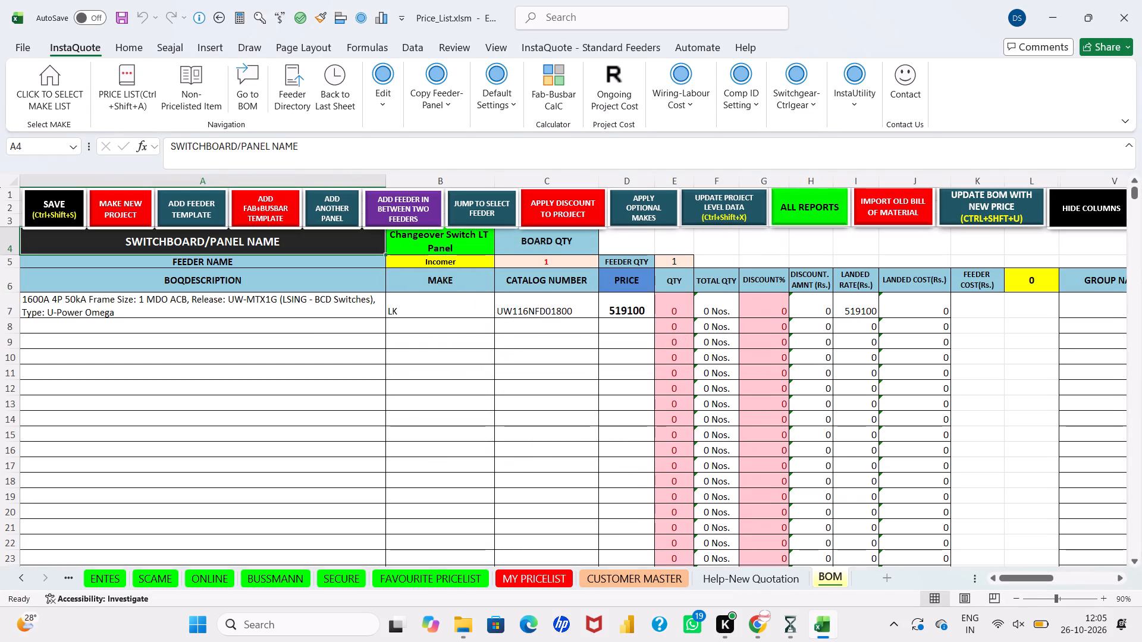
# Open the LK ACB_ACCESSORIES price list to add components in the row below the ACB in the Incomer feeder.
pyautogui.click(255, 325)
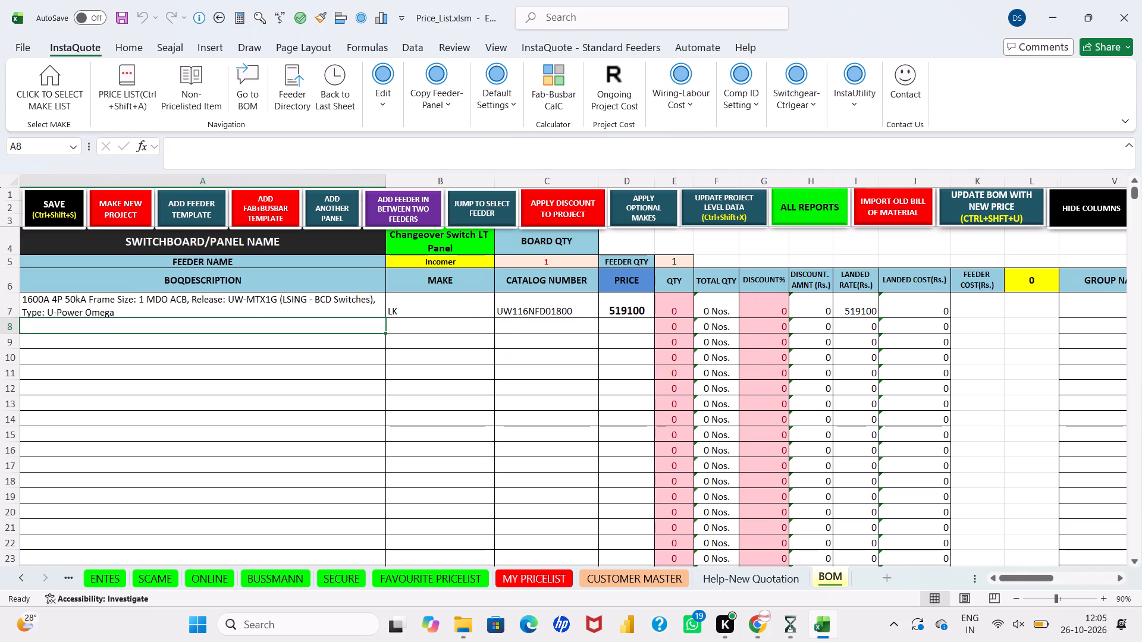
pyautogui.hotkey('ctrl', 'q')
pyautogui.click(416, 323)
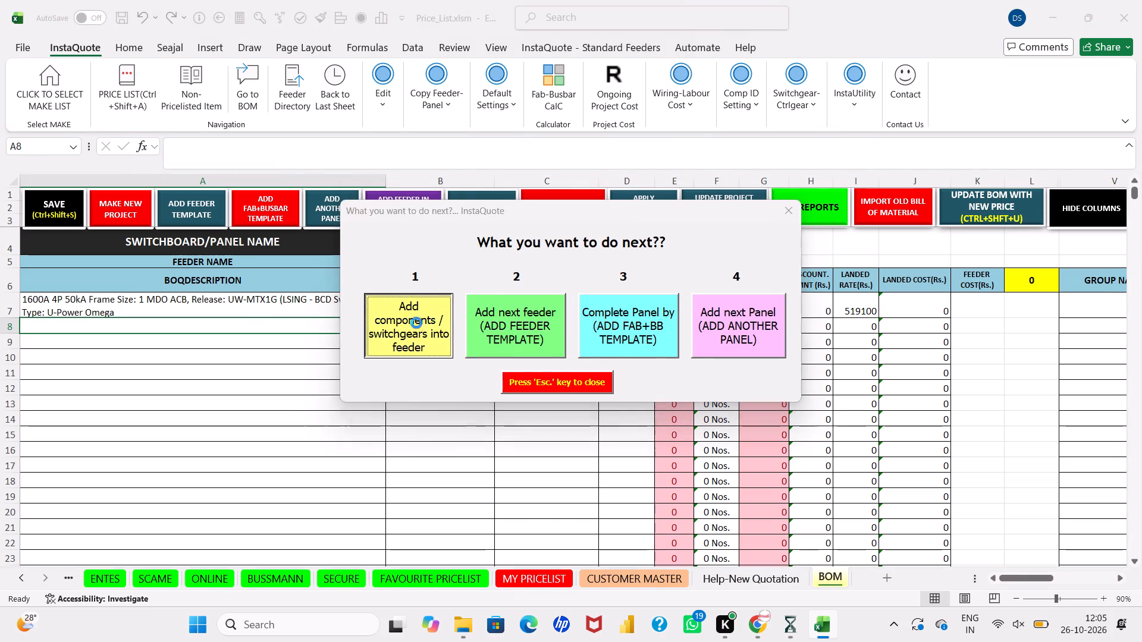
pyautogui.write('AC')
pyautogui.press('Down')
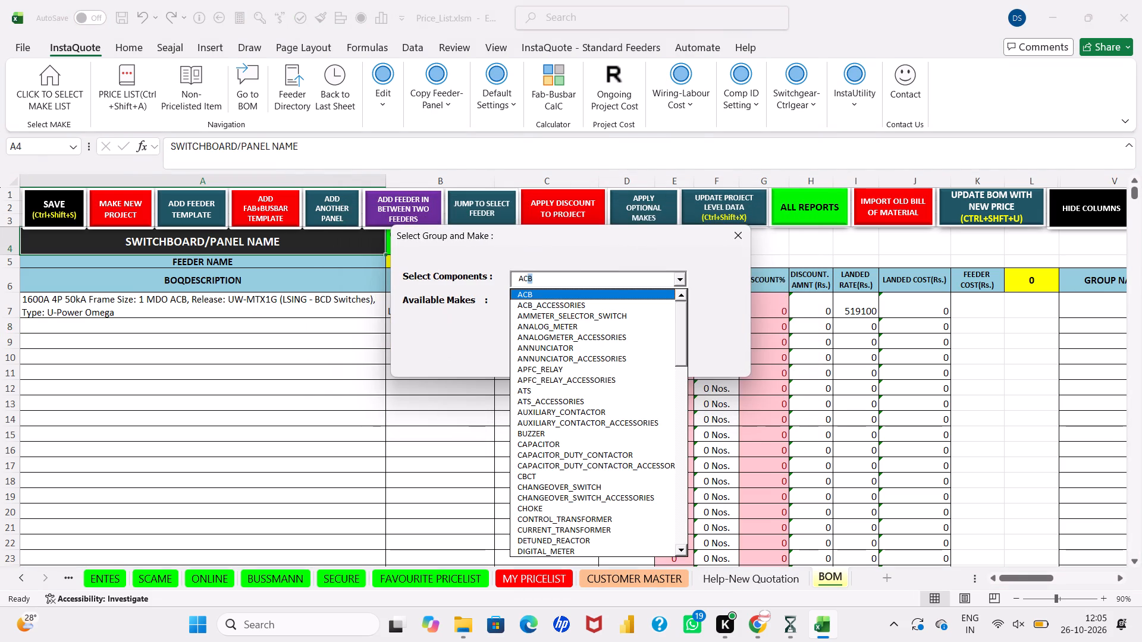
pyautogui.press('Tab')
pyautogui.press('l')
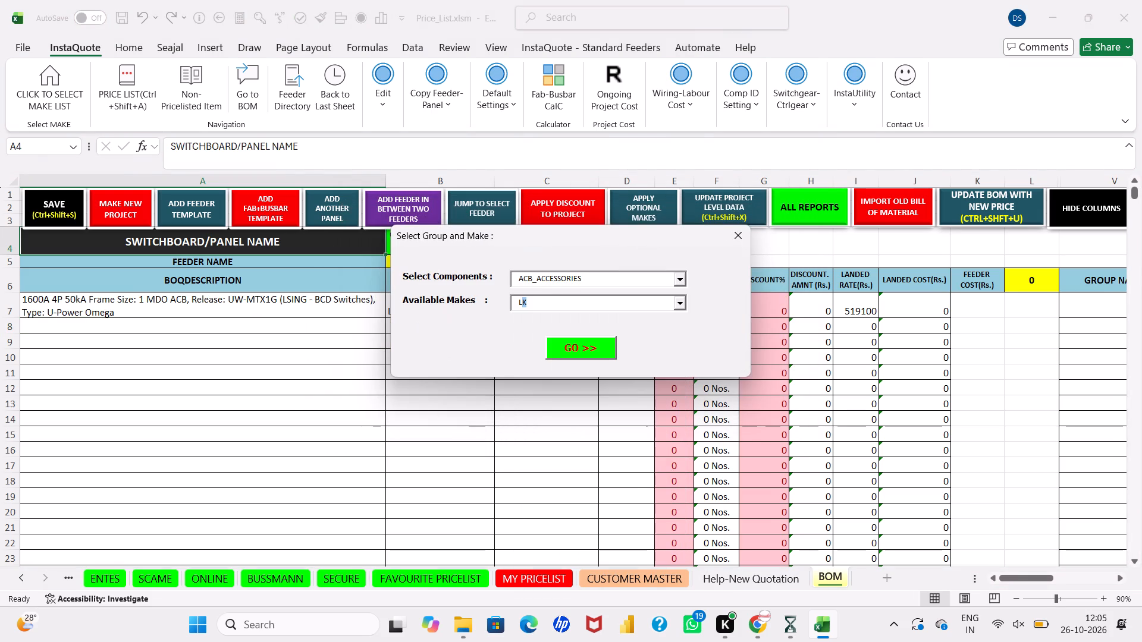
pyautogui.click(570, 341)
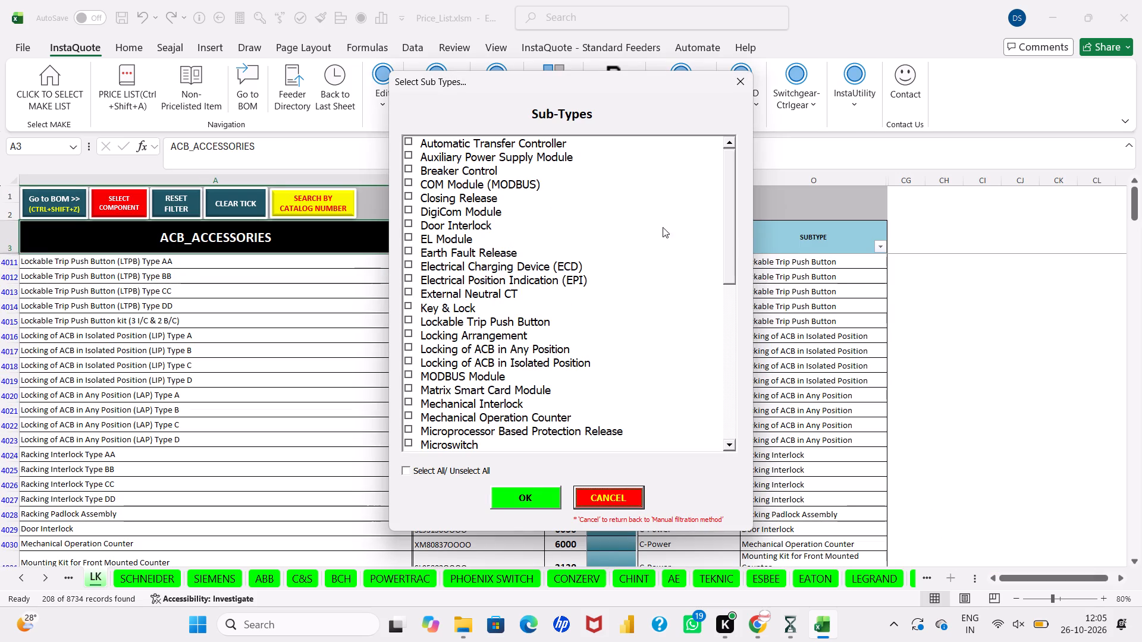
# Filter the ACB accessories to the Under Voltage Release and Shunt Release sub-types of the U-Power Omega type.
pyautogui.moveTo(732, 246); pyautogui.dragTo(719, 405)
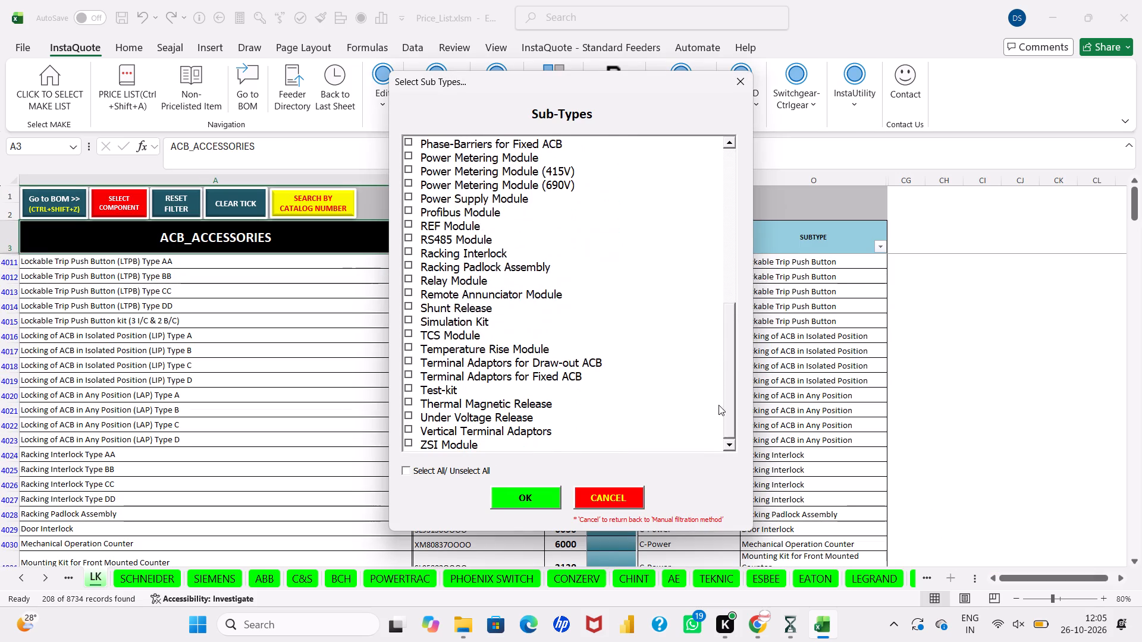
pyautogui.moveTo(719, 405); pyautogui.dragTo(719, 477)
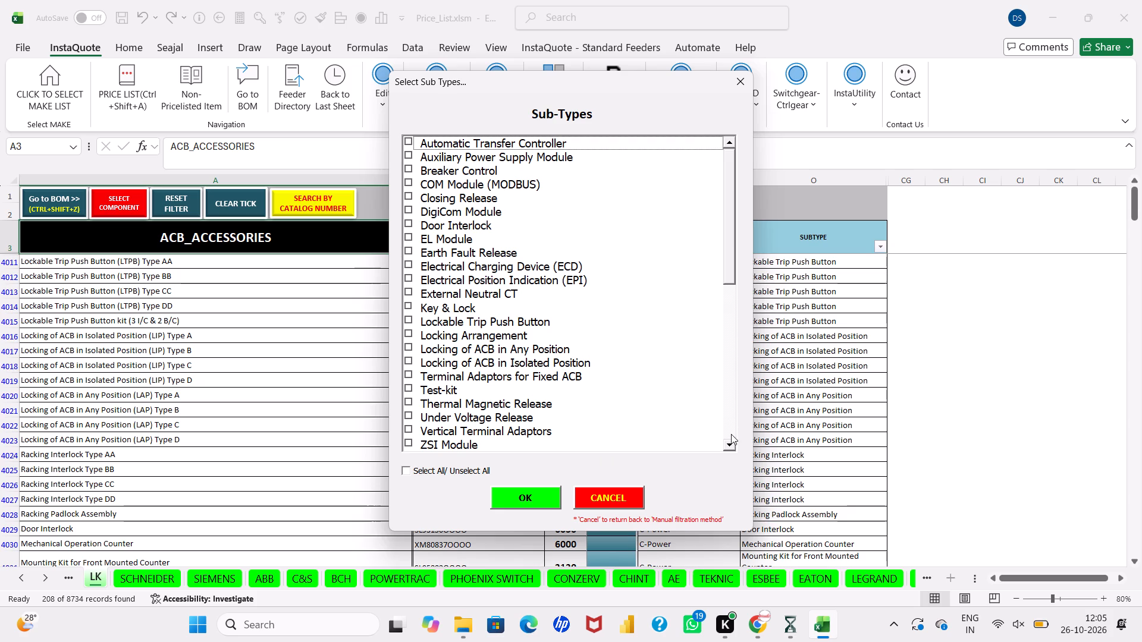
pyautogui.moveTo(732, 246); pyautogui.dragTo(735, 468)
pyautogui.scroll(-1, 521, 295)
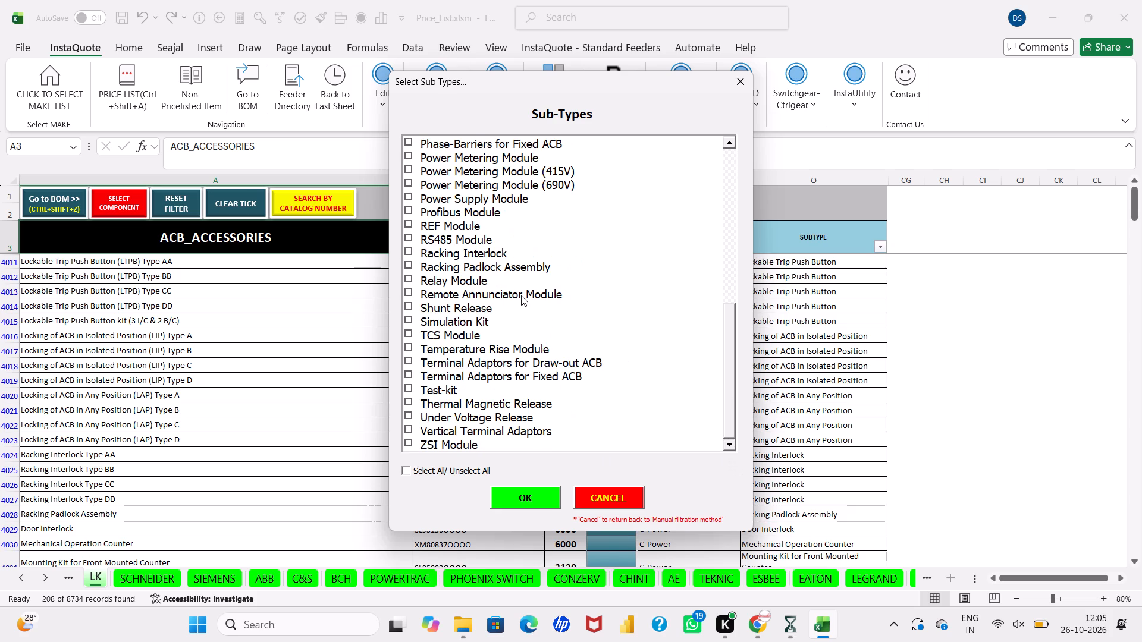
pyautogui.scroll(-1, 521, 295)
pyautogui.click(483, 415)
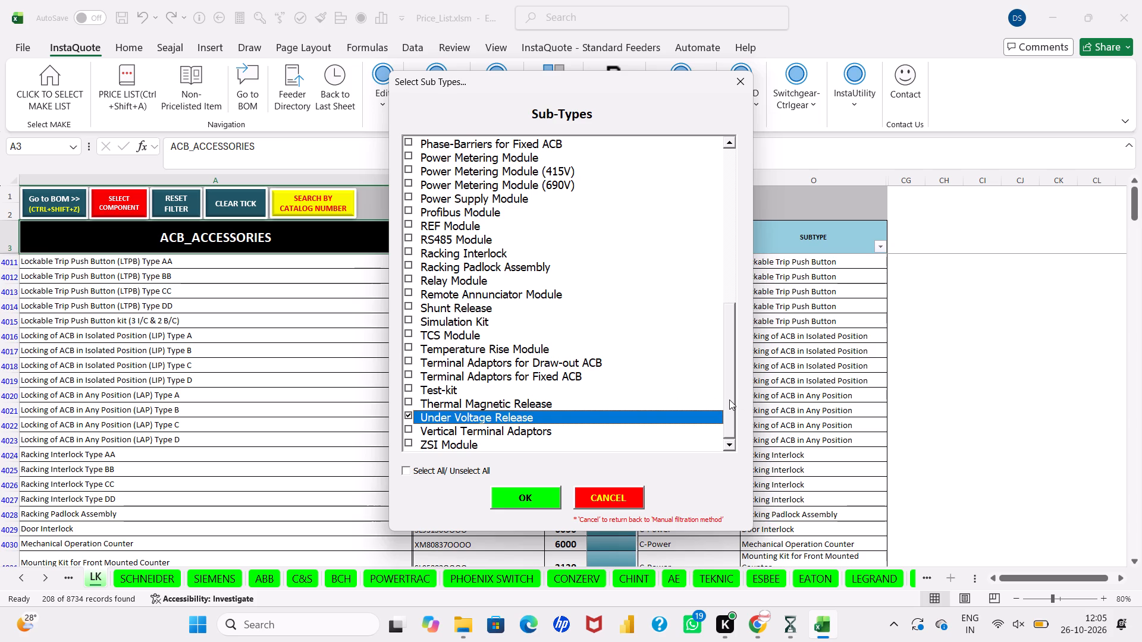
pyautogui.moveTo(729, 399); pyautogui.dragTo(725, 374)
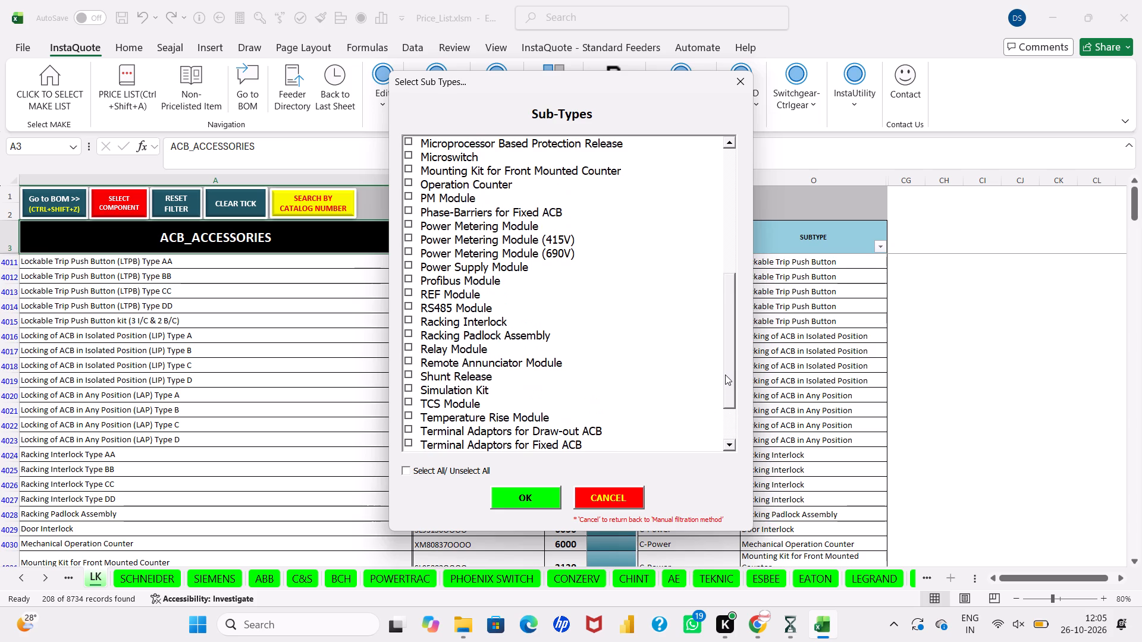
pyautogui.click(486, 376)
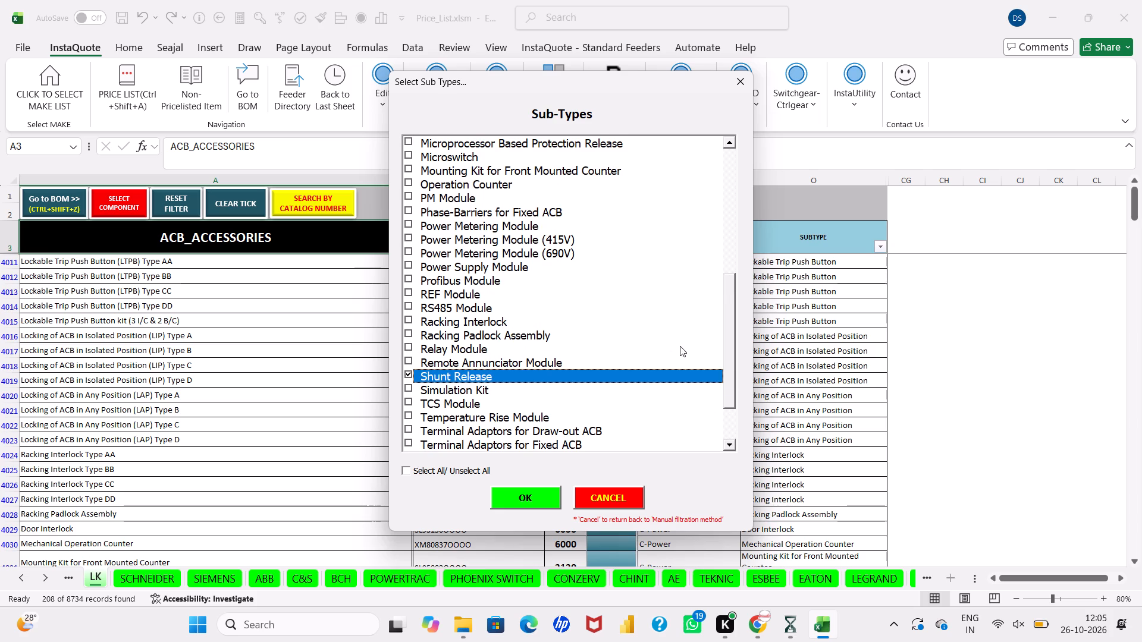
pyautogui.moveTo(729, 341); pyautogui.dragTo(729, 311)
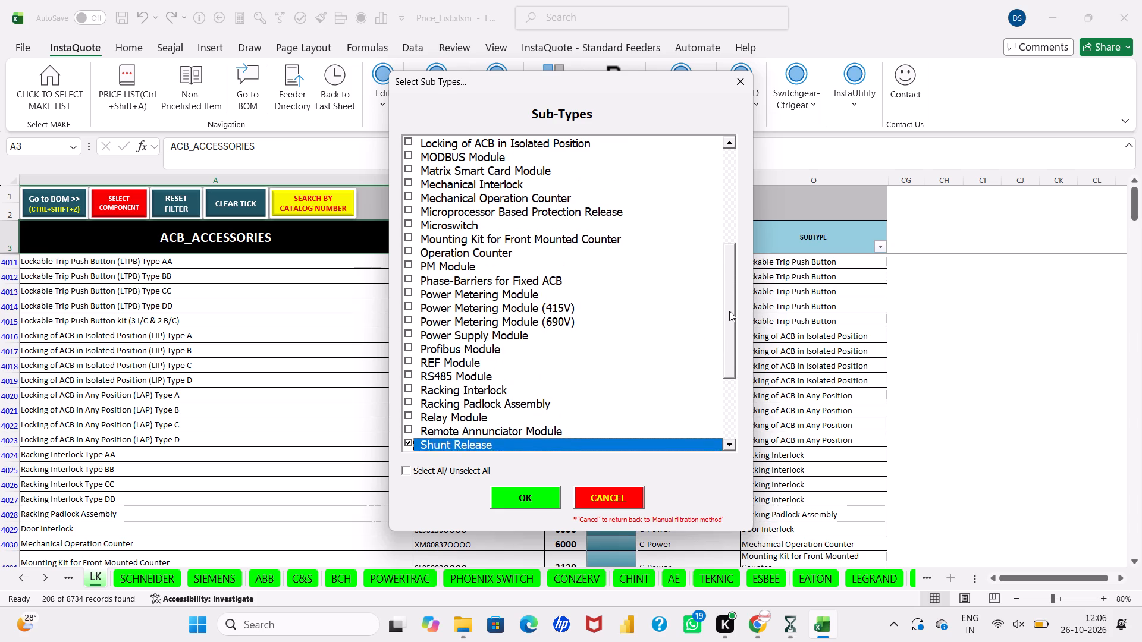
pyautogui.moveTo(729, 311); pyautogui.dragTo(721, 257)
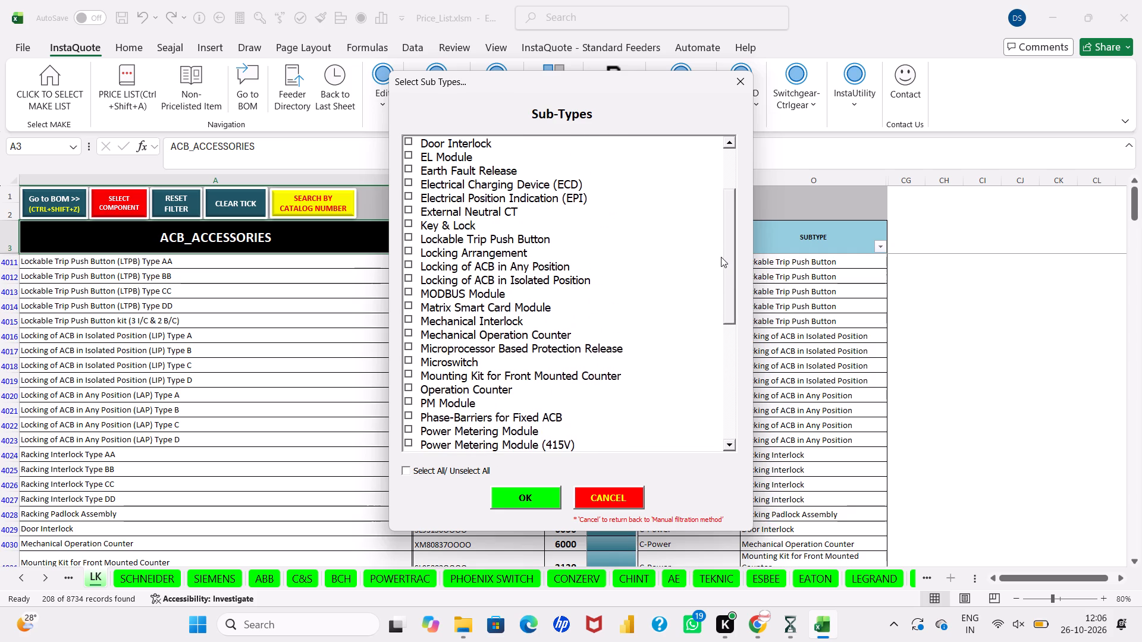
pyautogui.moveTo(721, 257); pyautogui.dragTo(721, 254)
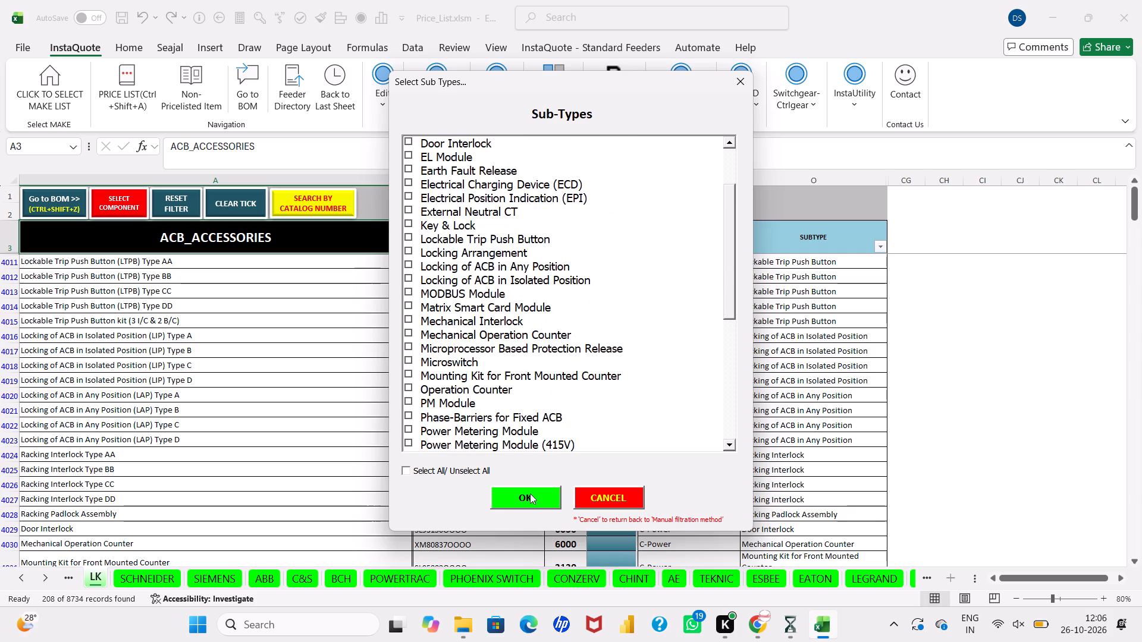
pyautogui.click(530, 493)
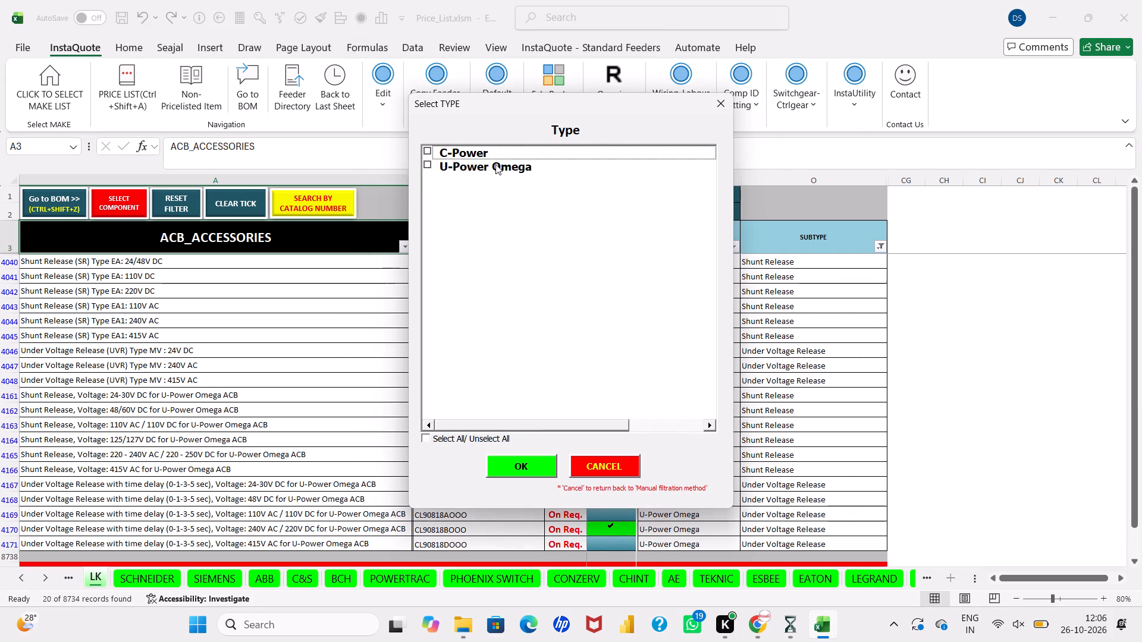
pyautogui.click(495, 164)
pyautogui.click(524, 470)
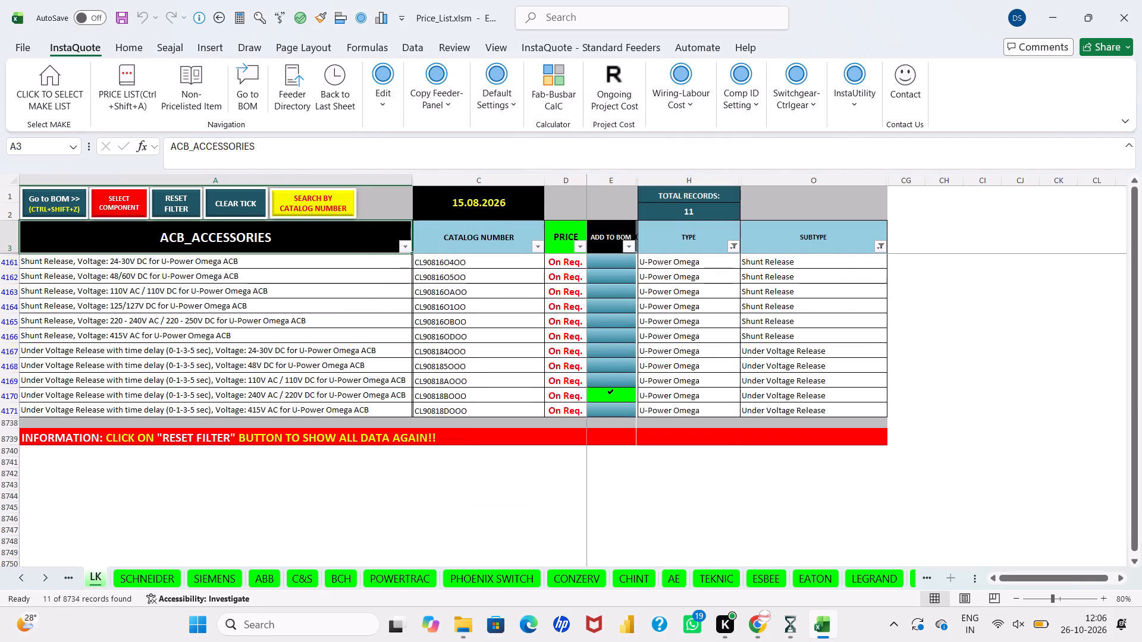
# Add the 220-240V AC shunt release and, after clearing the ticks, the 240V AC under voltage release; return to the BOM.
pyautogui.scroll(1, 524, 470)
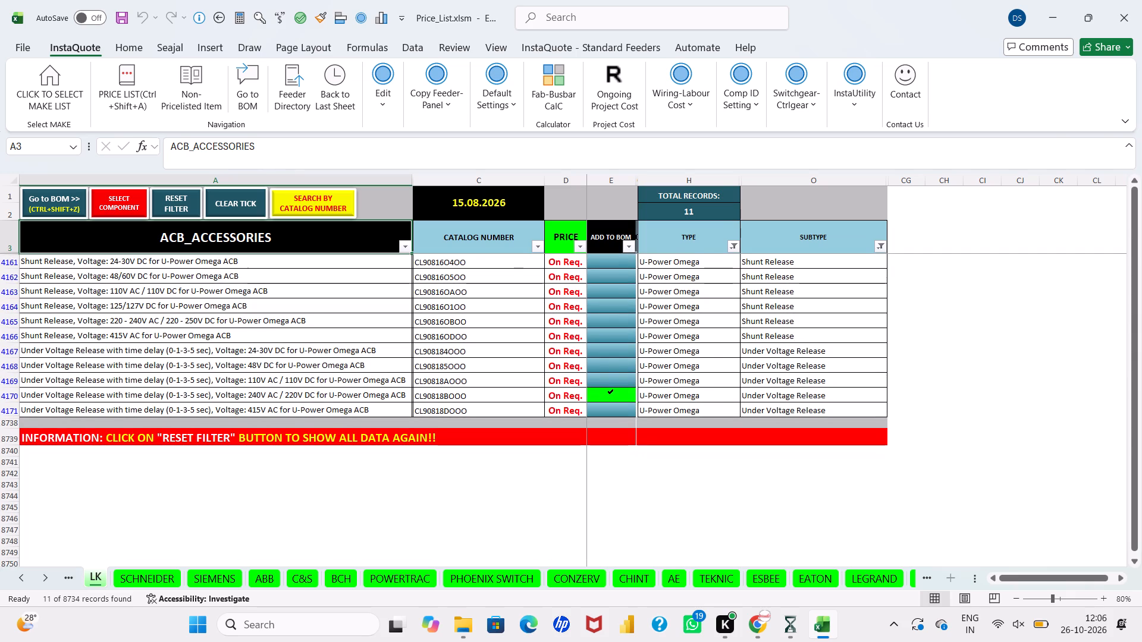
pyautogui.doubleClick(600, 322)
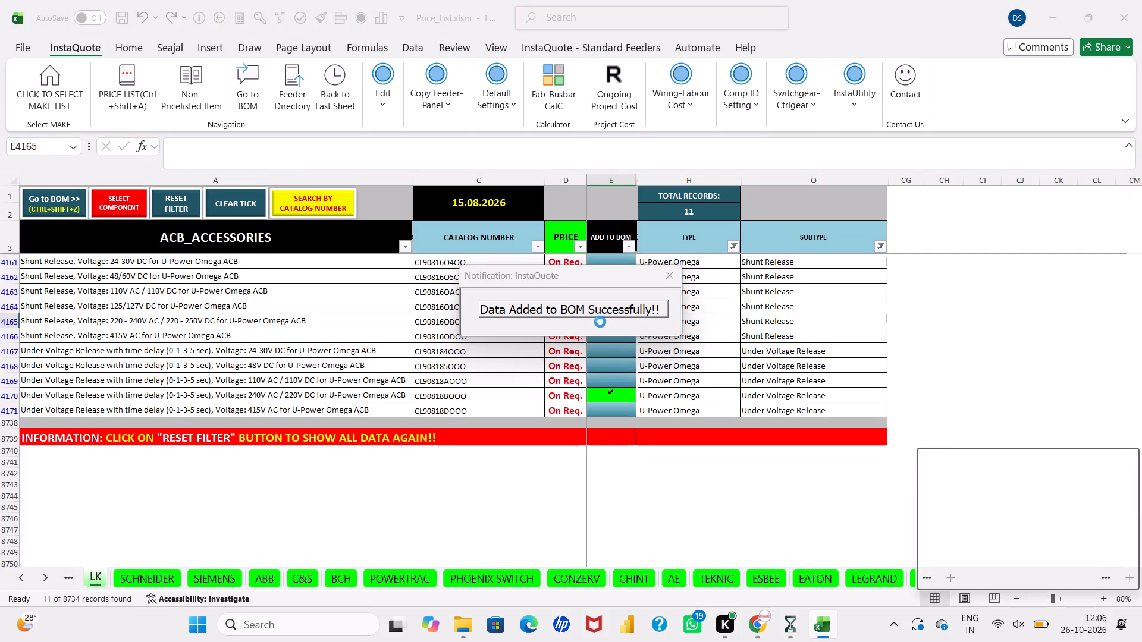
pyautogui.click(242, 206)
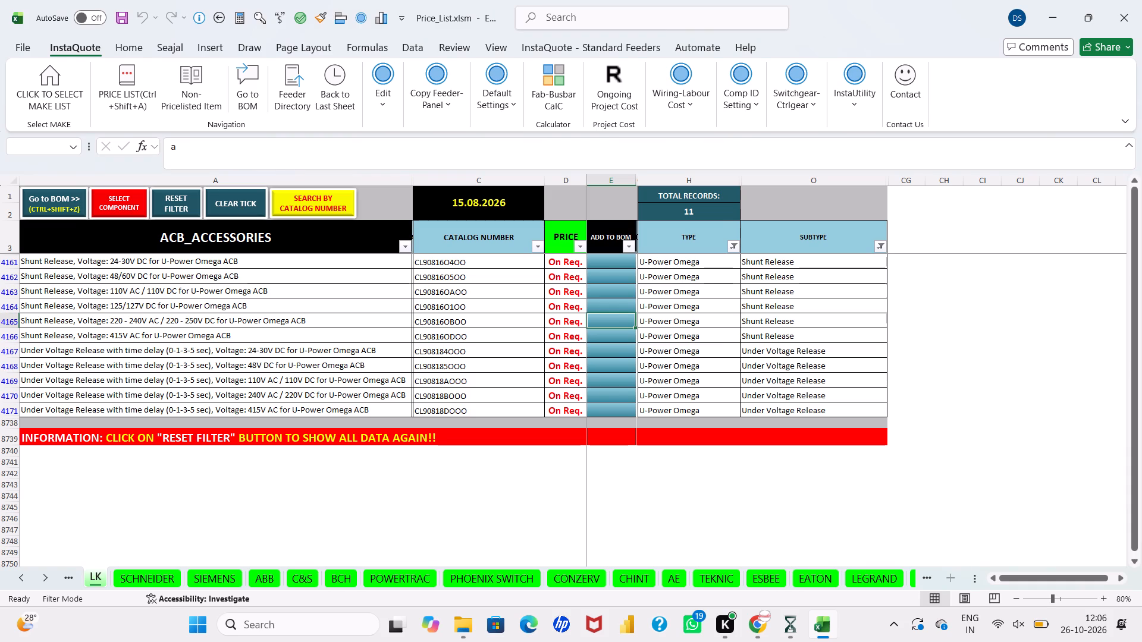
pyautogui.doubleClick(612, 397)
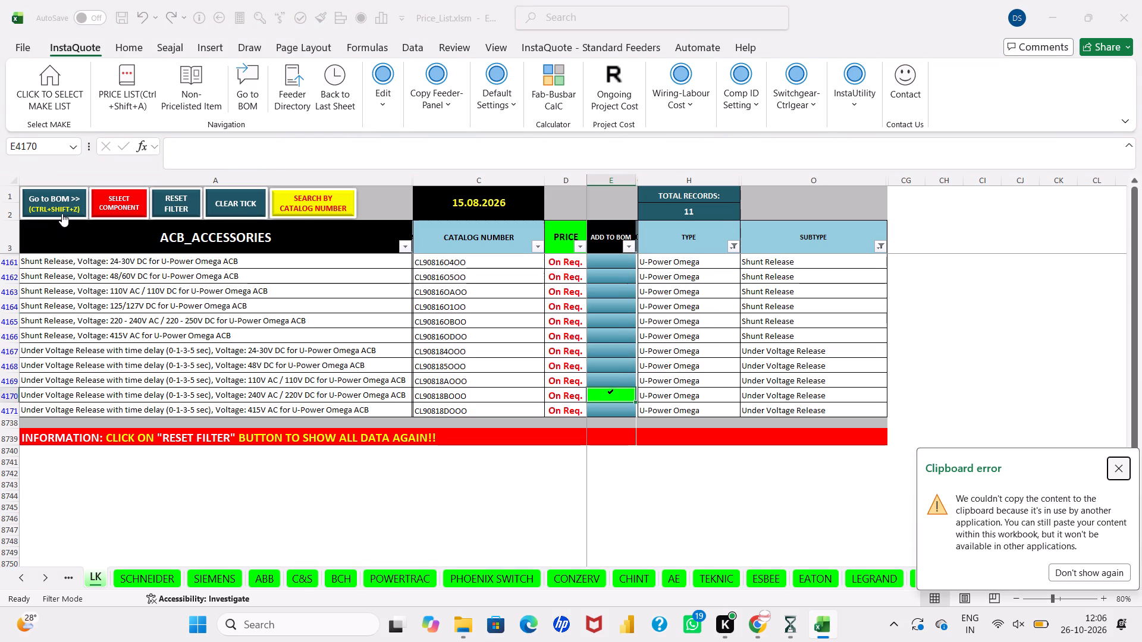
pyautogui.click(62, 213)
pyautogui.click(62, 213)
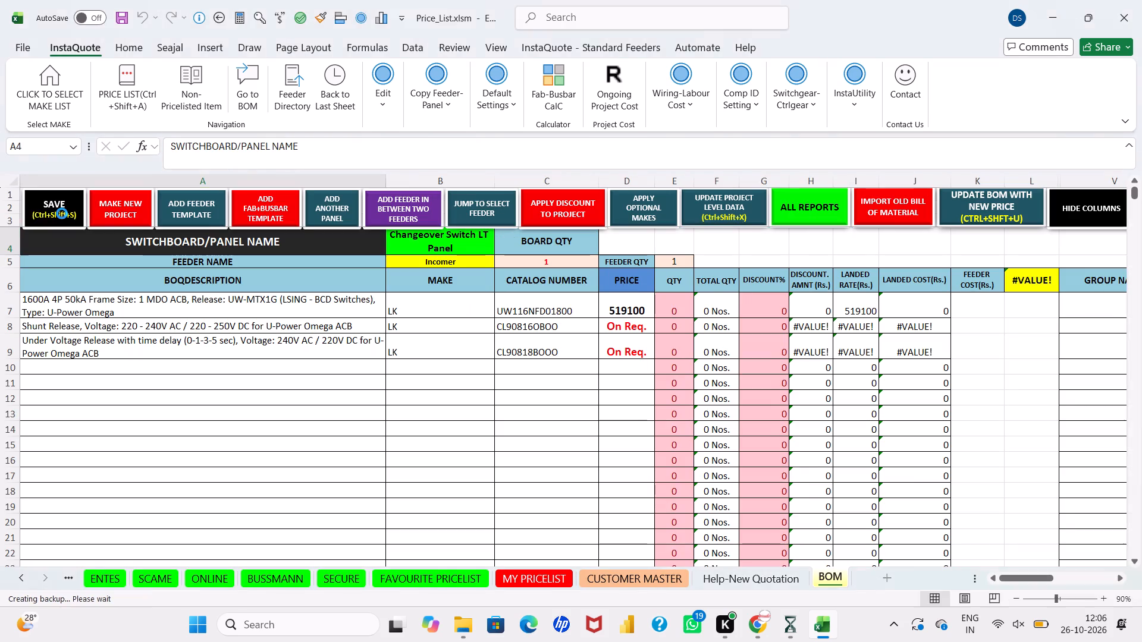
# Finish the backup of the ongoing project and return to the BOM.
pyautogui.click(698, 394)
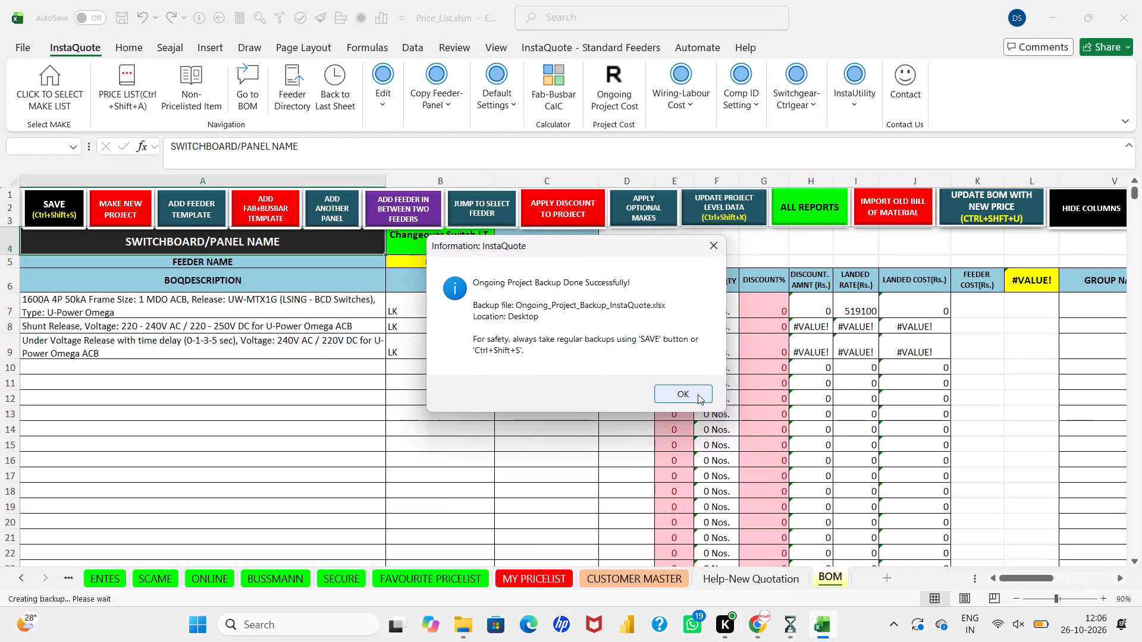
# Set the prices of the shunt release and the under voltage release in the Incomer feeder to 0.
pyautogui.click(647, 331)
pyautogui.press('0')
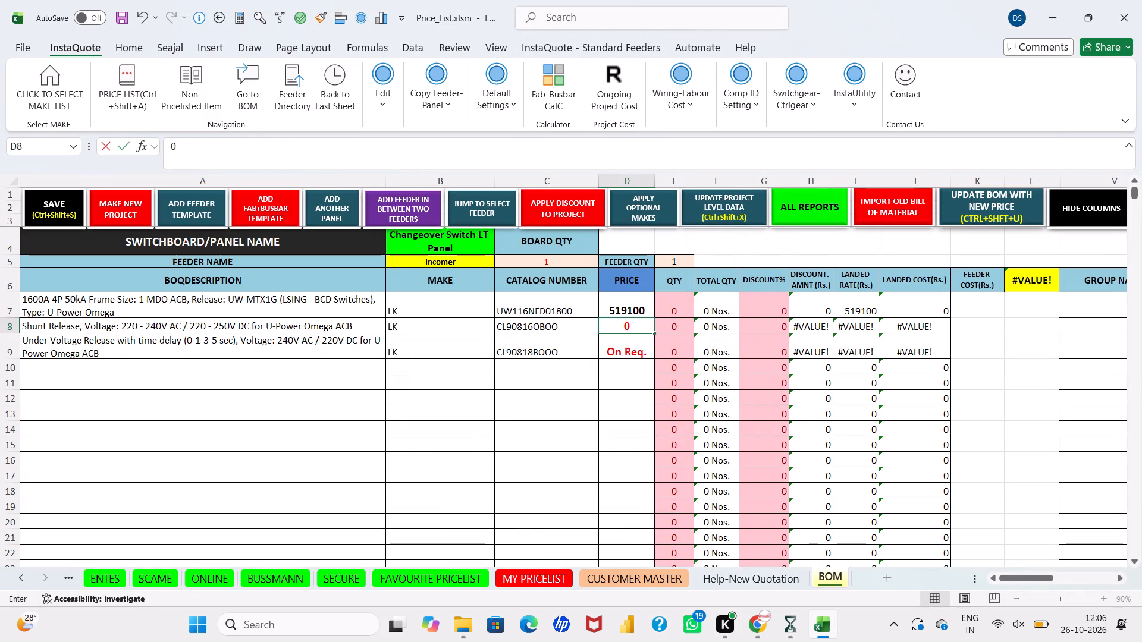
pyautogui.press('Return')
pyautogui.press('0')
pyautogui.press('Return')
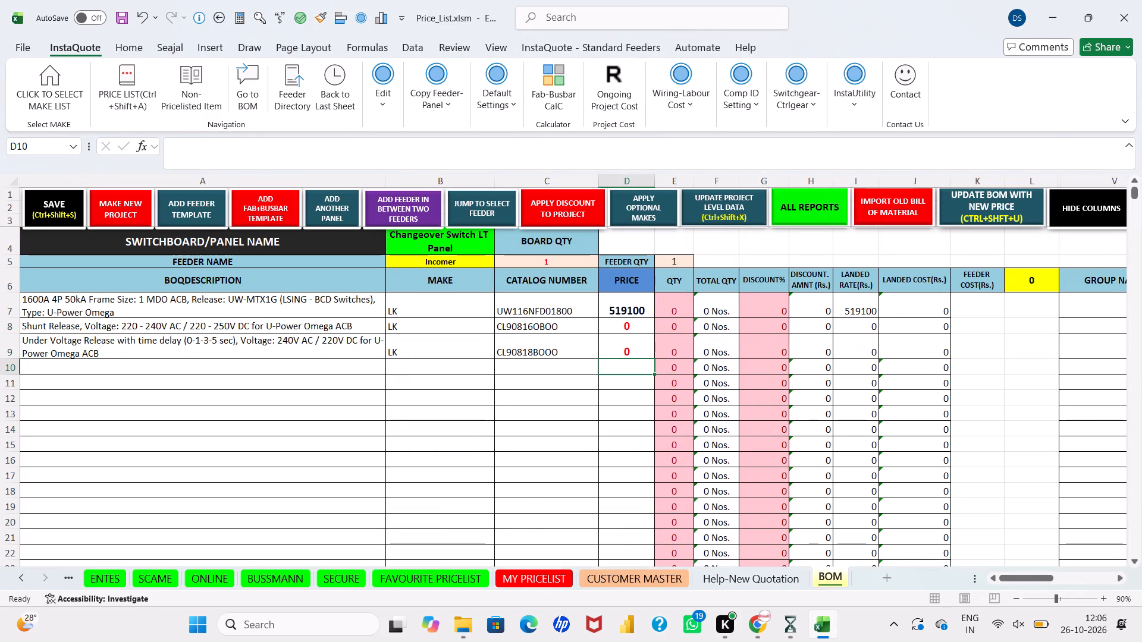
# Select the empty description cell directly below the under voltage release in the Incomer feeder.
pyautogui.click(277, 370)
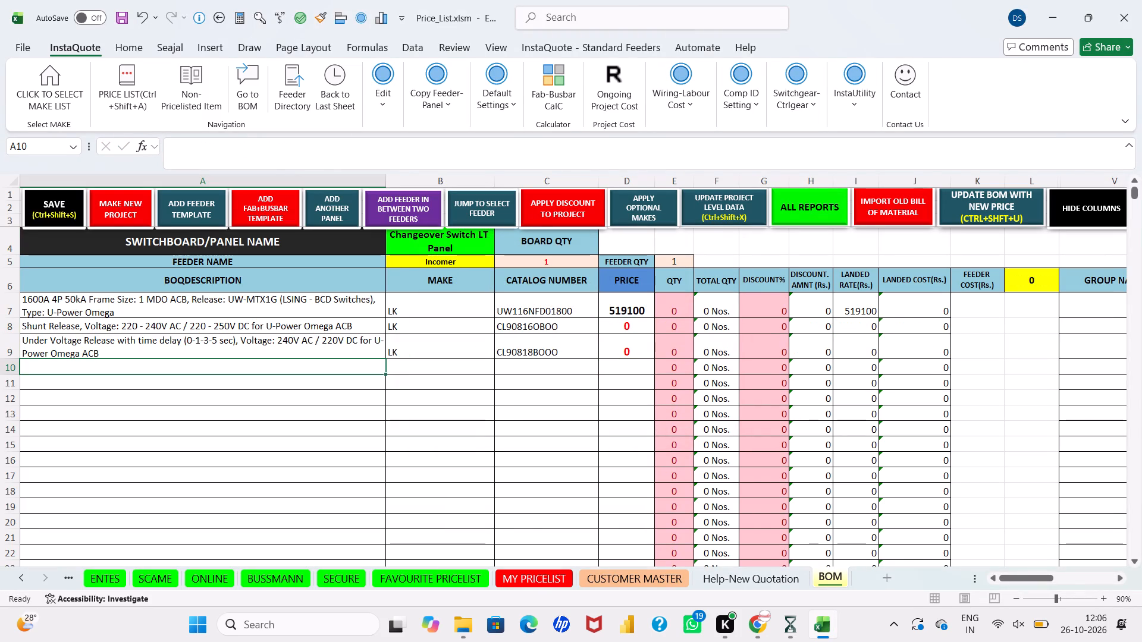
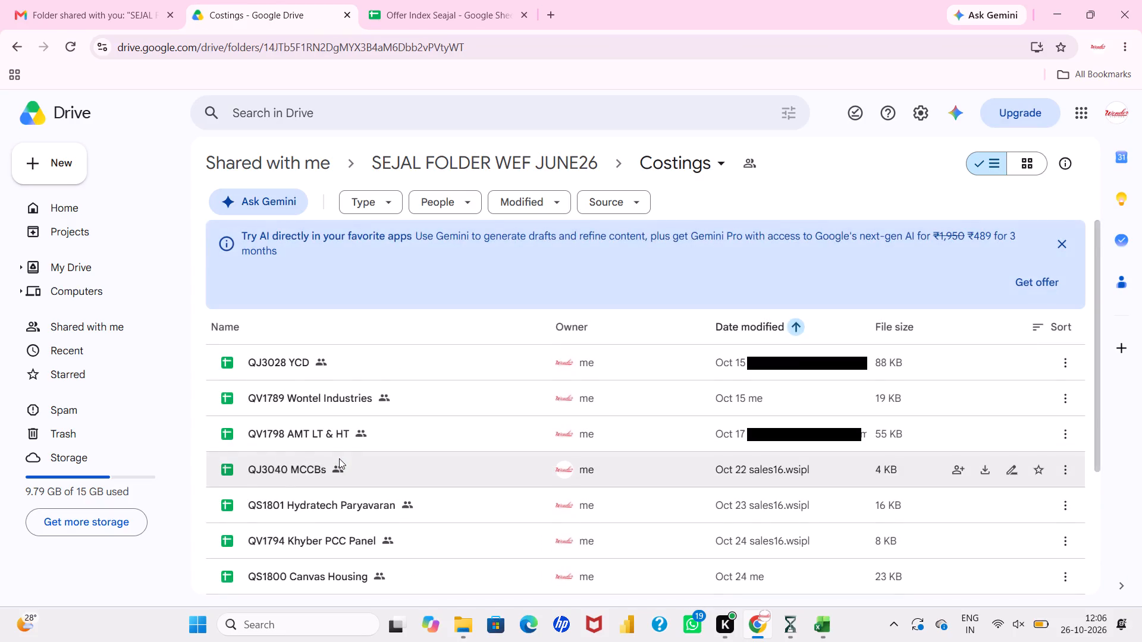
# Open the Seajal Costings spreadsheet from the Costings folder in Drive.
pyautogui.scroll(-4, 339, 458)
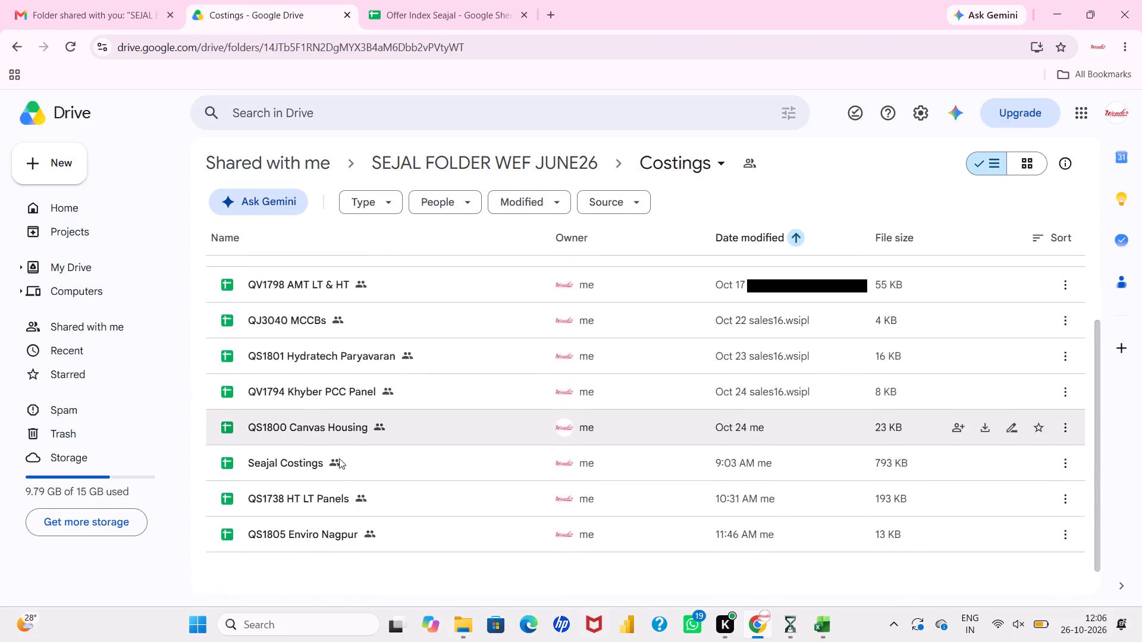
pyautogui.scroll(-1, 339, 458)
pyautogui.doubleClick(341, 438)
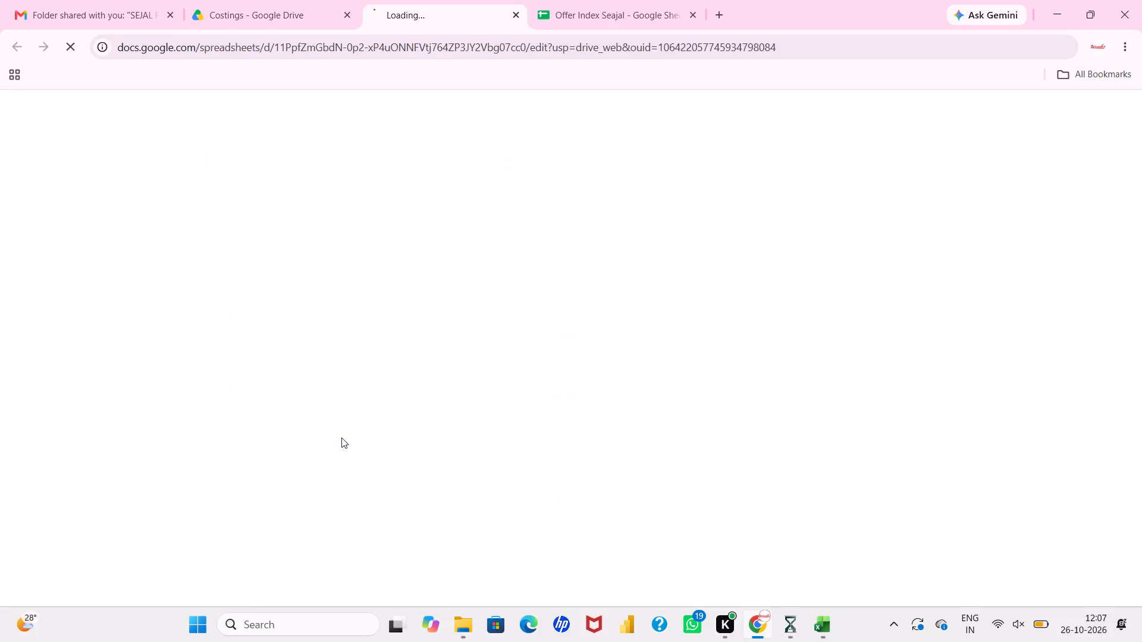
# Look through the DISCOUNT STRUCTURE sheet and the costing sheets up to QCS1023 Regret for a reference ACB incomer.
pyautogui.scroll(-2, 341, 438)
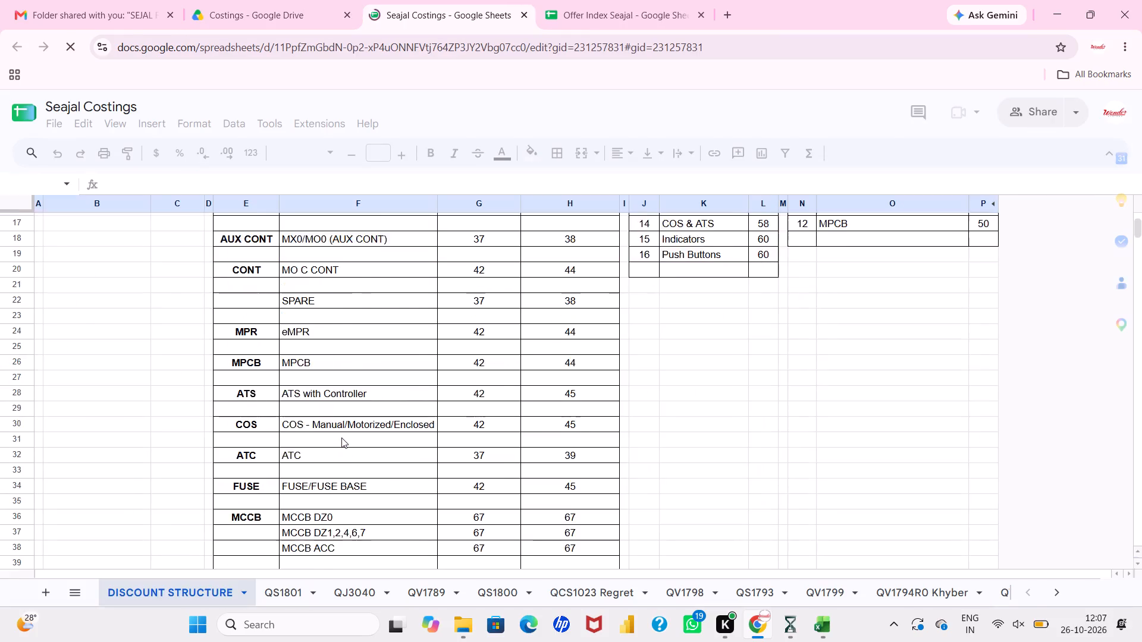
pyautogui.scroll(-4, 725, 455)
pyautogui.scroll(3, 725, 455)
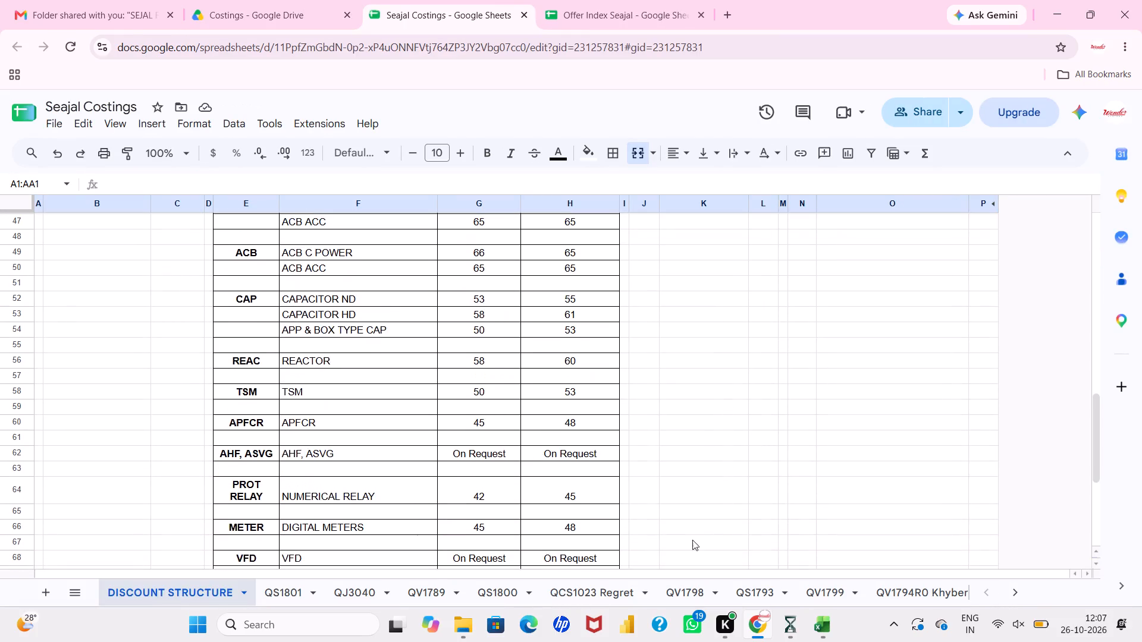
pyautogui.click(357, 594)
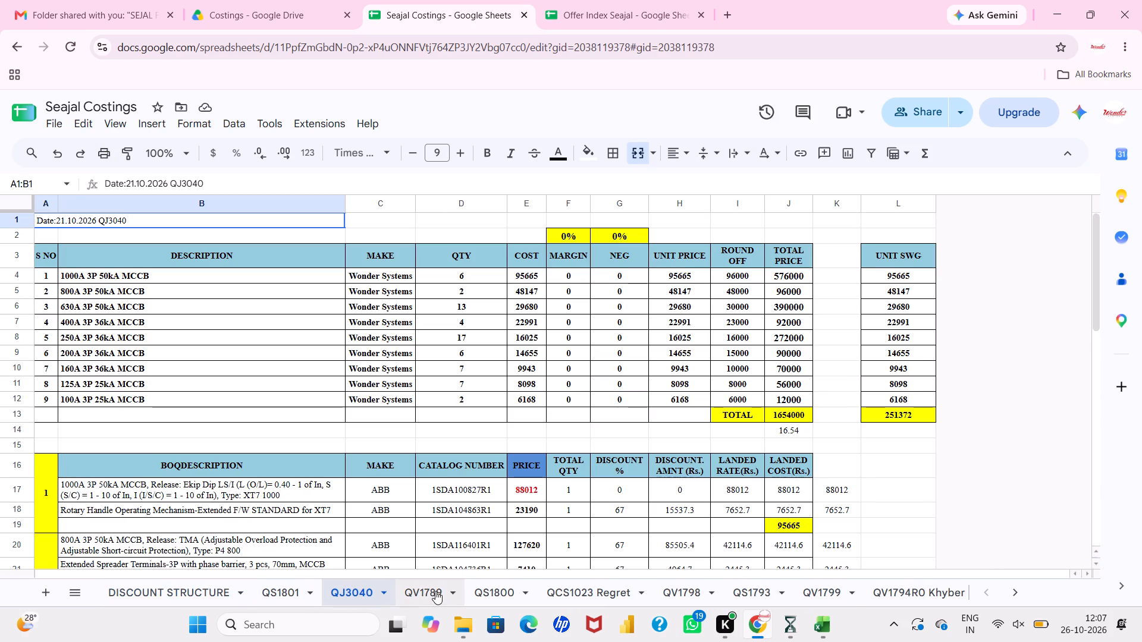
pyautogui.click(299, 593)
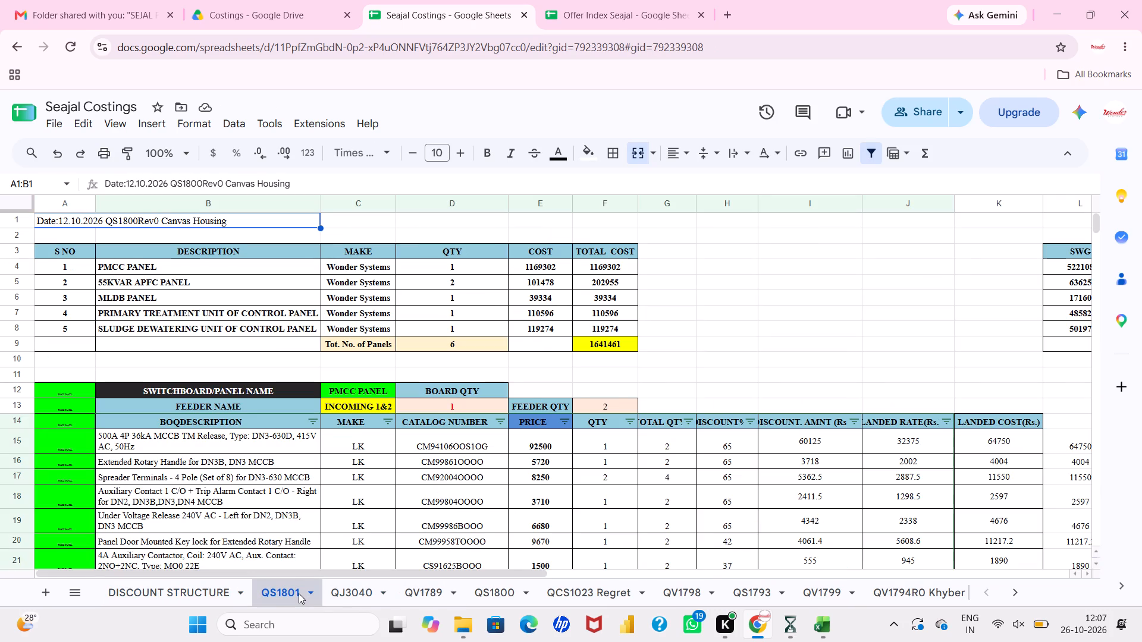
pyautogui.click(352, 582)
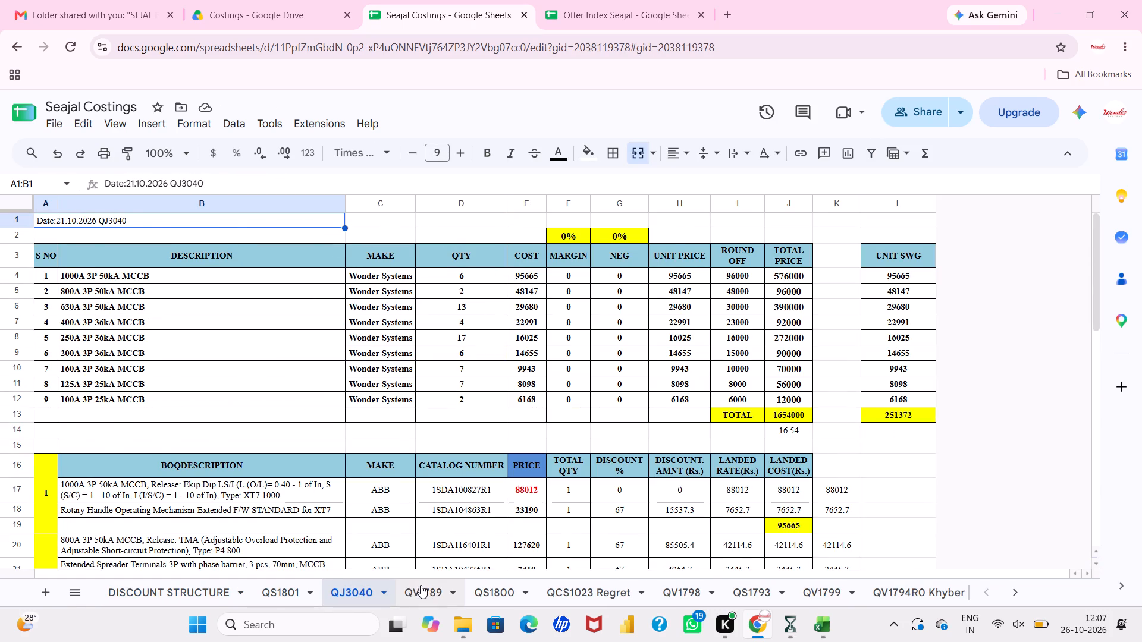
pyautogui.click(421, 585)
pyautogui.click(523, 584)
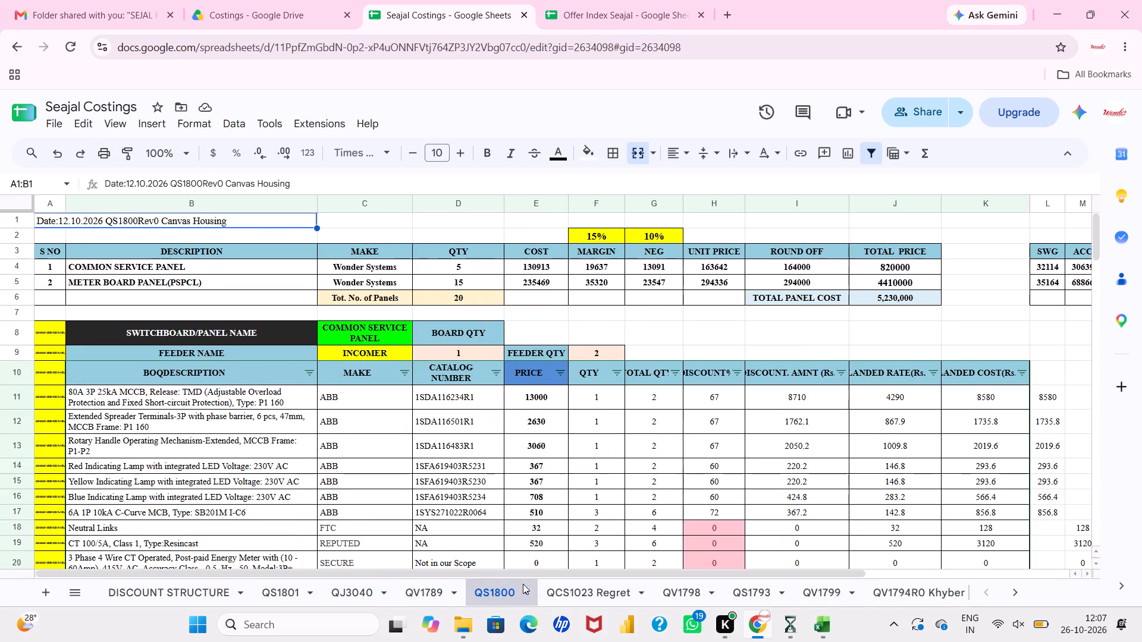
pyautogui.click(589, 592)
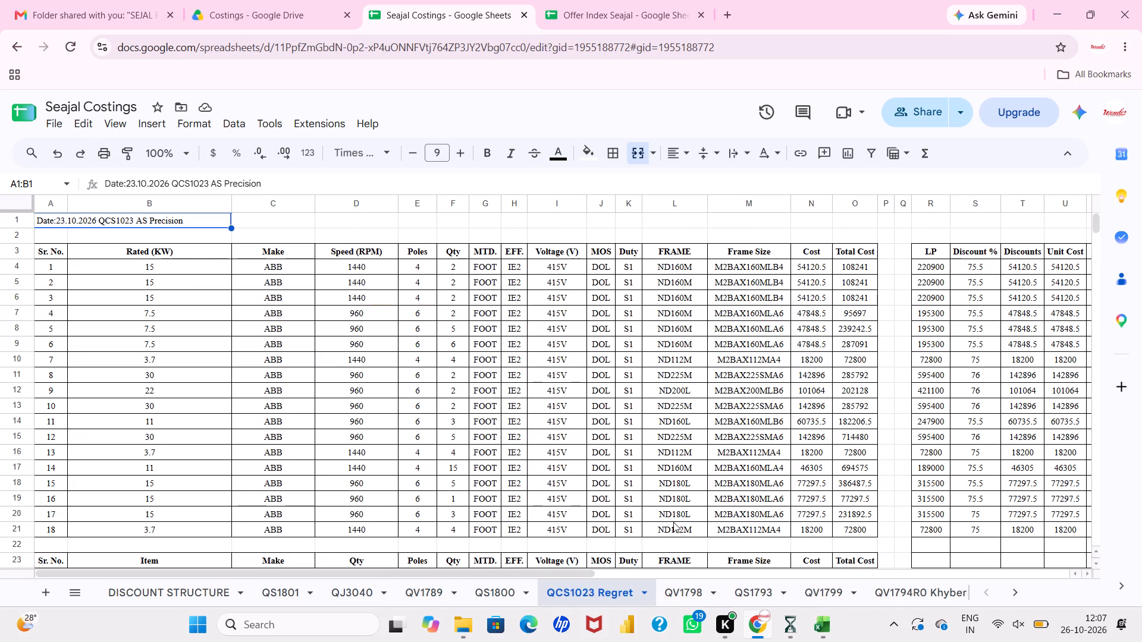
# Examine the Incomer feeder's components in the LV PCC/Main Distribution Board costing on sheet QV1798.
pyautogui.click(673, 596)
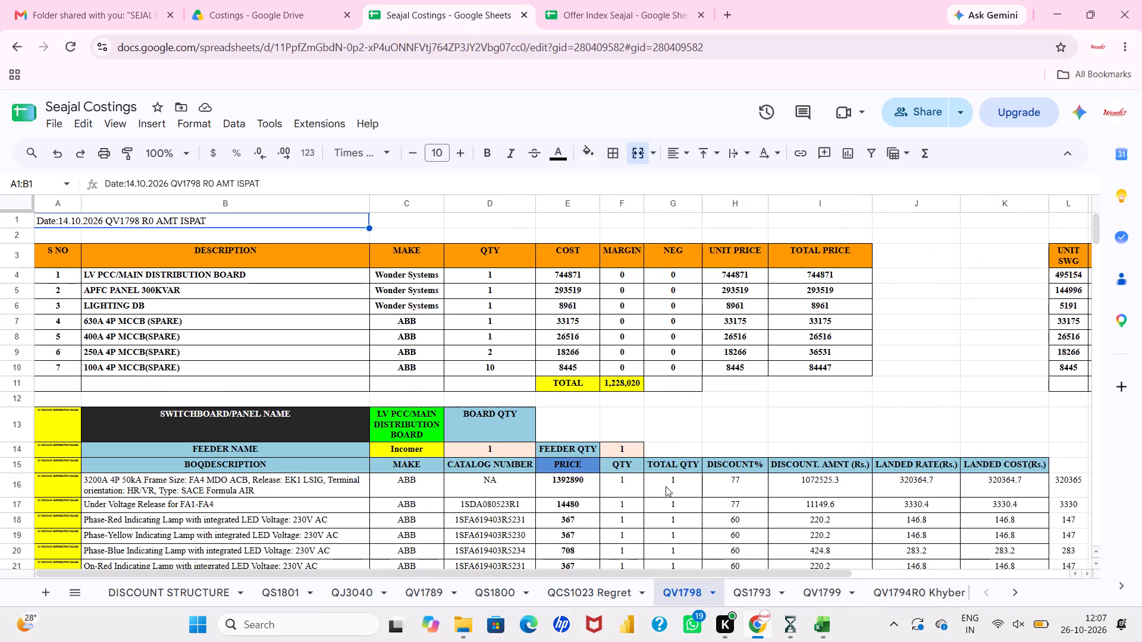
pyautogui.scroll(-2, 666, 486)
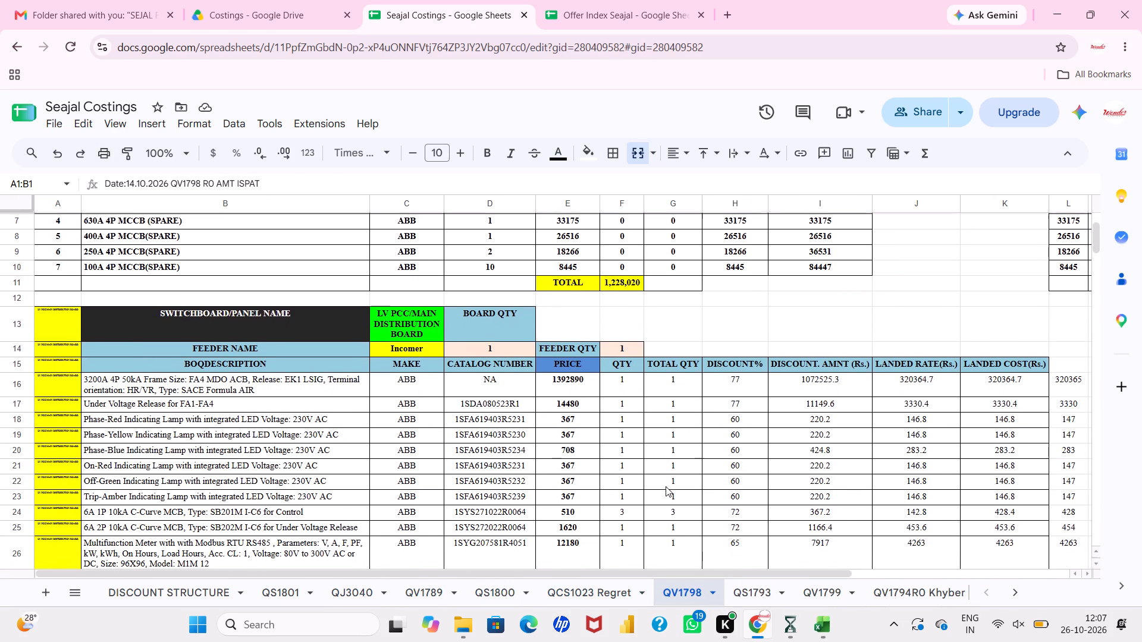
pyautogui.scroll(-3, 666, 486)
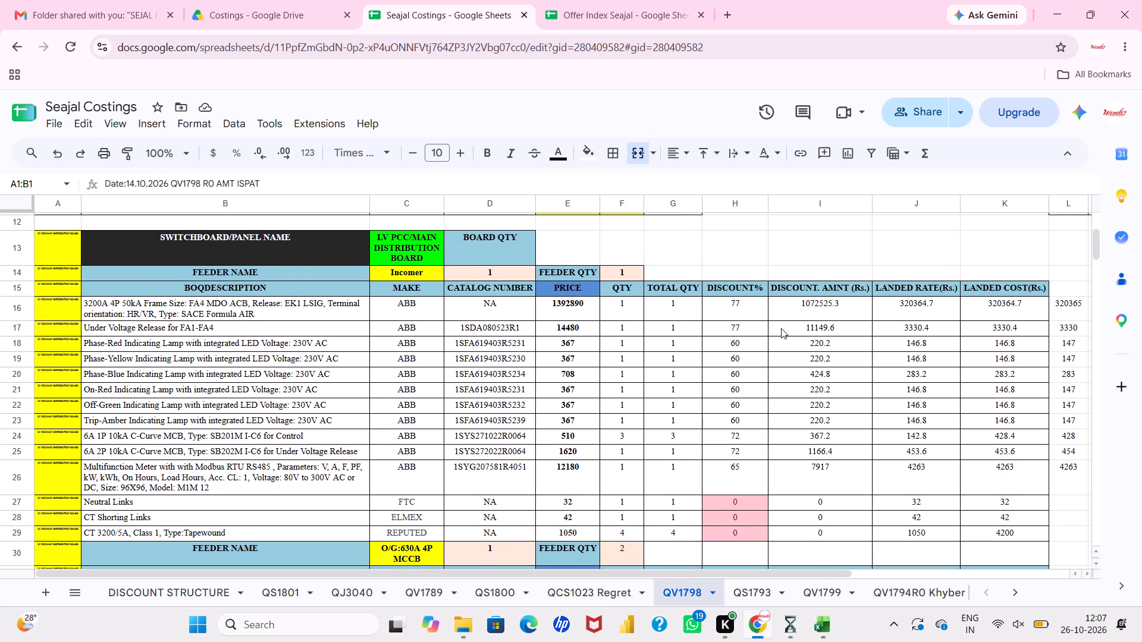
# Switch to the Price_List workbook in Excel and delete the shunt release row from the Incomer feeder in the BOM.
pyautogui.click(1058, 21)
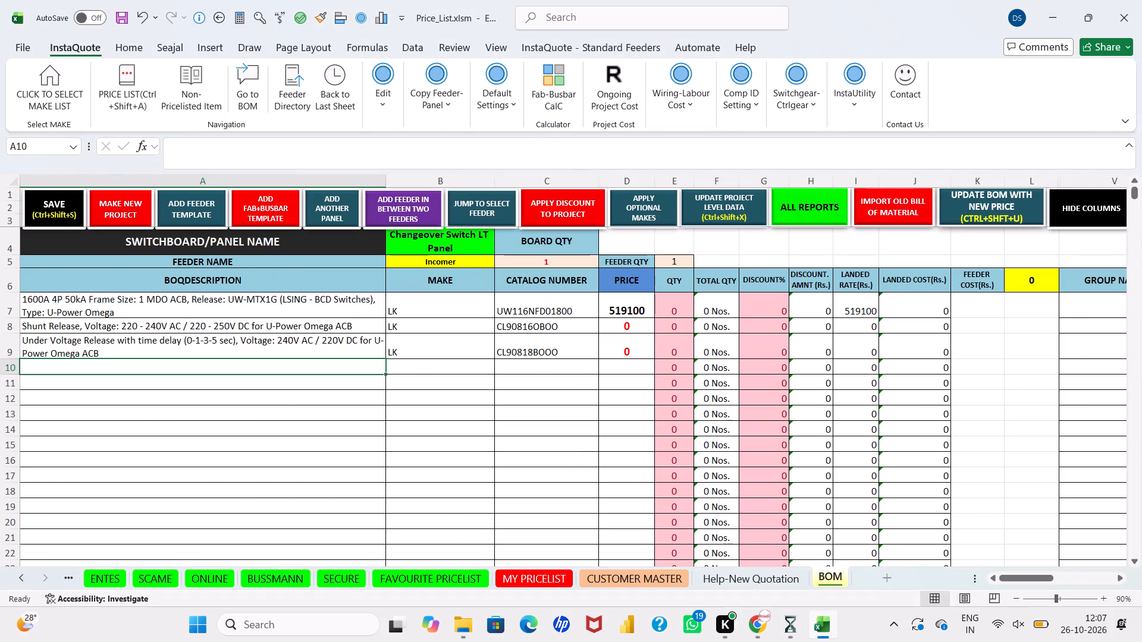
pyautogui.click(20, 326)
pyautogui.click(12, 328)
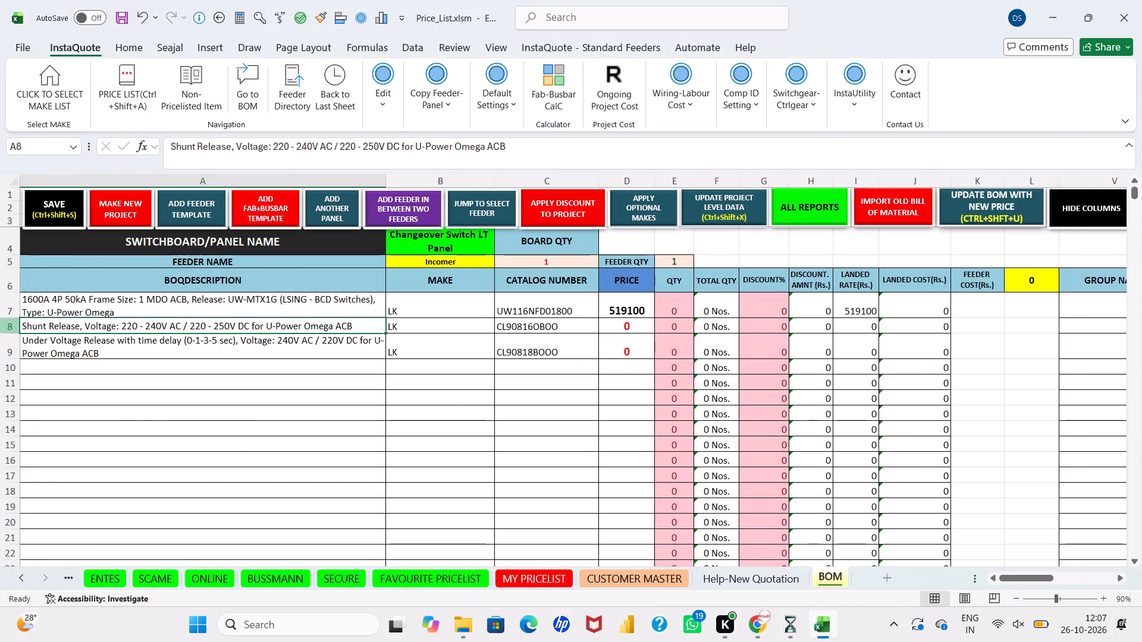
pyautogui.rightClick(12, 328)
pyautogui.click(50, 203)
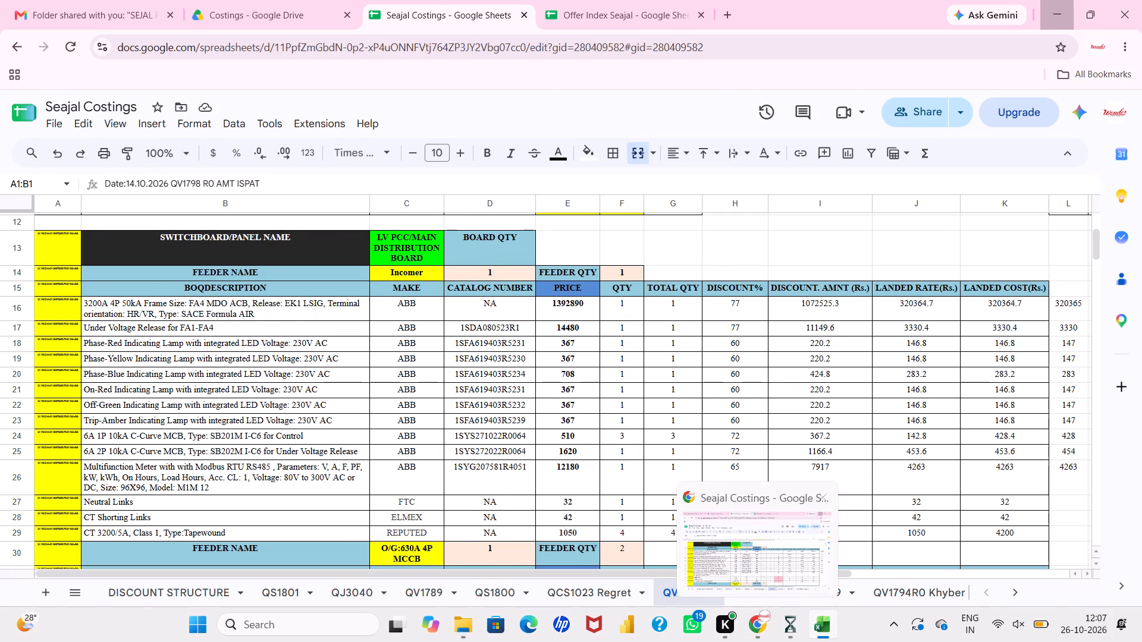
# Select the empty row below the under voltage release in the Incomer feeder and save the BOM.
pyautogui.click(255, 355)
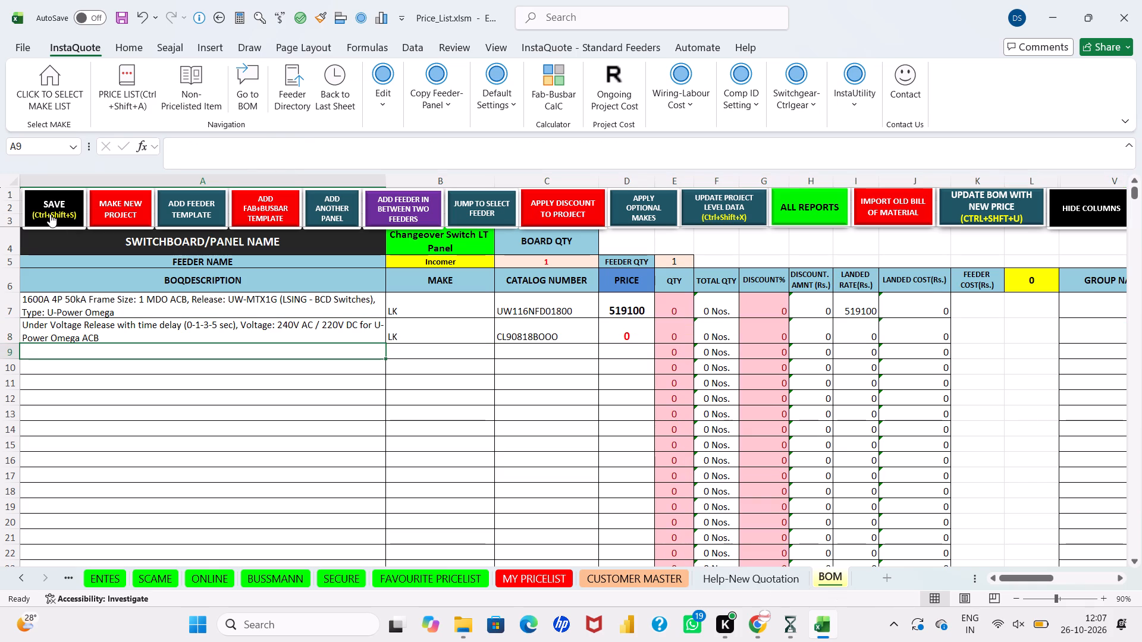
pyautogui.click(50, 214)
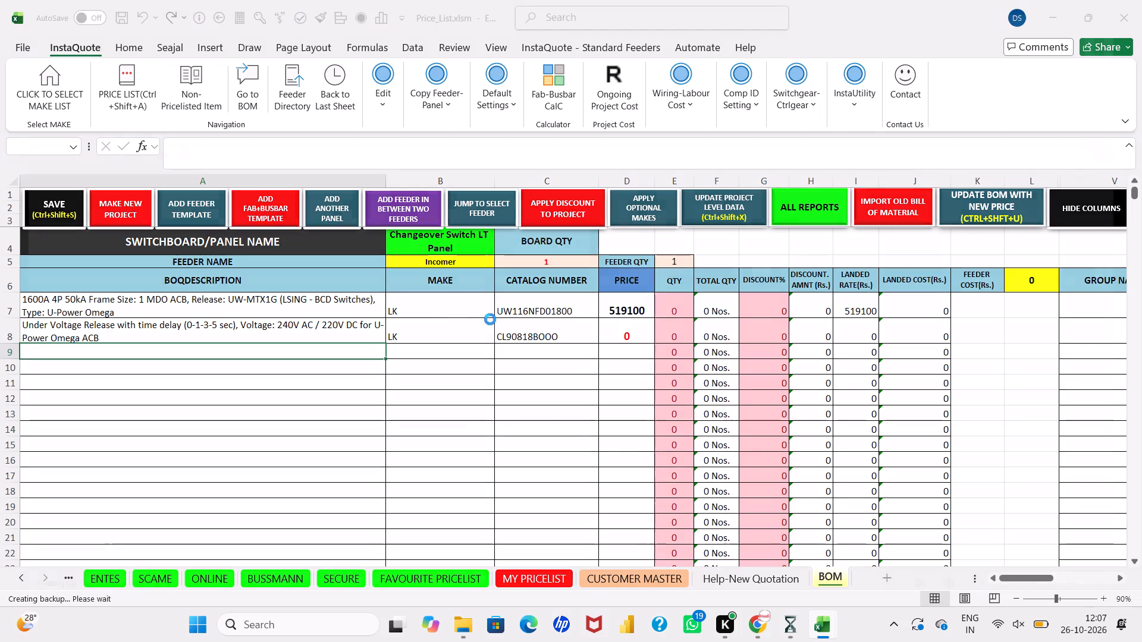
pyautogui.click(687, 395)
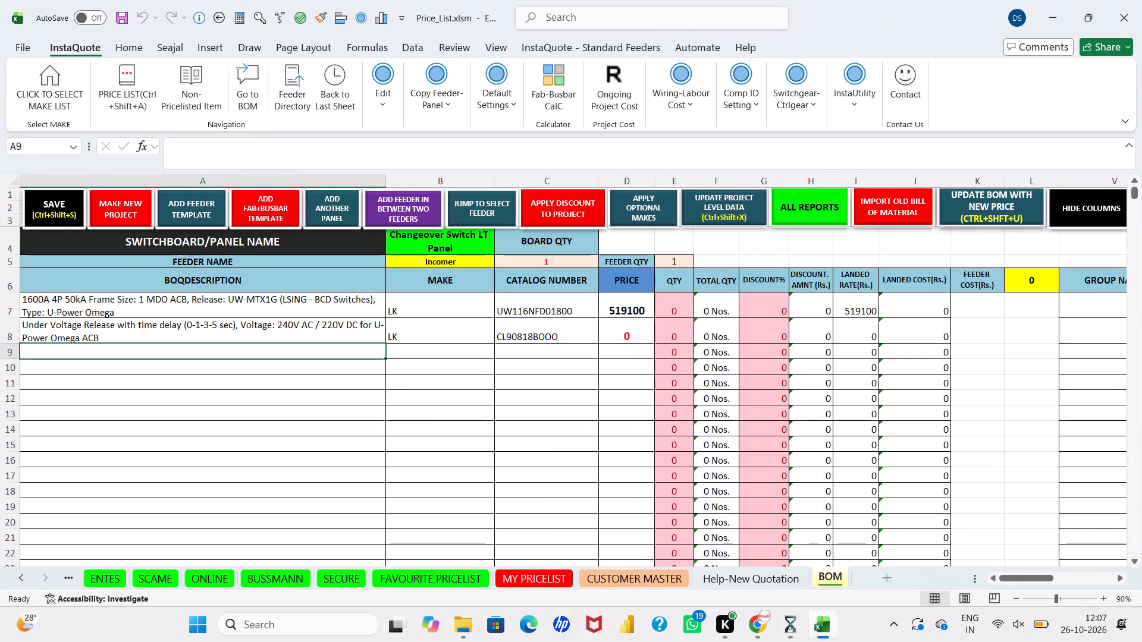
# Open the ESBEE INDICATING_LAMP price list to add components to the Incomer feeder.
pyautogui.hotkey('ctrl', 'q')
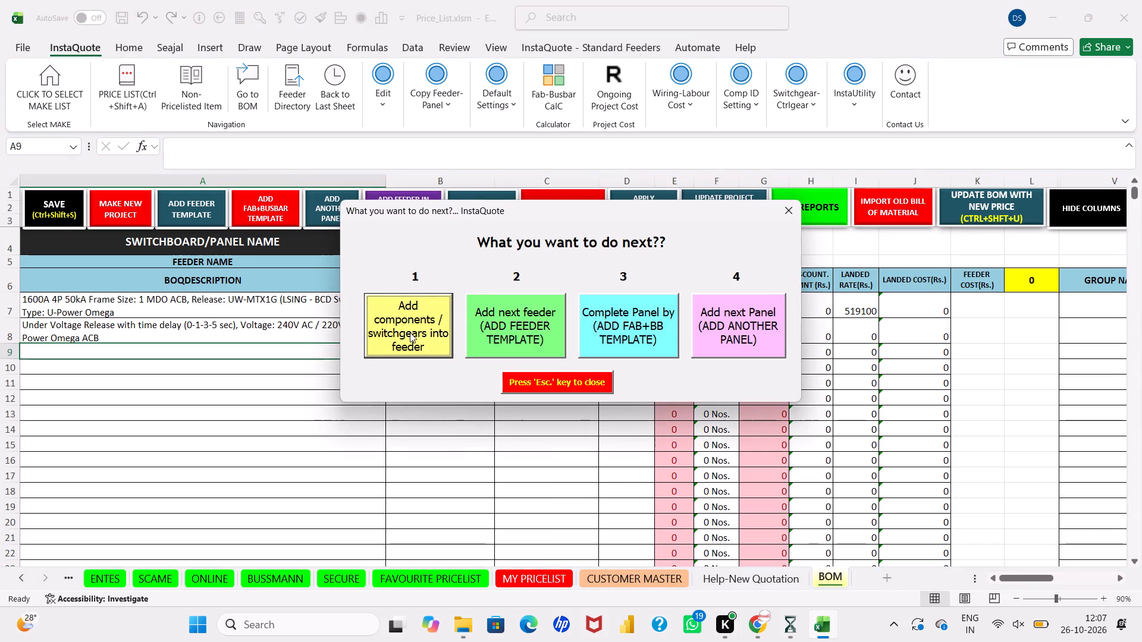
pyautogui.click(410, 332)
pyautogui.write('IN')
pyautogui.press('Tab')
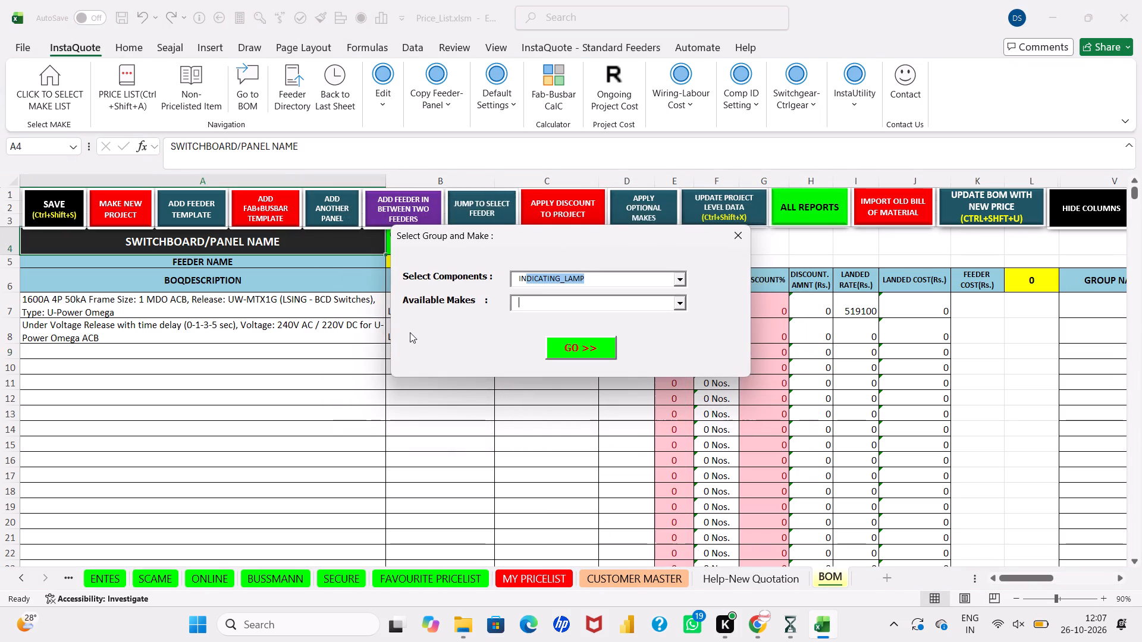
pyautogui.press('e')
pyautogui.click(569, 349)
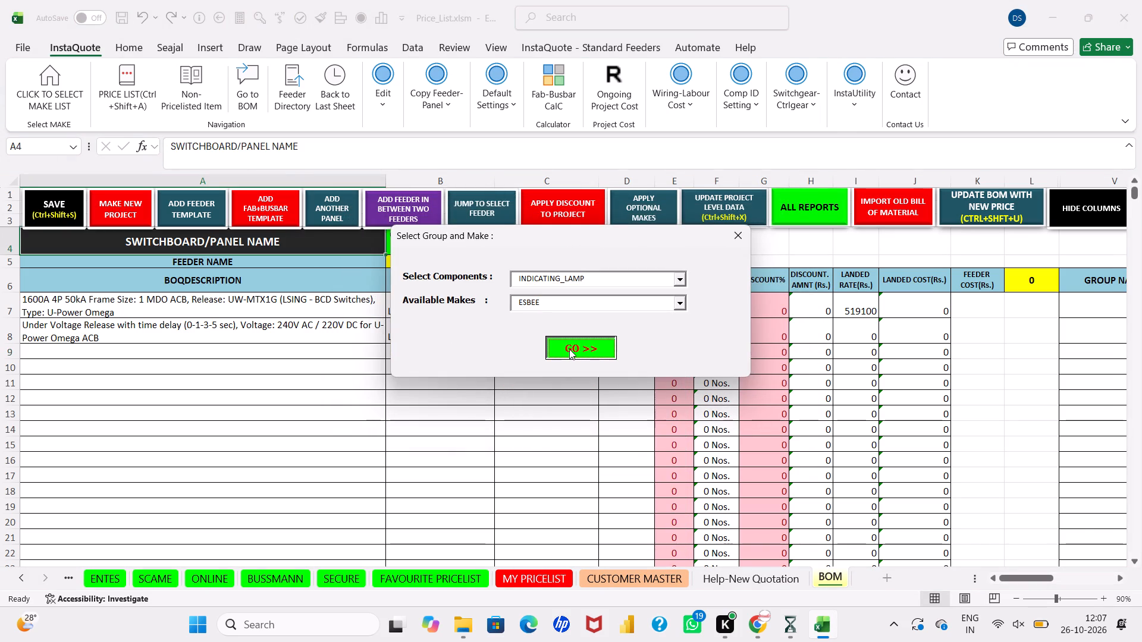
# Filter the indicating lamps to Red, Yellow, Blue, Green and Amber, 240V AC, type LED Indicating Lamp, material Plastic.
pyautogui.click(490, 226)
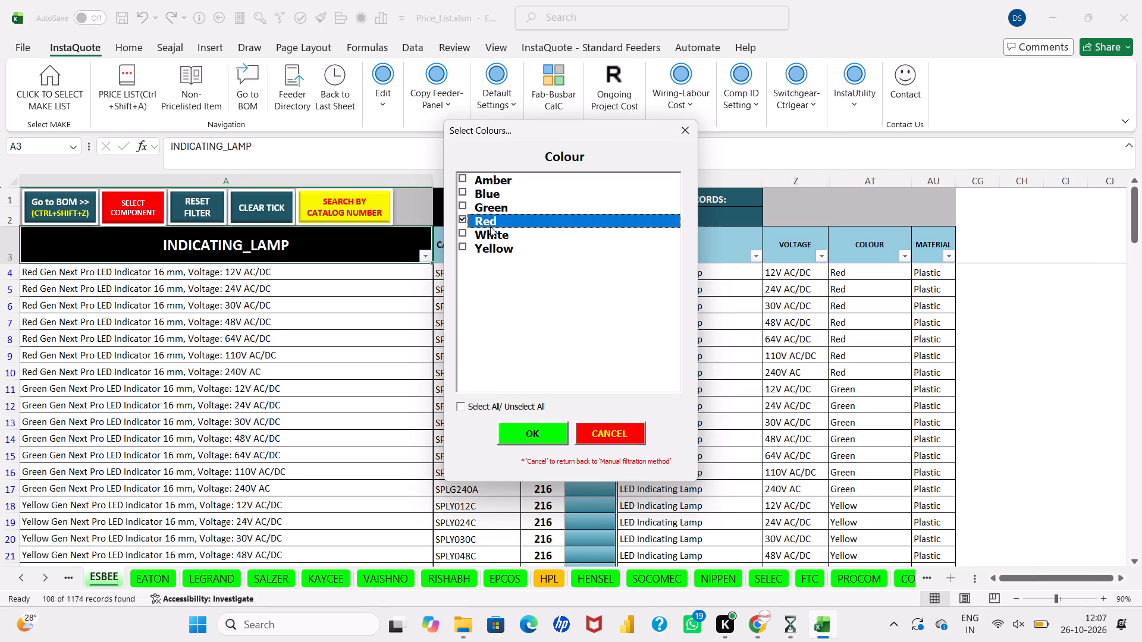
pyautogui.click(490, 249)
pyautogui.click(501, 194)
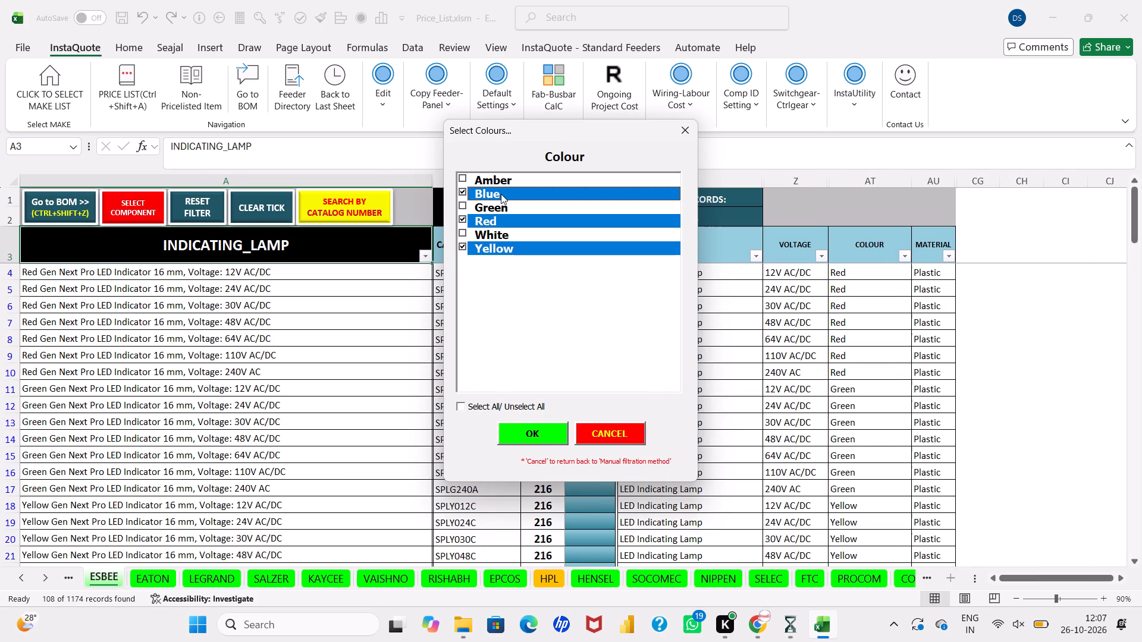
pyautogui.click(500, 206)
pyautogui.click(506, 177)
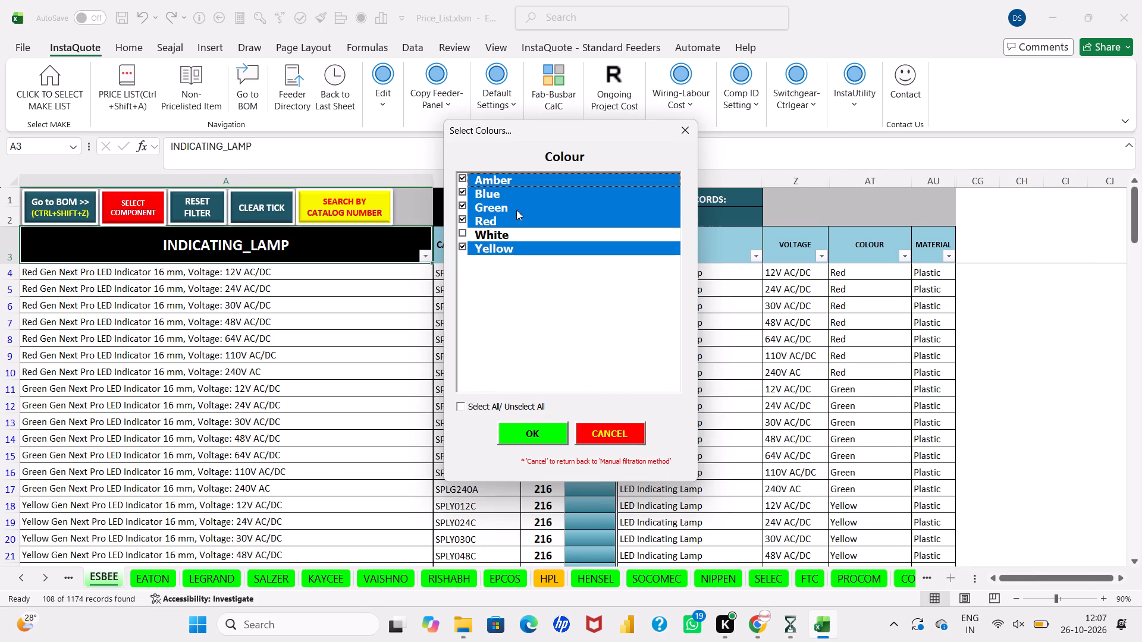
pyautogui.click(543, 426)
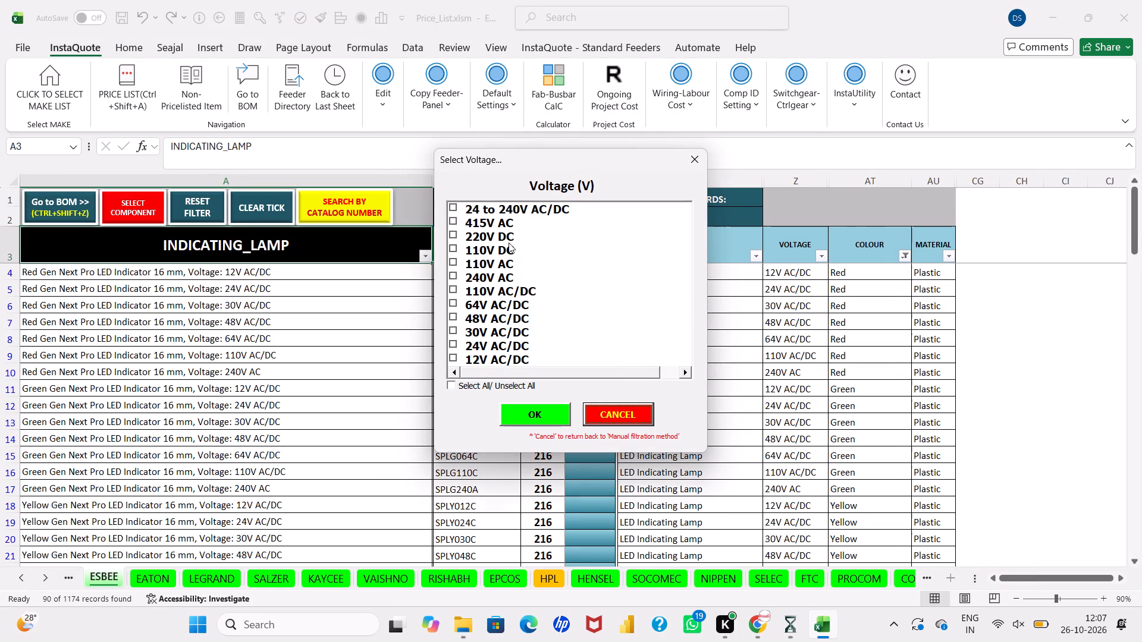
pyautogui.click(492, 277)
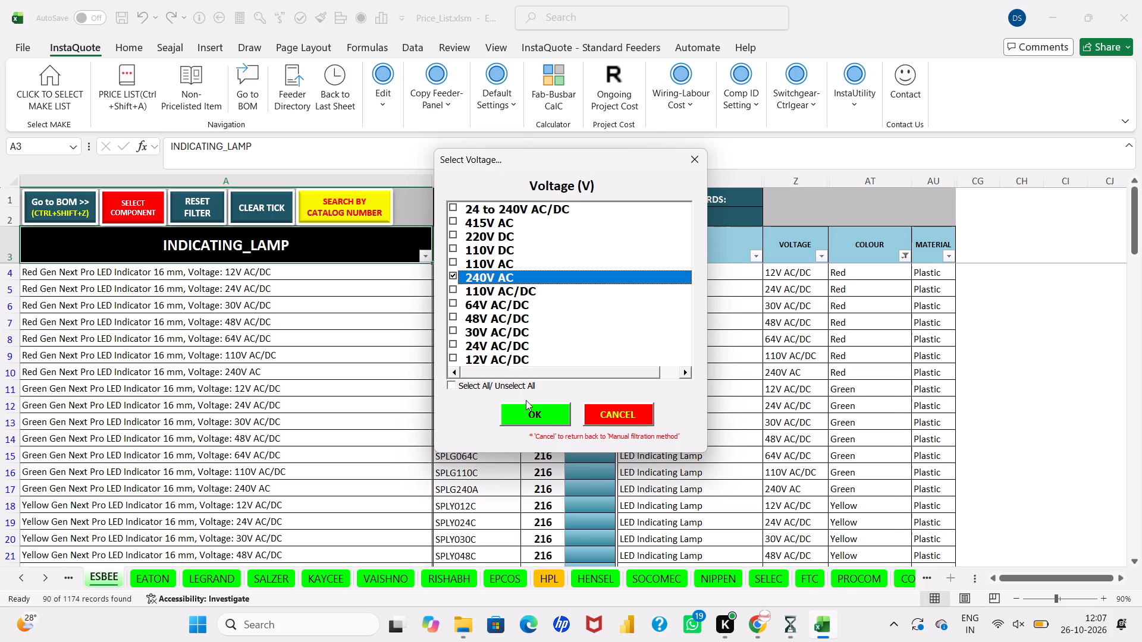
pyautogui.click(528, 409)
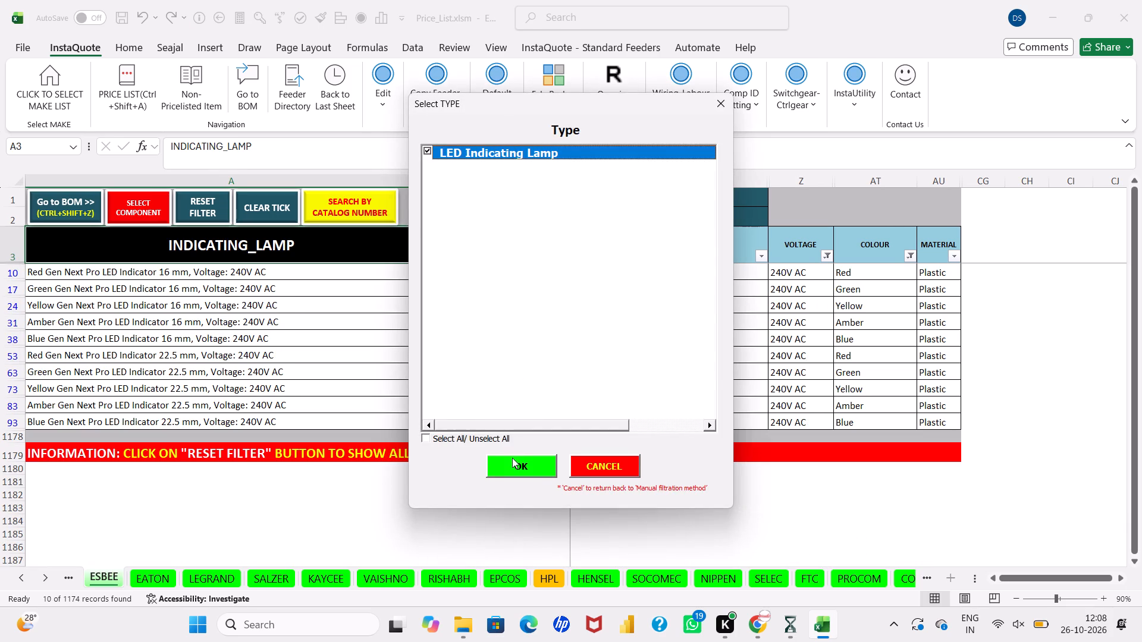
pyautogui.click(512, 458)
pyautogui.click(514, 402)
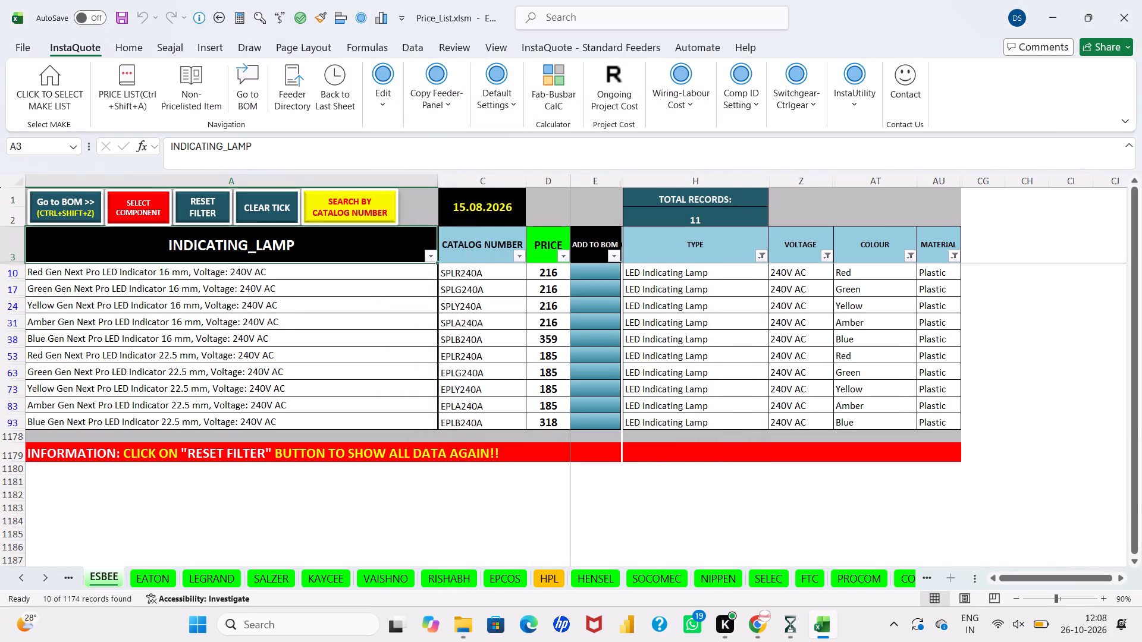
# Add the red, yellow and blue Gen Next Pro 22.5 mm 240V AC LED indicators to the BOM.
pyautogui.doubleClick(587, 355)
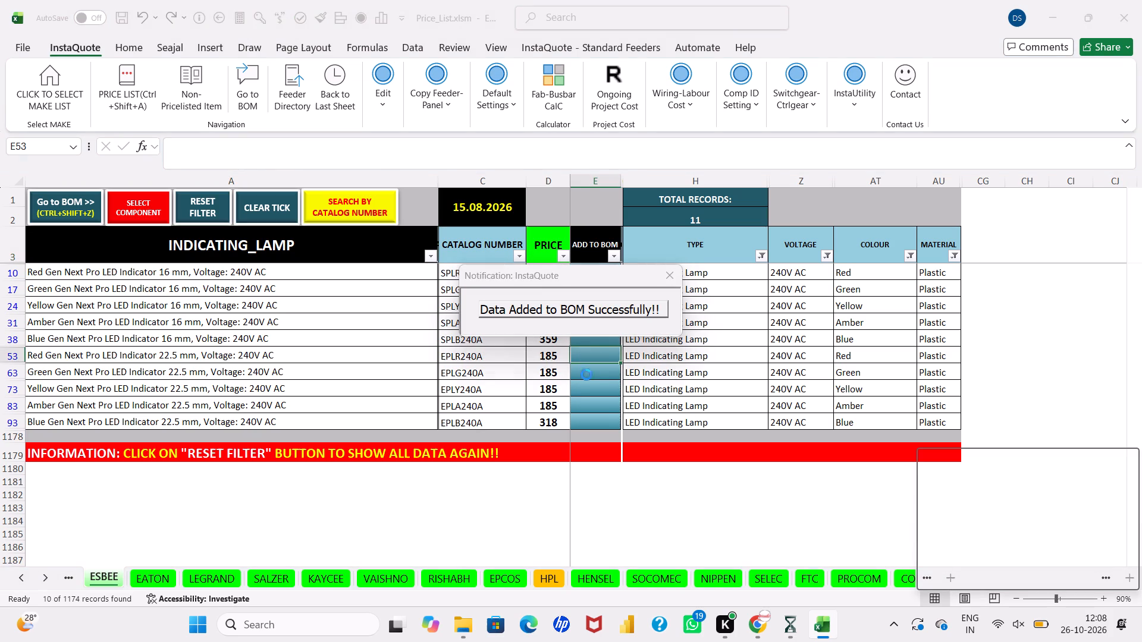
pyautogui.doubleClick(586, 390)
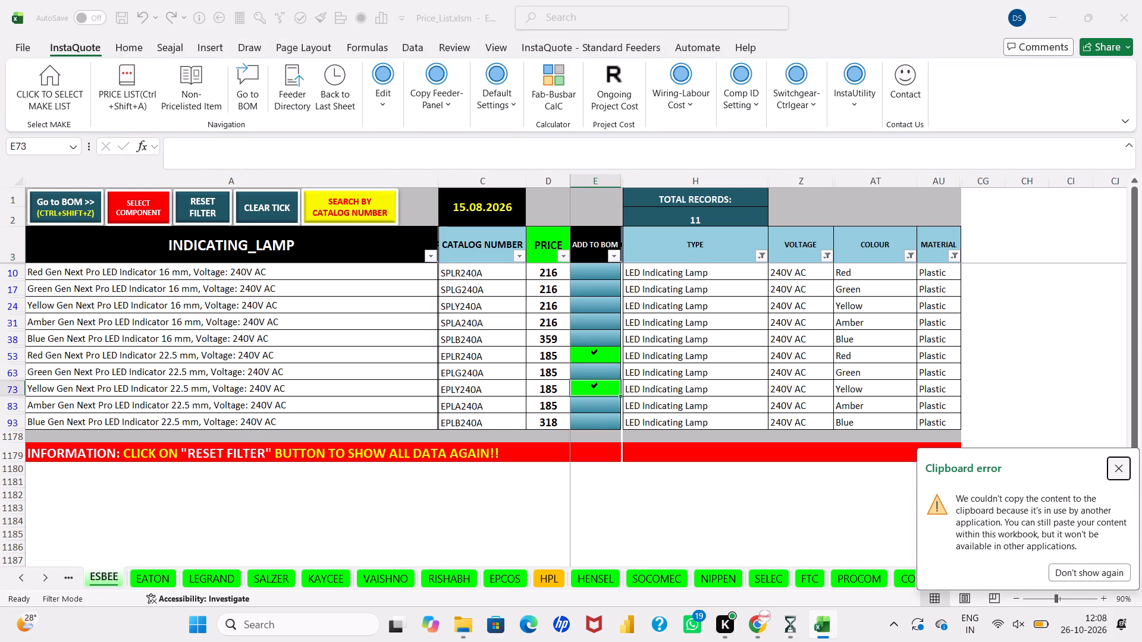
pyautogui.doubleClick(586, 418)
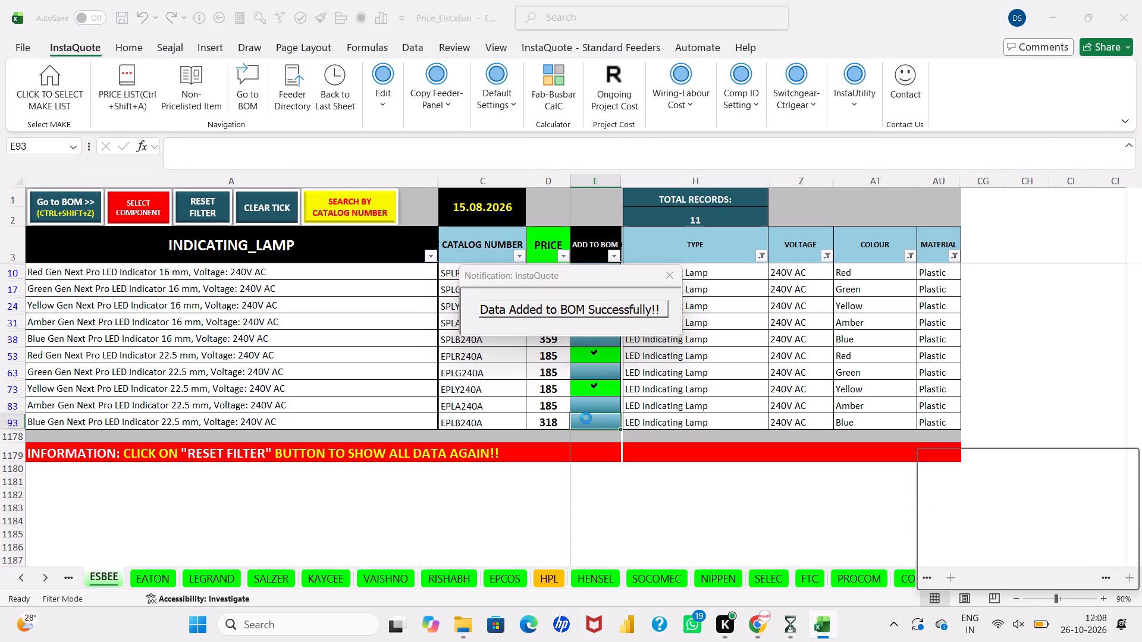
# Clear the ticks and add the red, green and amber Gen Next Pro 22.5 mm 240V AC LED indicators to the BOM.
pyautogui.click(261, 213)
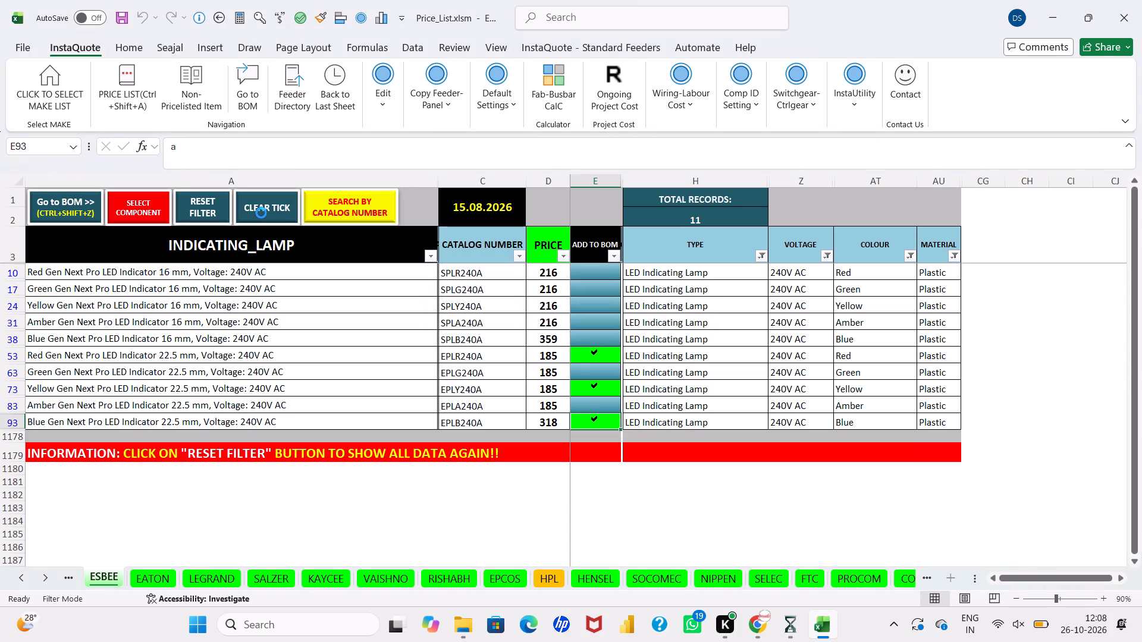
pyautogui.doubleClick(589, 355)
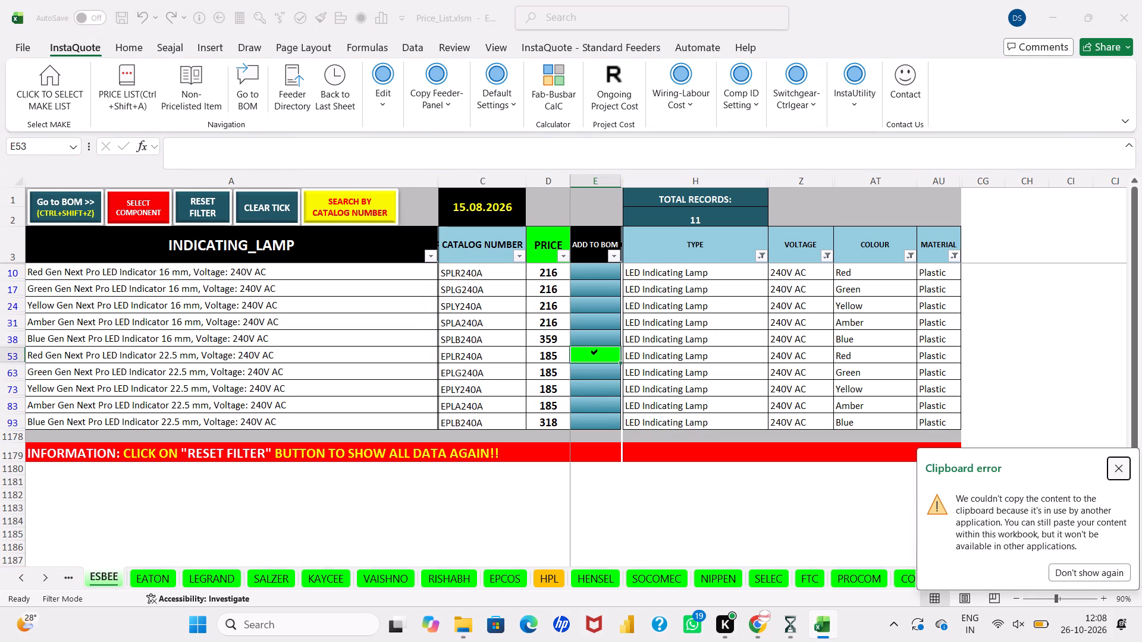
pyautogui.doubleClick(588, 371)
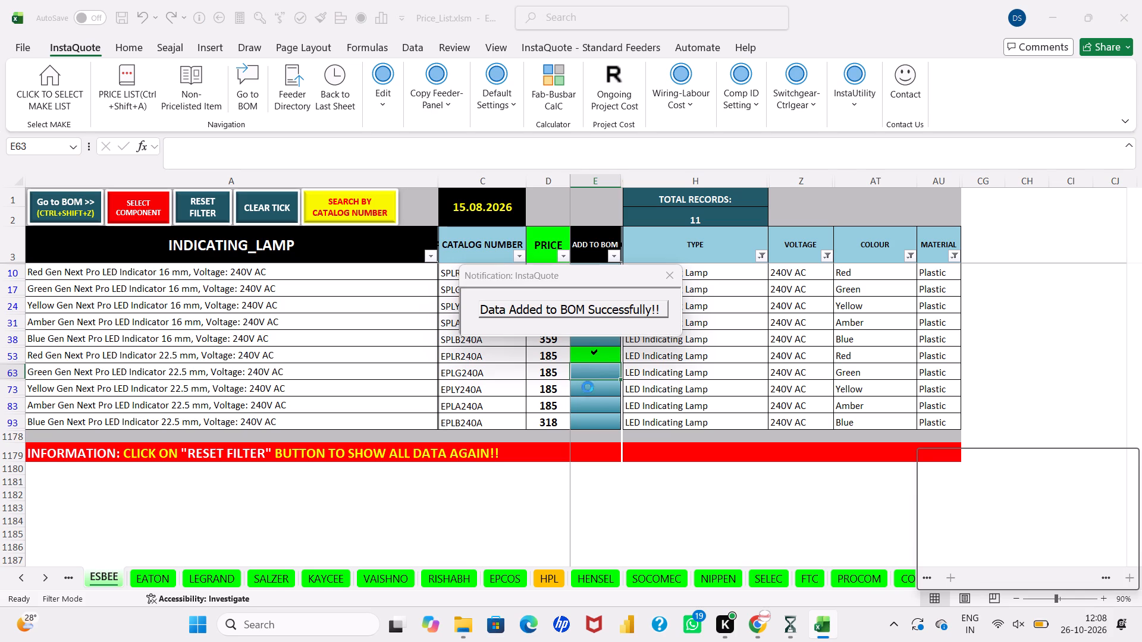
pyautogui.doubleClick(588, 401)
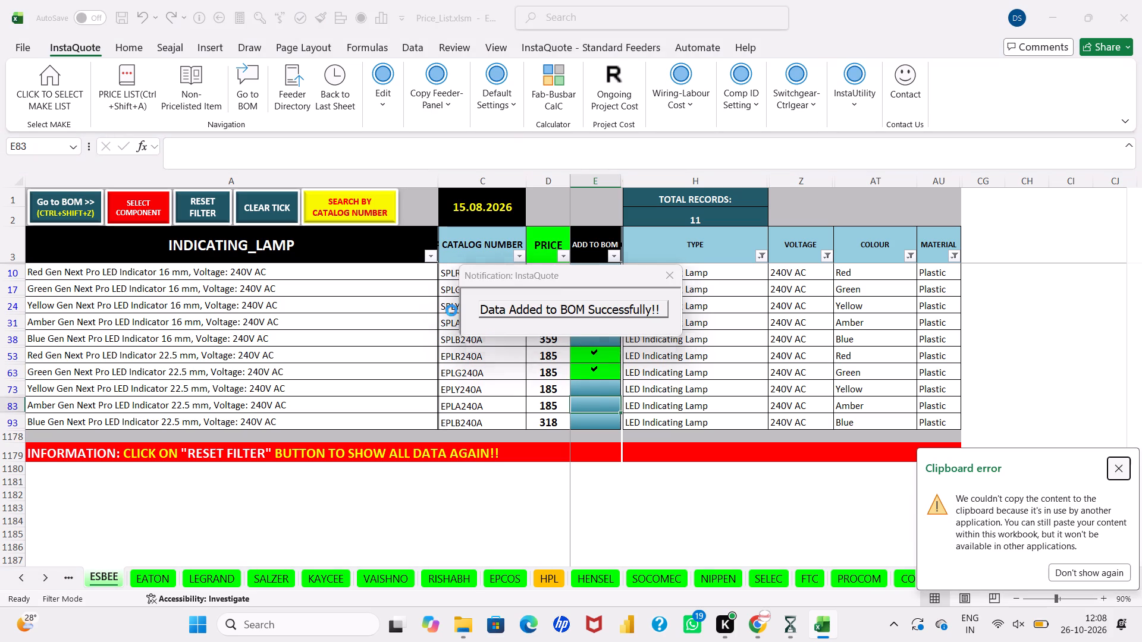
# Return to the BOM from the indicating lamp price list and save a backup of the ongoing project.
pyautogui.click(48, 207)
pyautogui.click(48, 207)
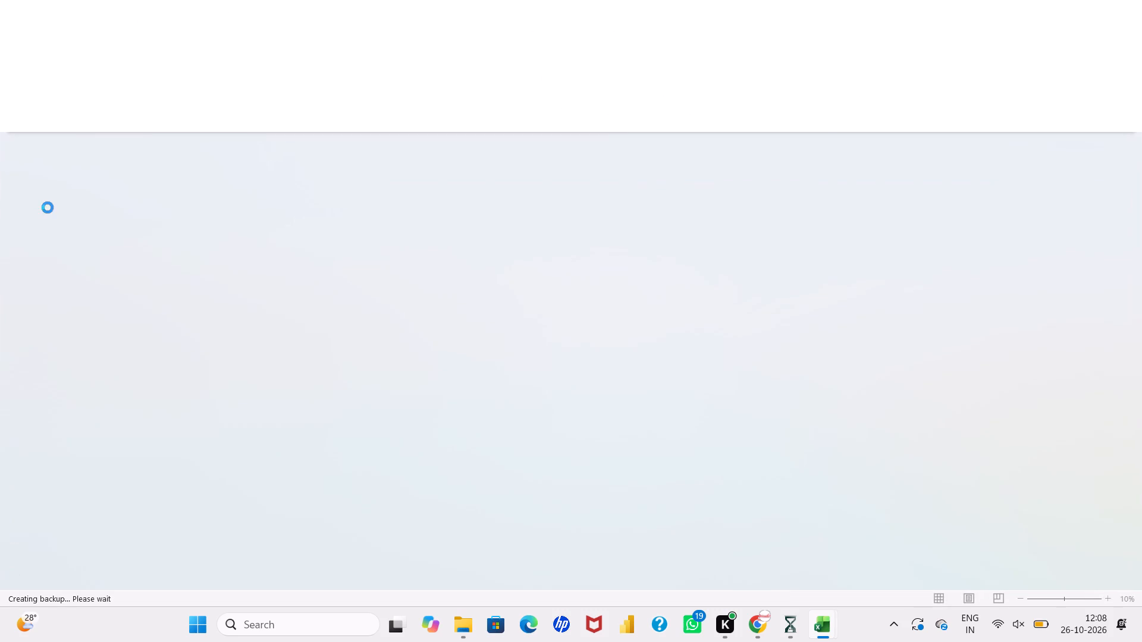
pyautogui.click(677, 401)
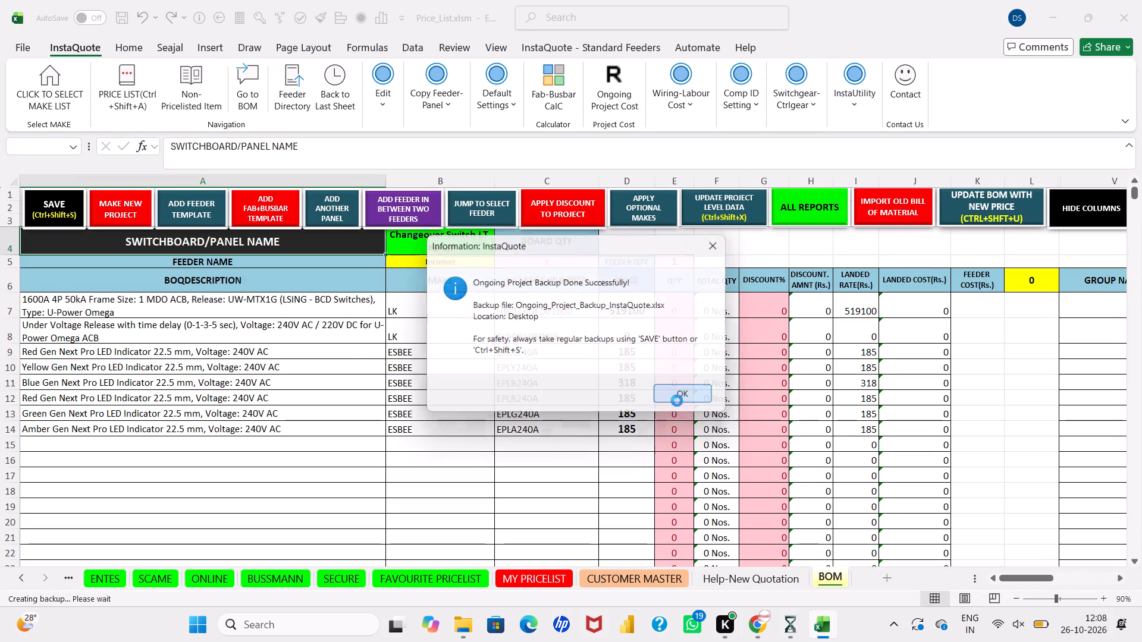
# From the first empty row of the Incomer feeder, open the LK price list for MCB components.
pyautogui.click(356, 435)
pyautogui.click(353, 442)
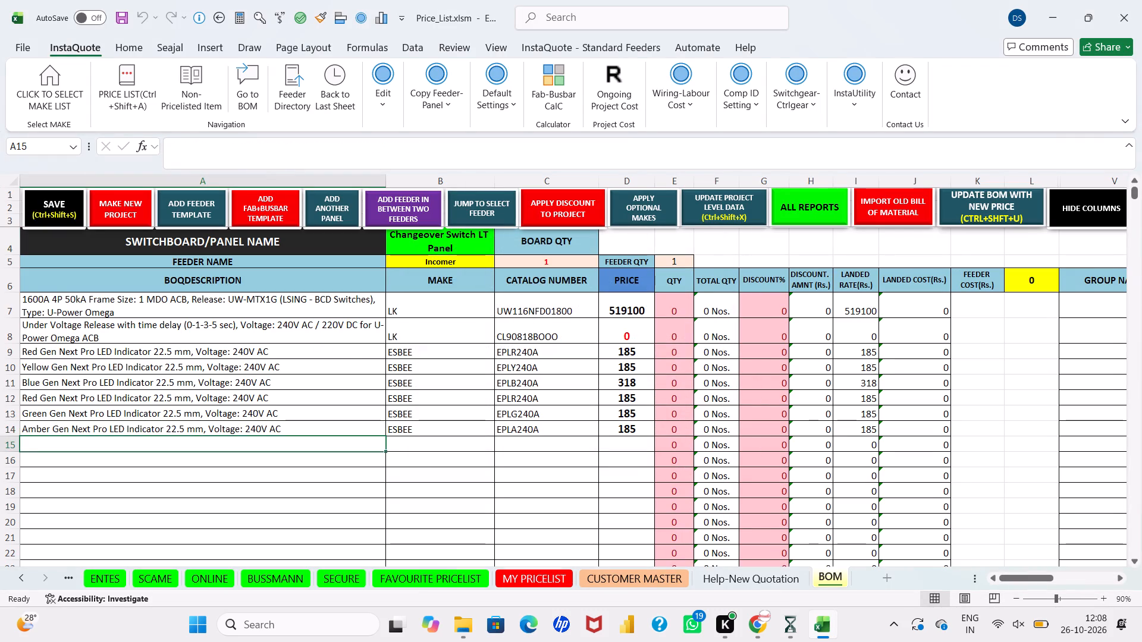
pyautogui.hotkey('ctrl', 'q')
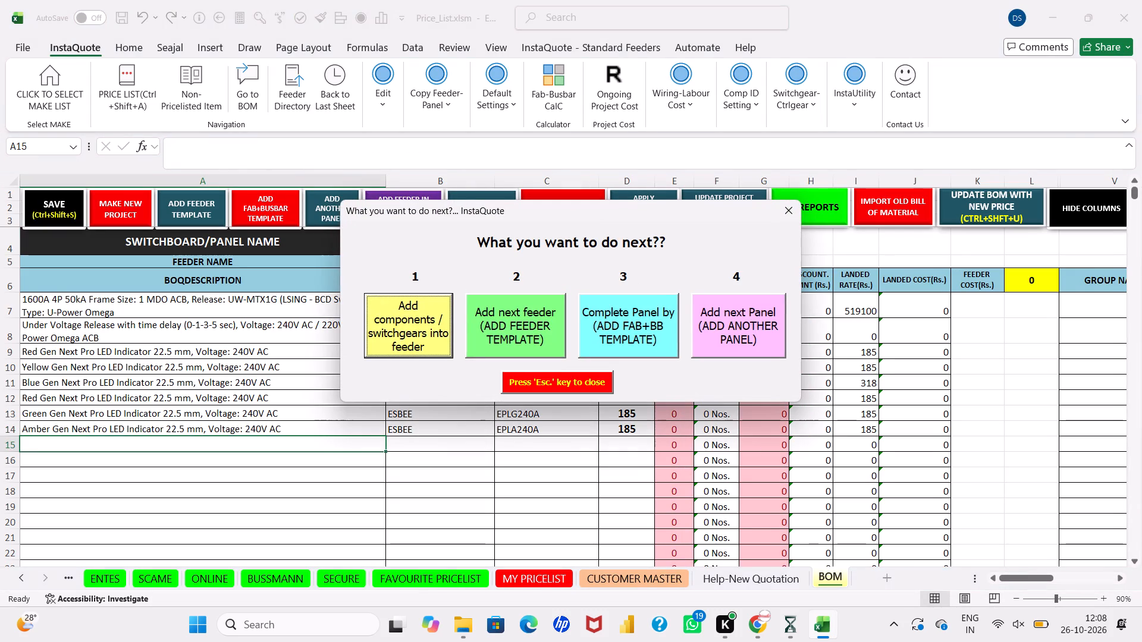
pyautogui.click(404, 346)
pyautogui.press('n')
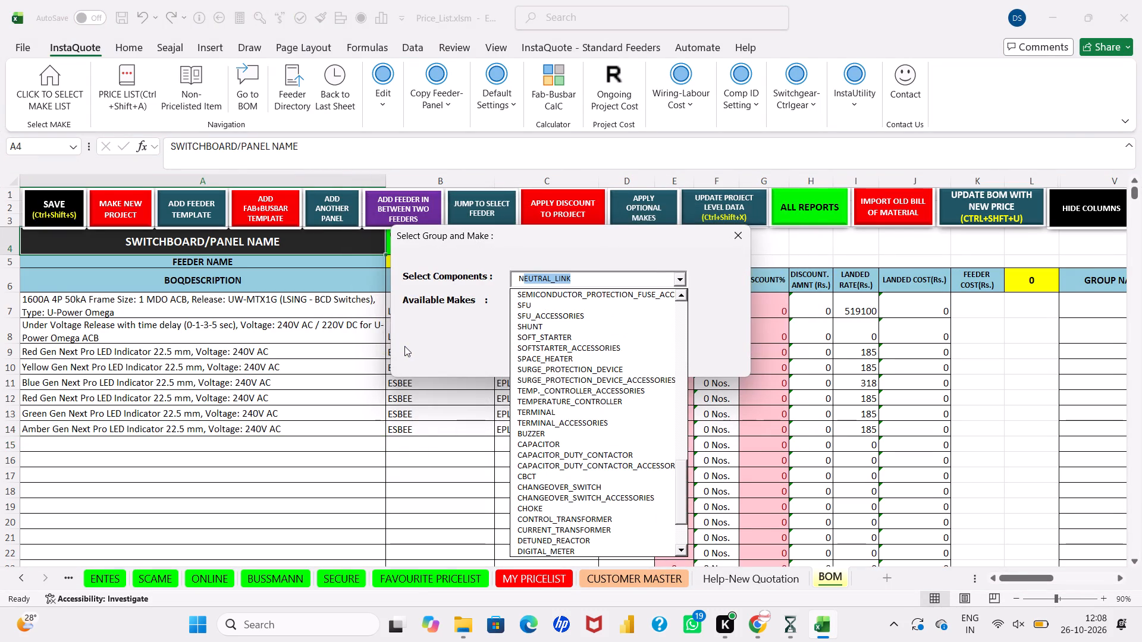
pyautogui.press('BackSpace')
pyautogui.press('m')
pyautogui.press('Tab')
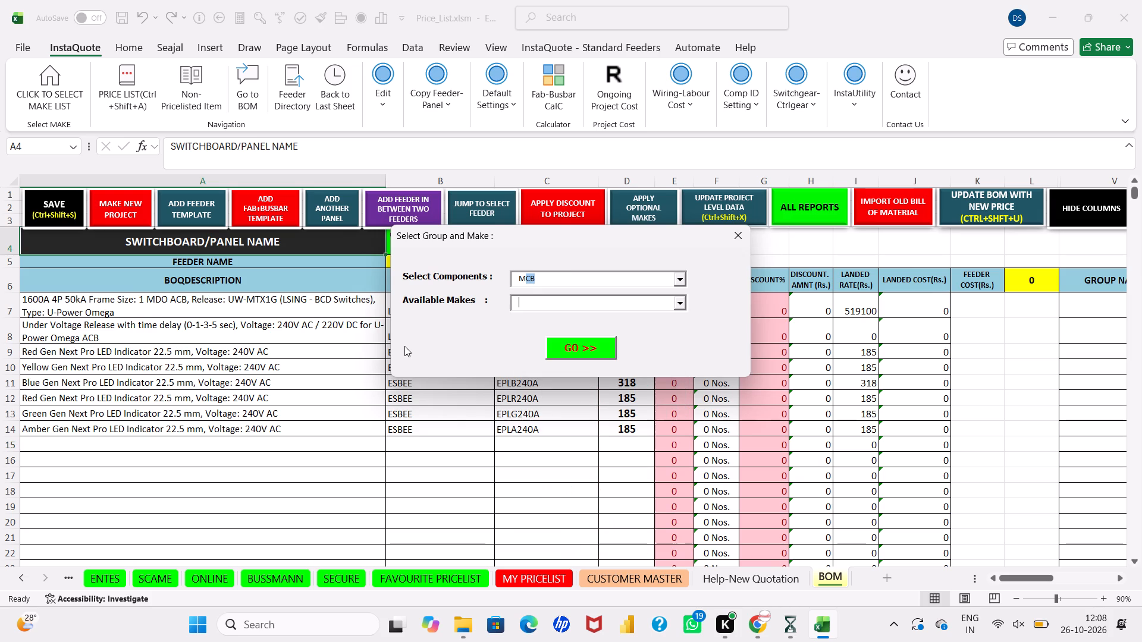
pyautogui.press('l')
pyautogui.click(560, 347)
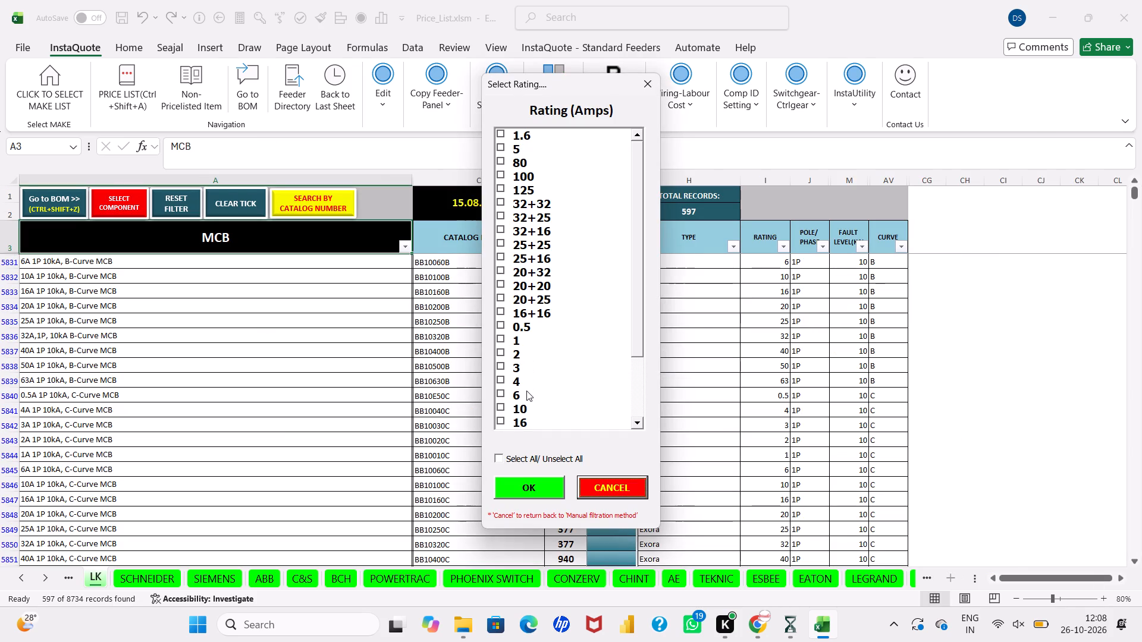
# Filter the MCBs to rating 6 A, pole 1P, fault level 10 kA, curve C and type Exora.
pyautogui.click(526, 391)
pyautogui.click(525, 485)
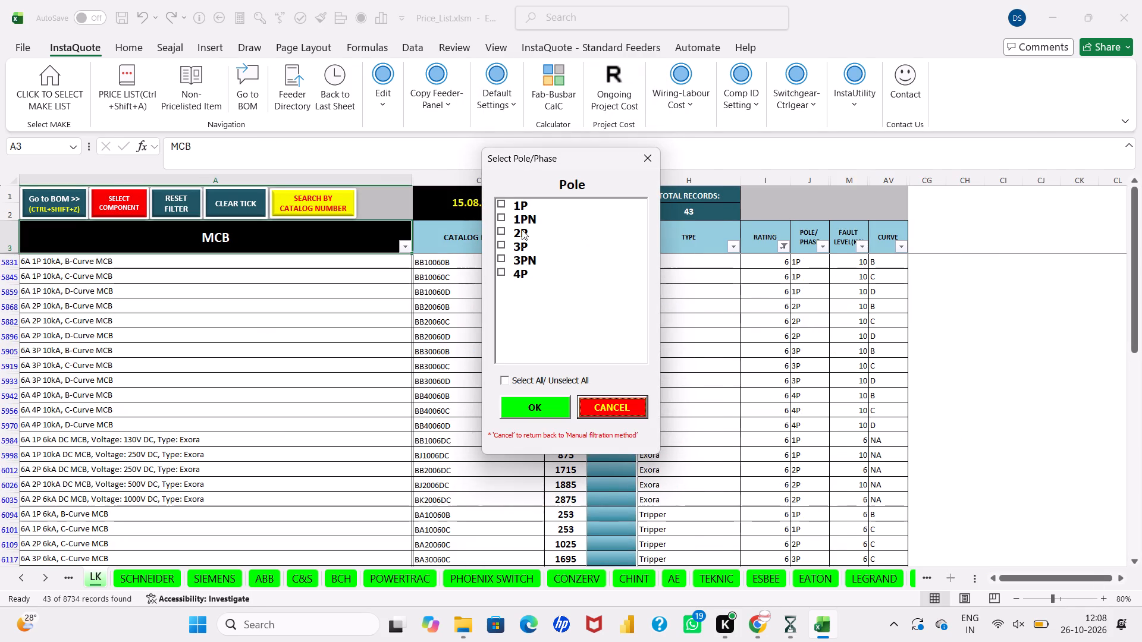
pyautogui.click(523, 207)
pyautogui.click(540, 413)
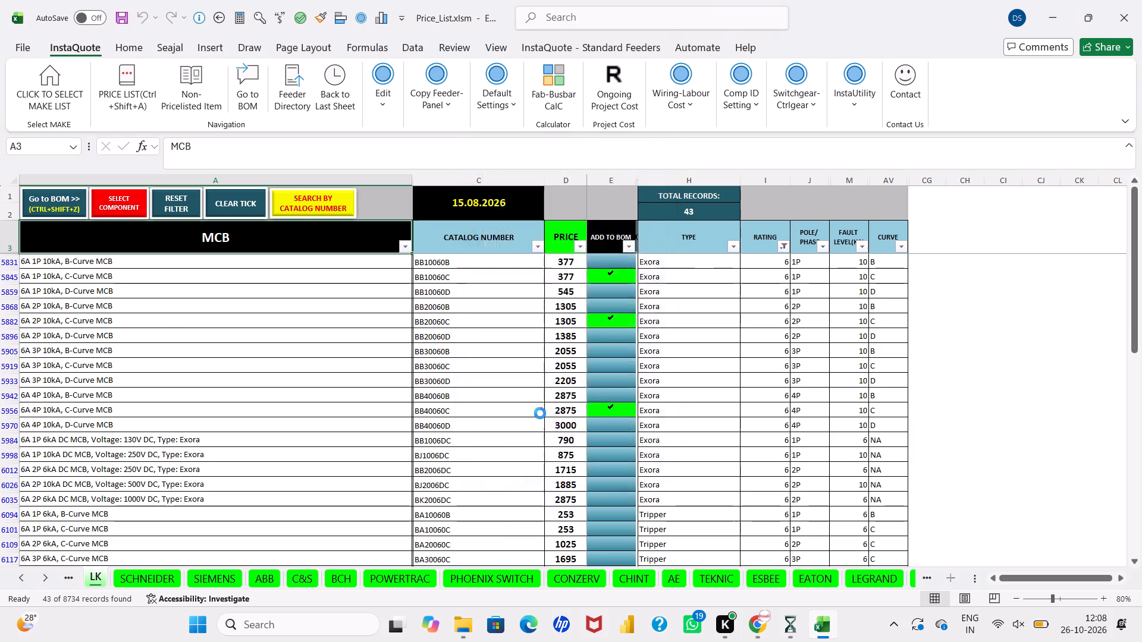
pyautogui.click(514, 234)
pyautogui.click(535, 415)
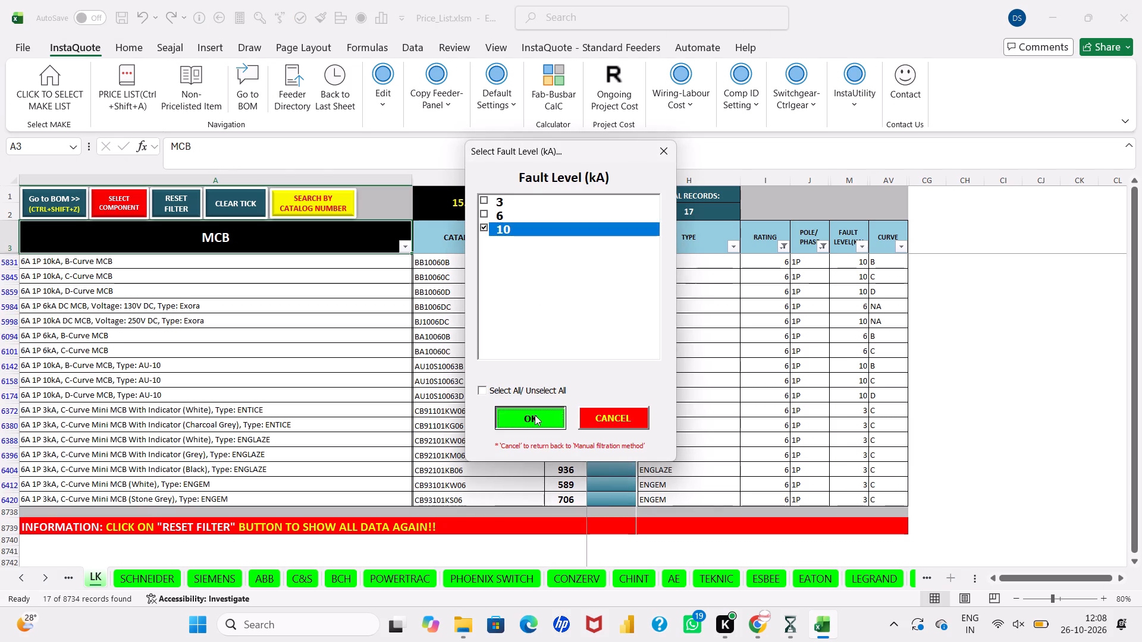
pyautogui.click(517, 233)
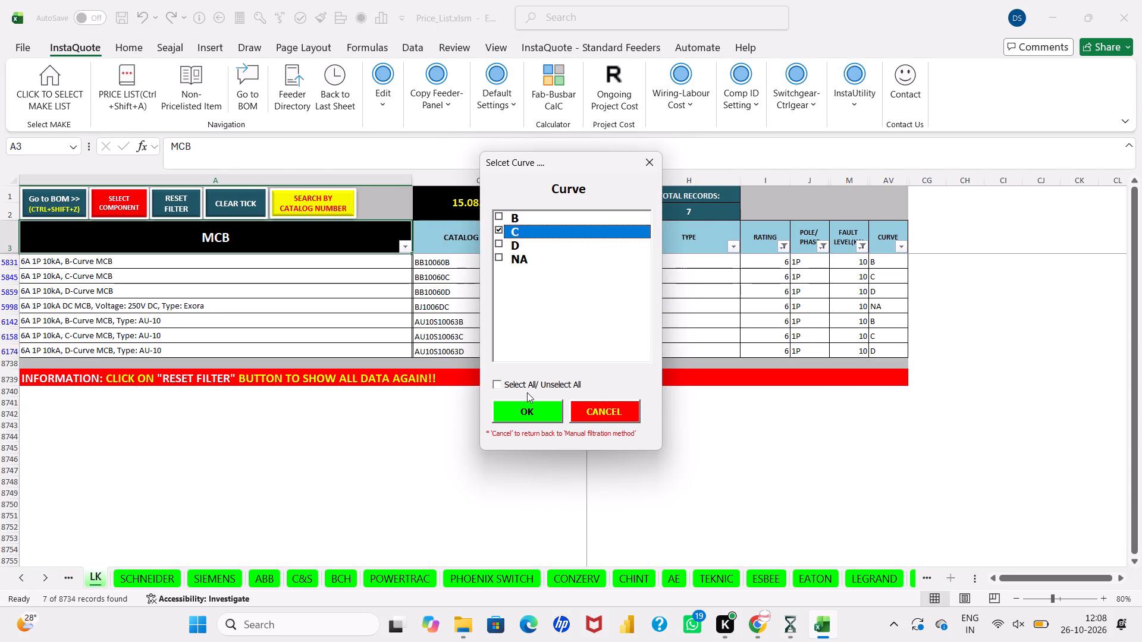
pyautogui.click(529, 407)
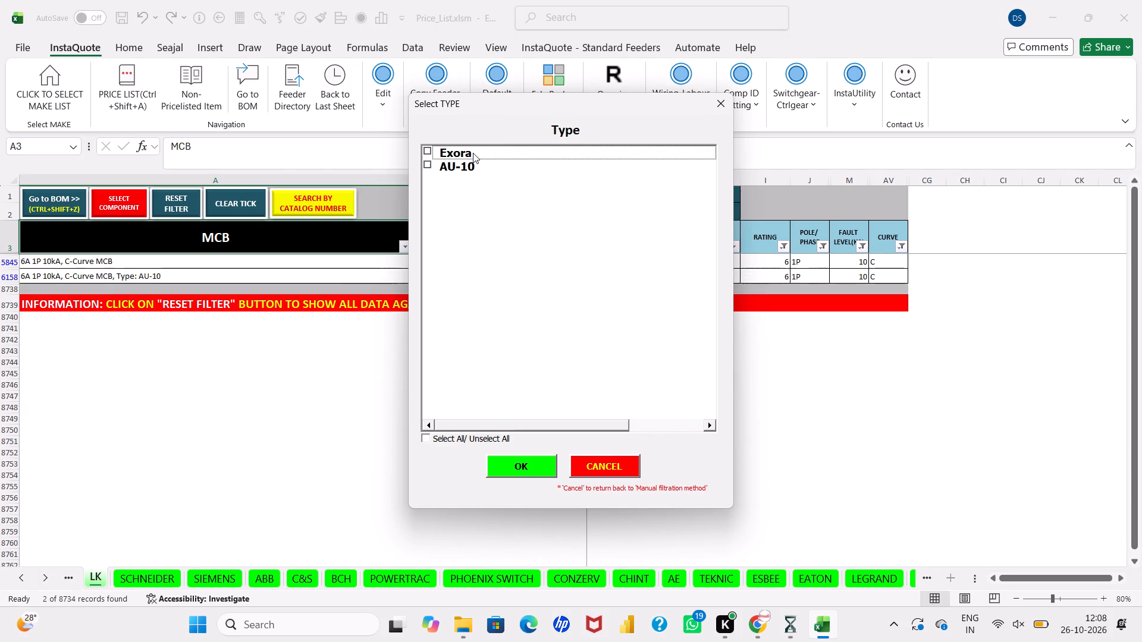
pyautogui.click(473, 153)
pyautogui.click(531, 462)
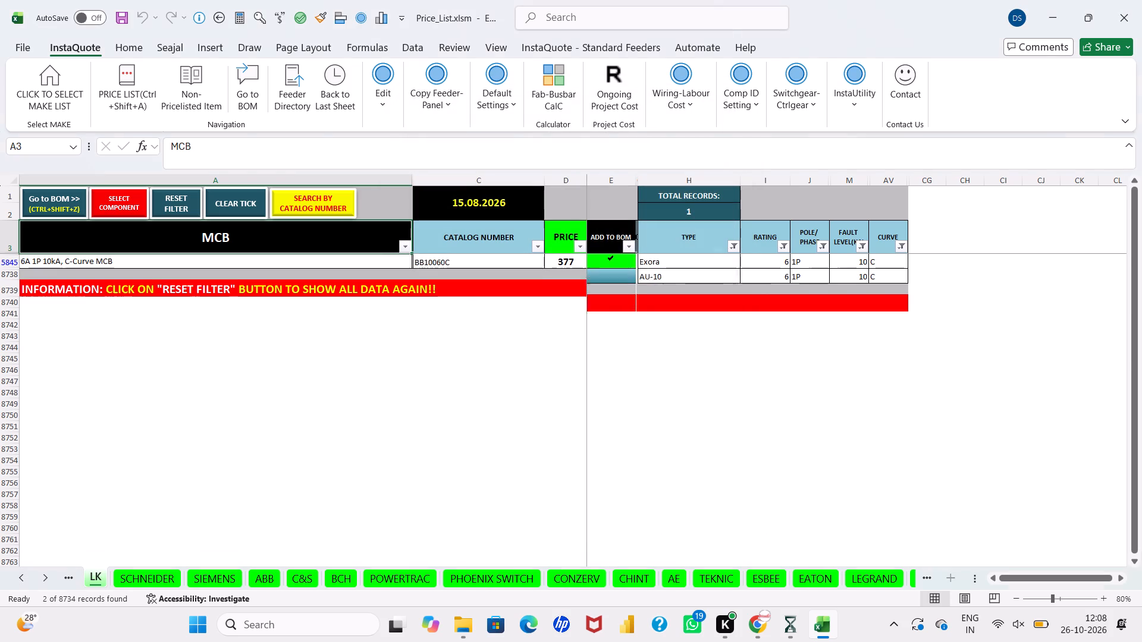
# Clear the existing ticks and add the 6A 1P 10kA C-Curve Exora MCB to the BOM.
pyautogui.click(243, 204)
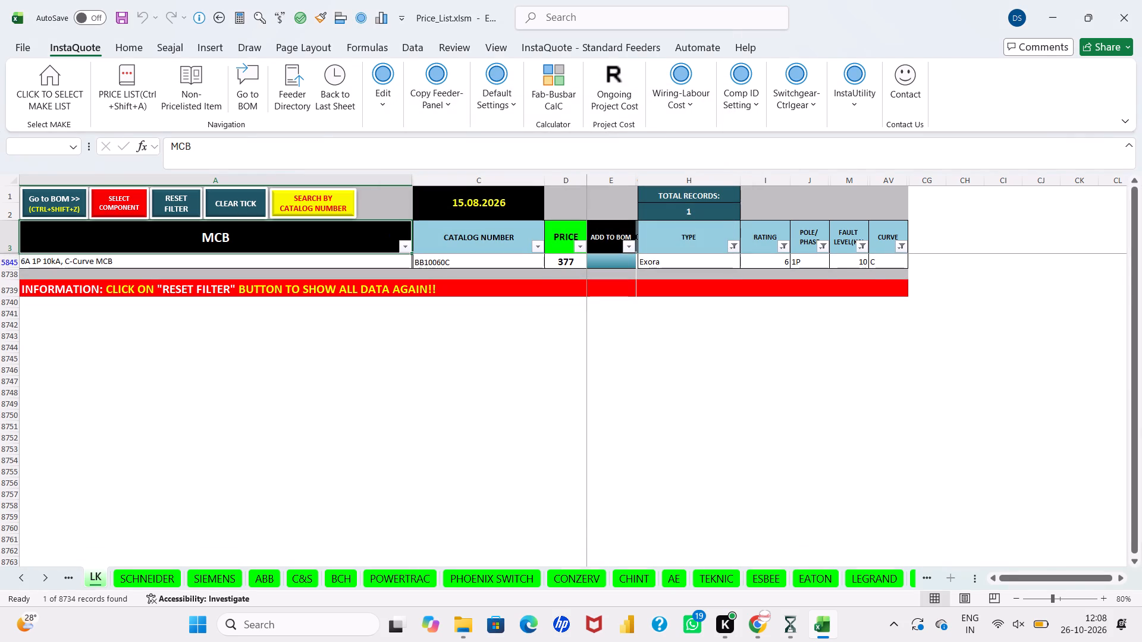
pyautogui.doubleClick(607, 265)
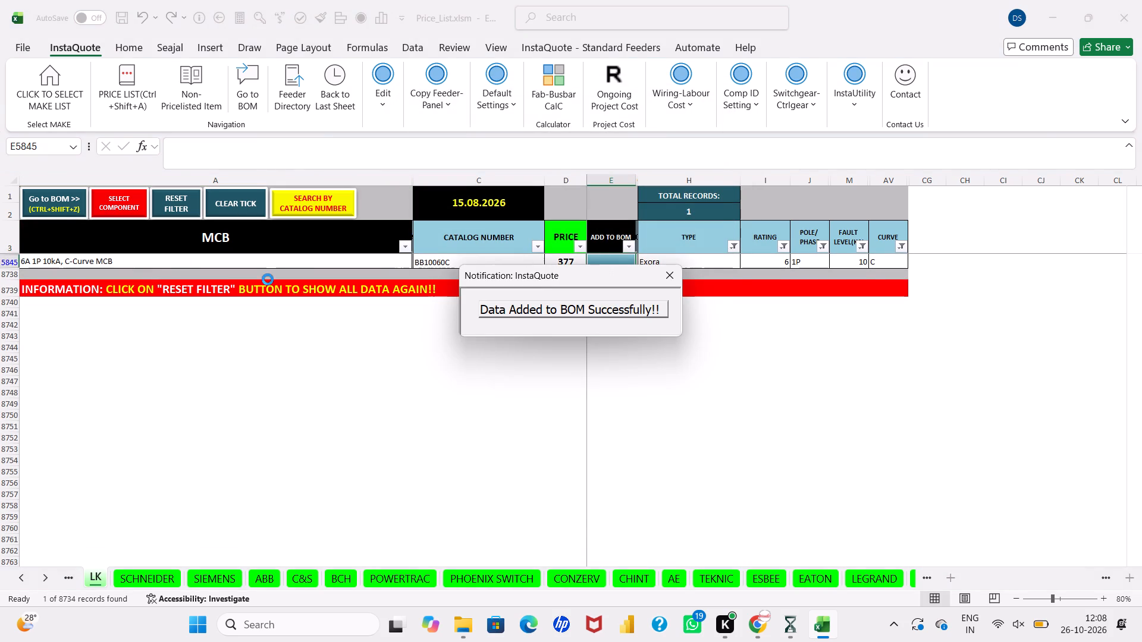
# Return to the BOM from the MCB price list and save a project backup.
pyautogui.click(61, 208)
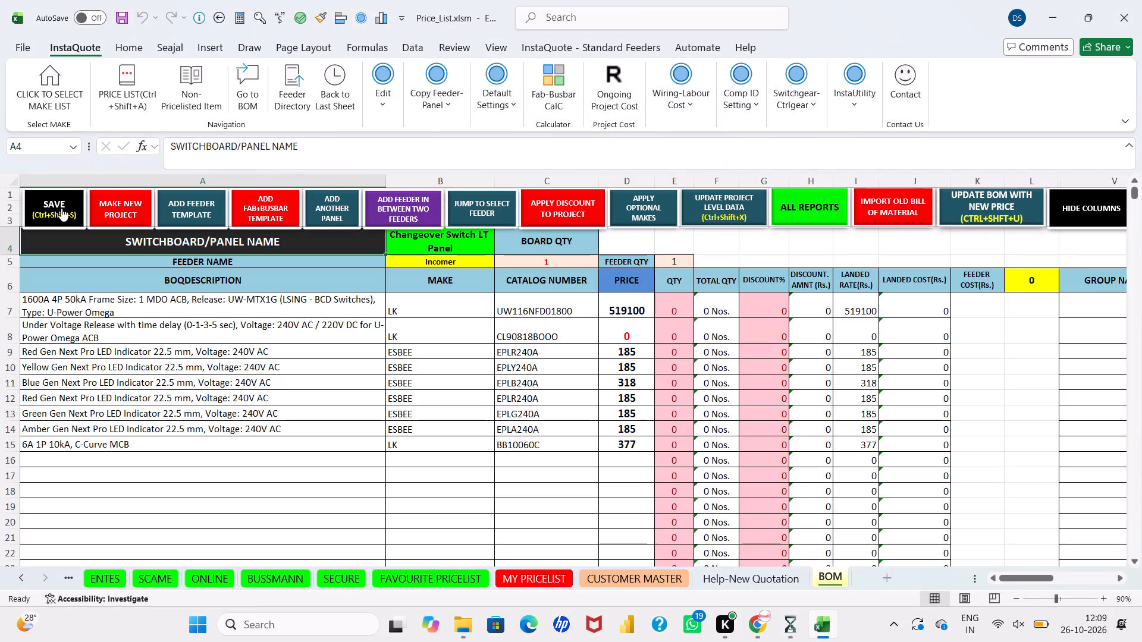
pyautogui.click(61, 208)
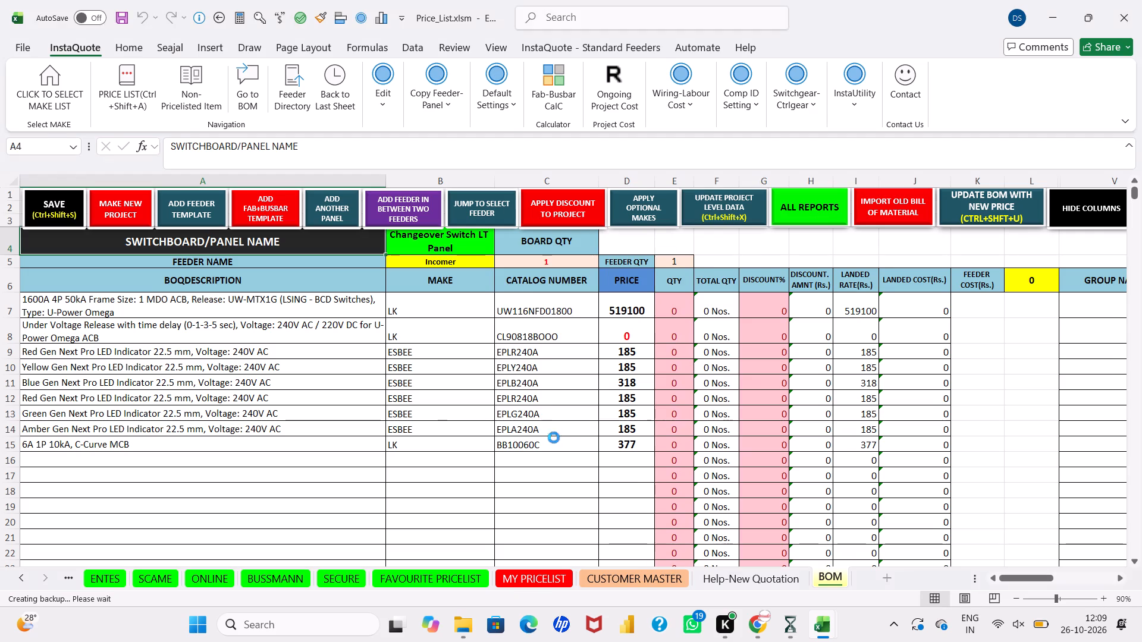
pyautogui.click(681, 398)
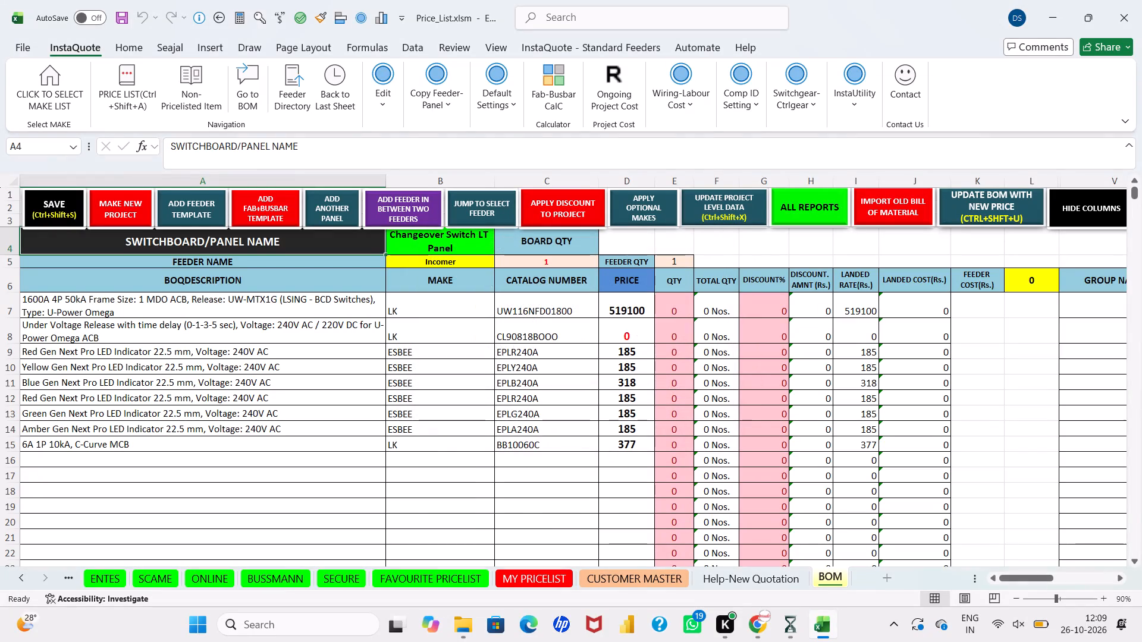
# Set the quantity to 1 for the ACB, the under voltage release and each of the six LED indicators.
pyautogui.click(673, 311)
pyautogui.press('1')
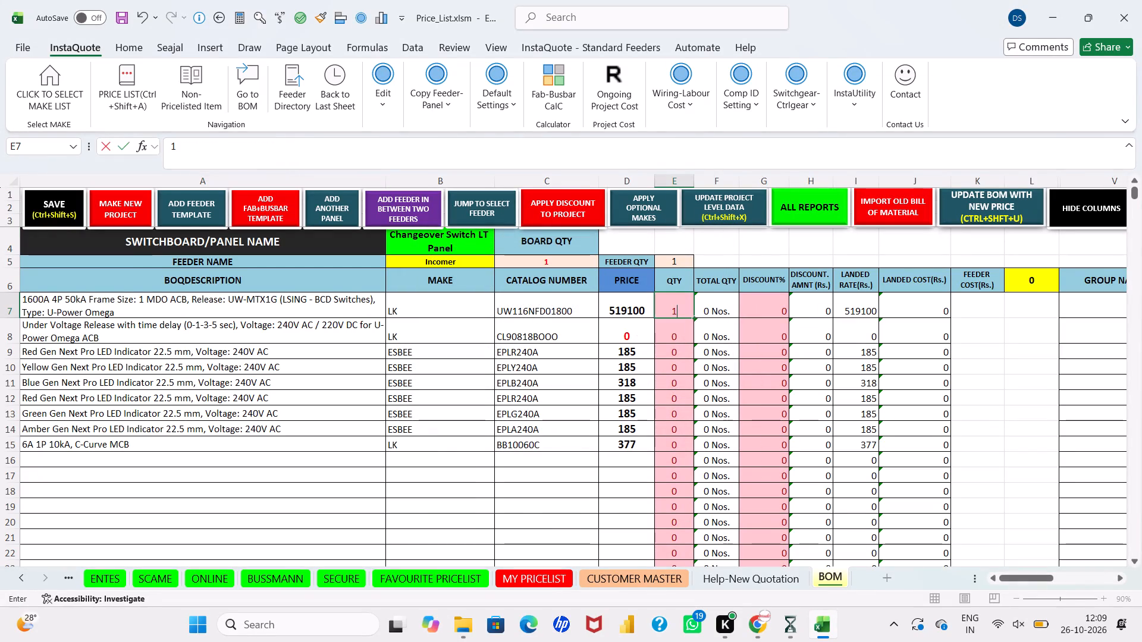
pyautogui.press('Return')
pyautogui.press('1')
pyautogui.press('Return')
pyautogui.press('1')
pyautogui.press('Return')
pyautogui.press('1')
pyautogui.press('Return')
pyautogui.press('1')
pyautogui.press('Return')
pyautogui.press('1')
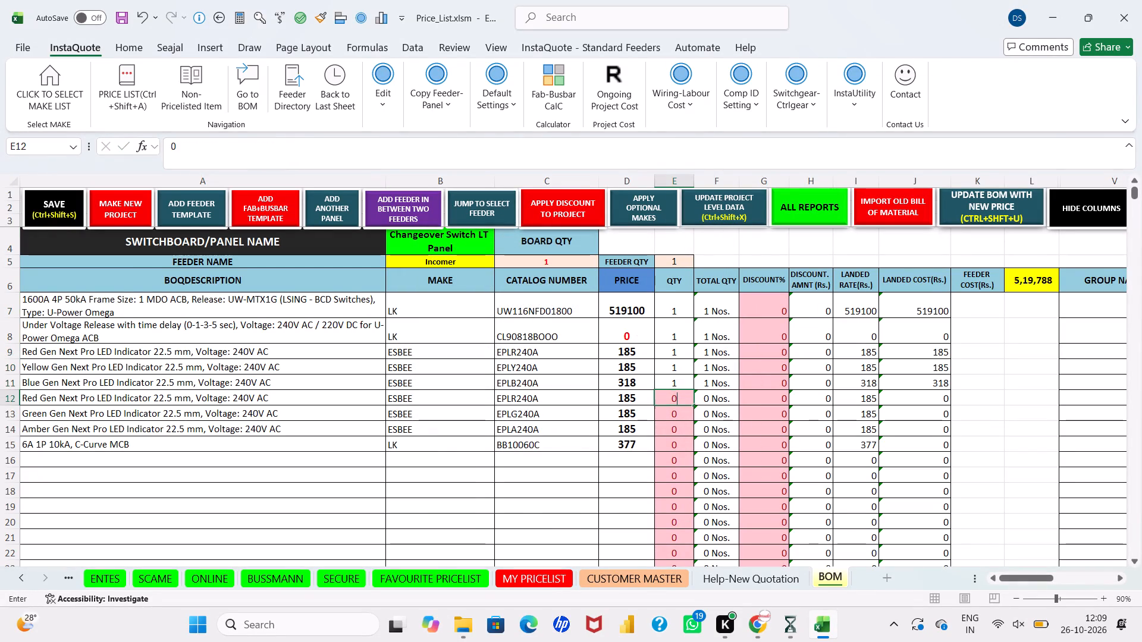
pyautogui.press('Return')
pyautogui.press('1')
pyautogui.press('Return')
pyautogui.press('1')
pyautogui.press('Return')
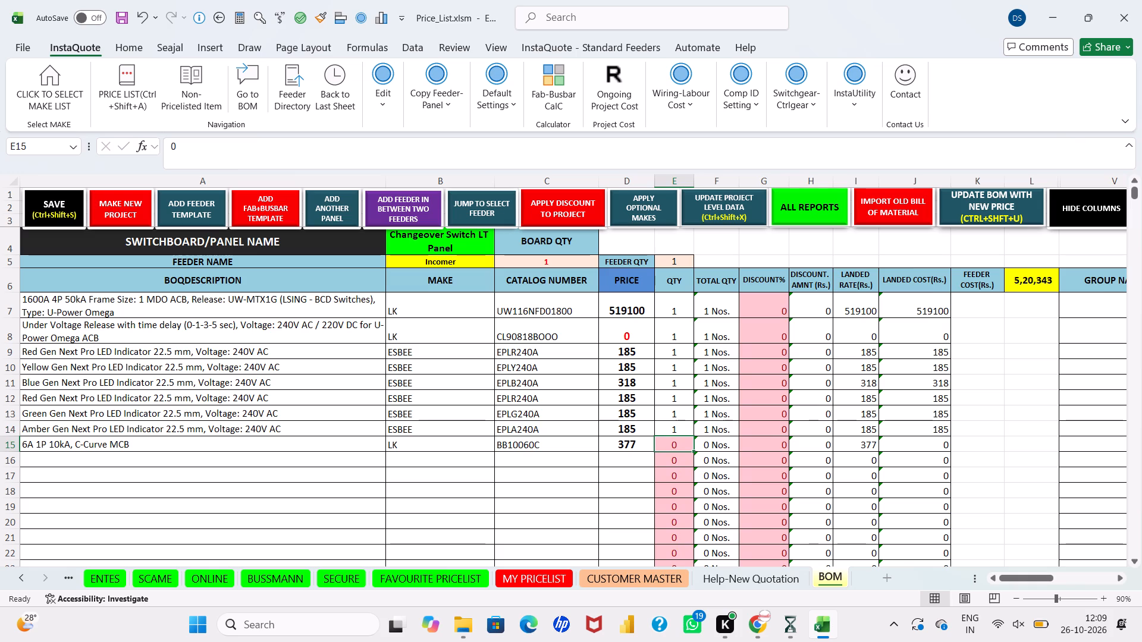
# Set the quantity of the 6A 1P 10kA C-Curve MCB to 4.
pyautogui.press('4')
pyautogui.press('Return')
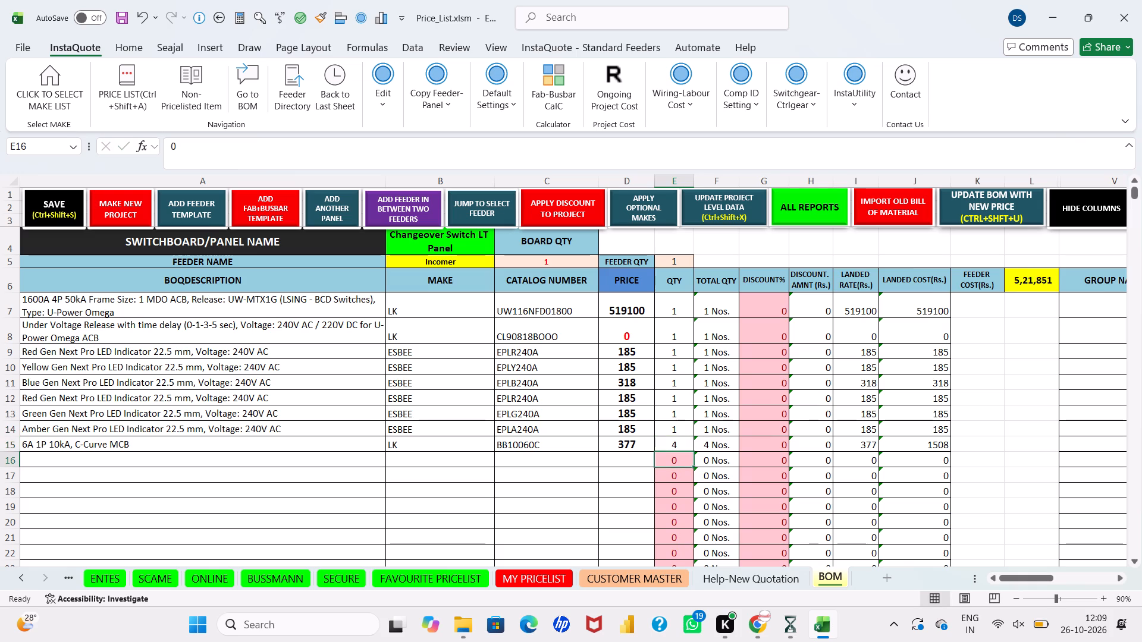
# Arrange the BOM workbook and the Seajal Costings Google Sheet in Chrome side by side.
pyautogui.click(378, 462)
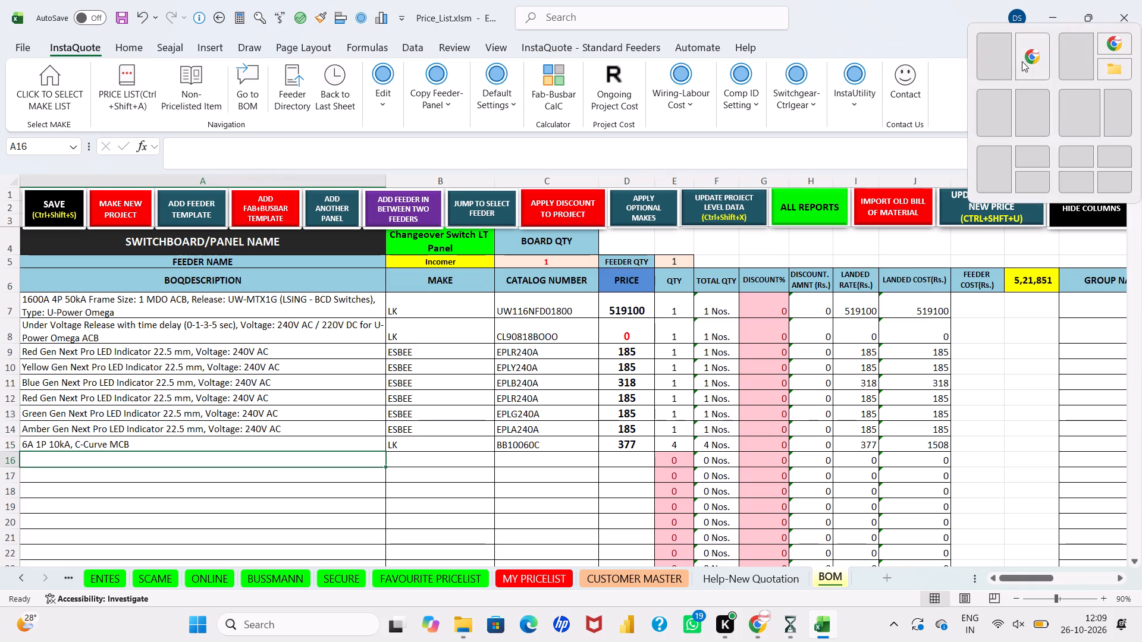
pyautogui.click(981, 115)
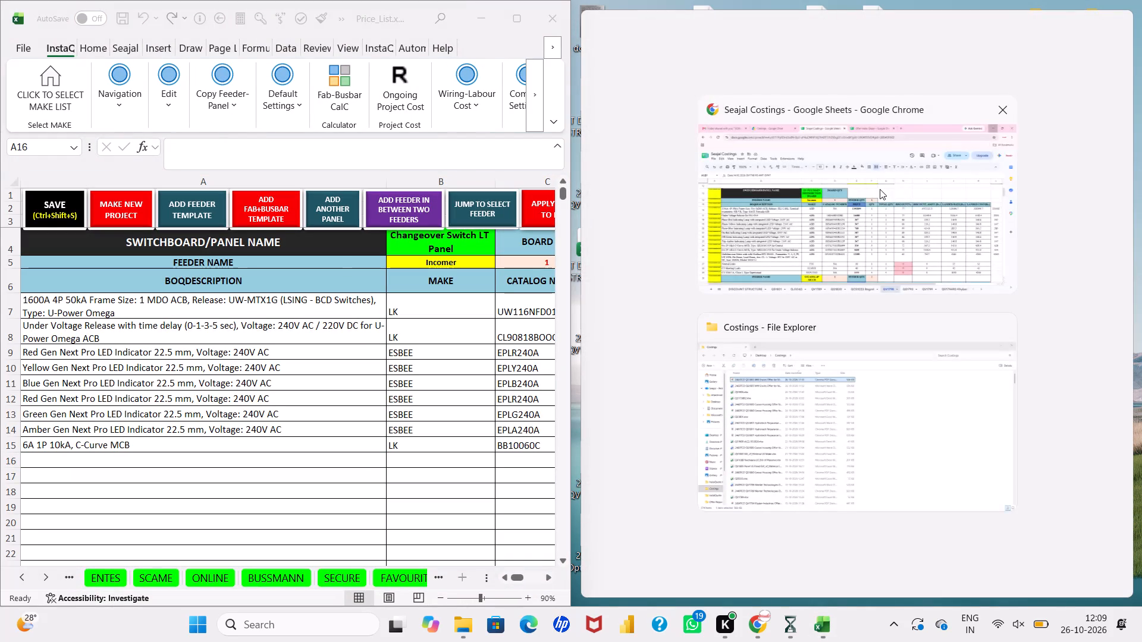
pyautogui.click(880, 189)
# Examine the components and quantities of the Incomer feeder in the Seajal Costings reference sheet.
pyautogui.hscroll(-1, 840, 327)
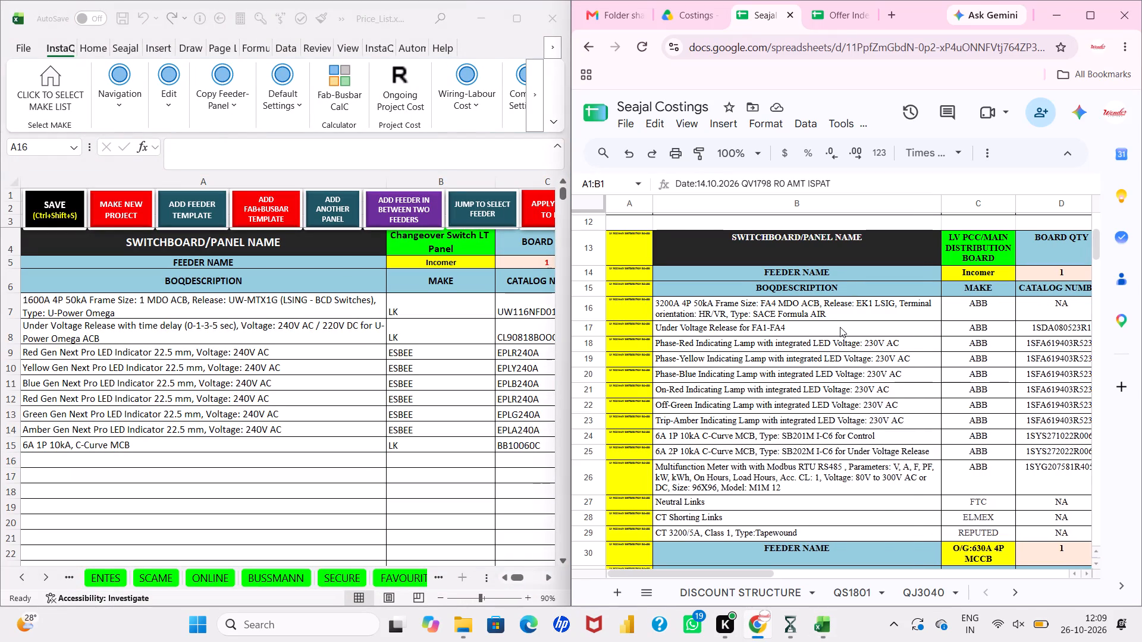
pyautogui.hscroll(-3, 840, 327)
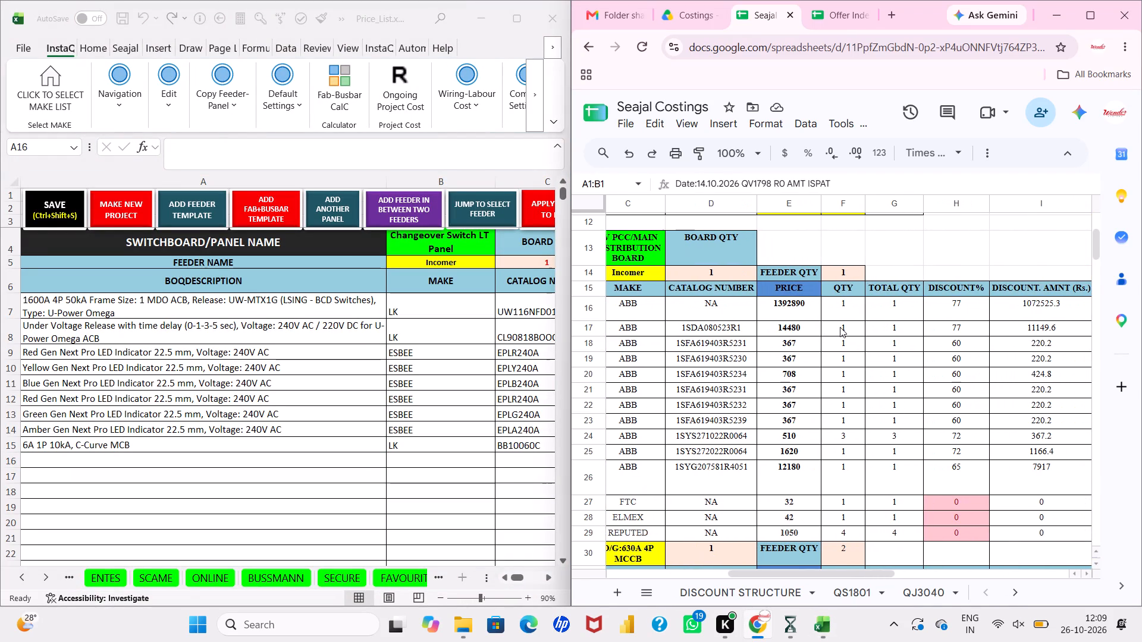
pyautogui.hscroll(2, 840, 327)
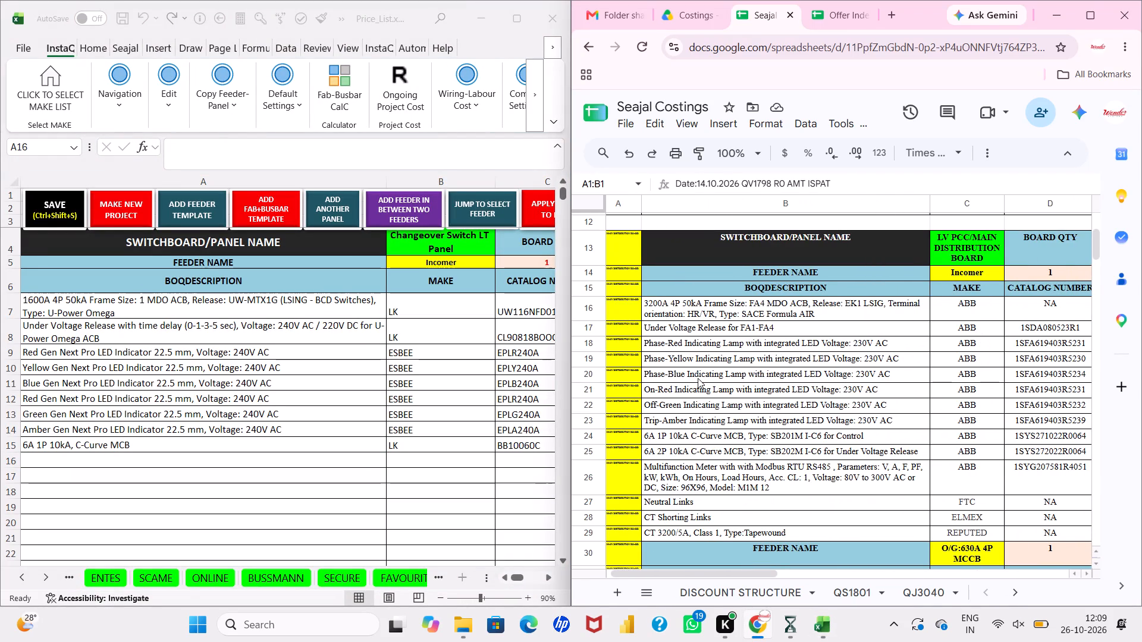
pyautogui.scroll(-1, 698, 378)
pyautogui.hscroll(-1, 689, 399)
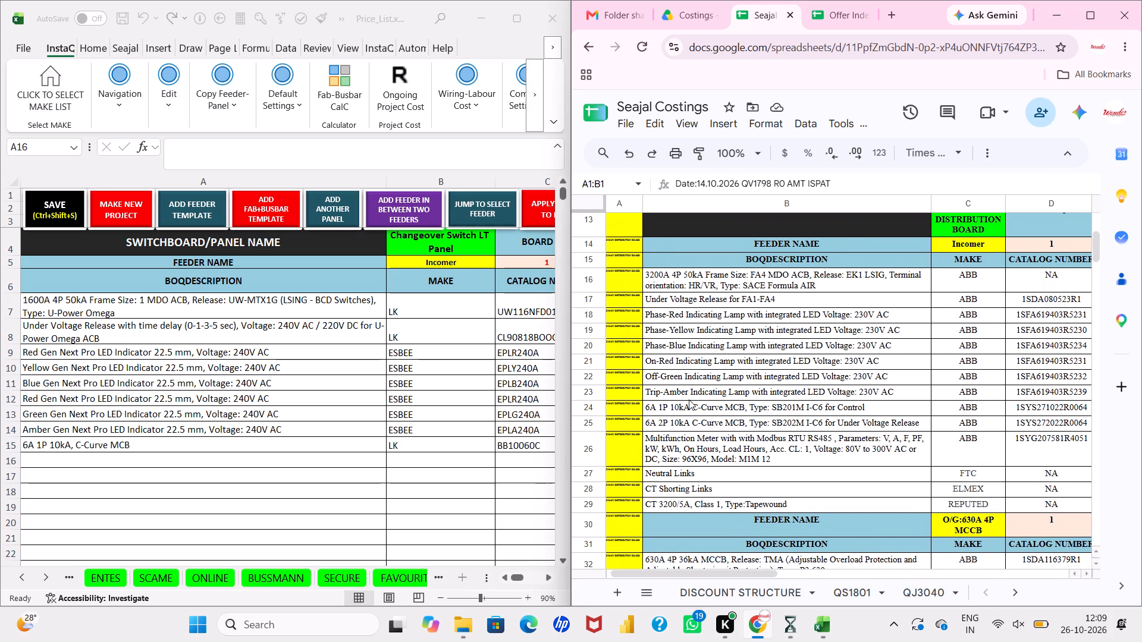
pyautogui.hscroll(-2, 689, 399)
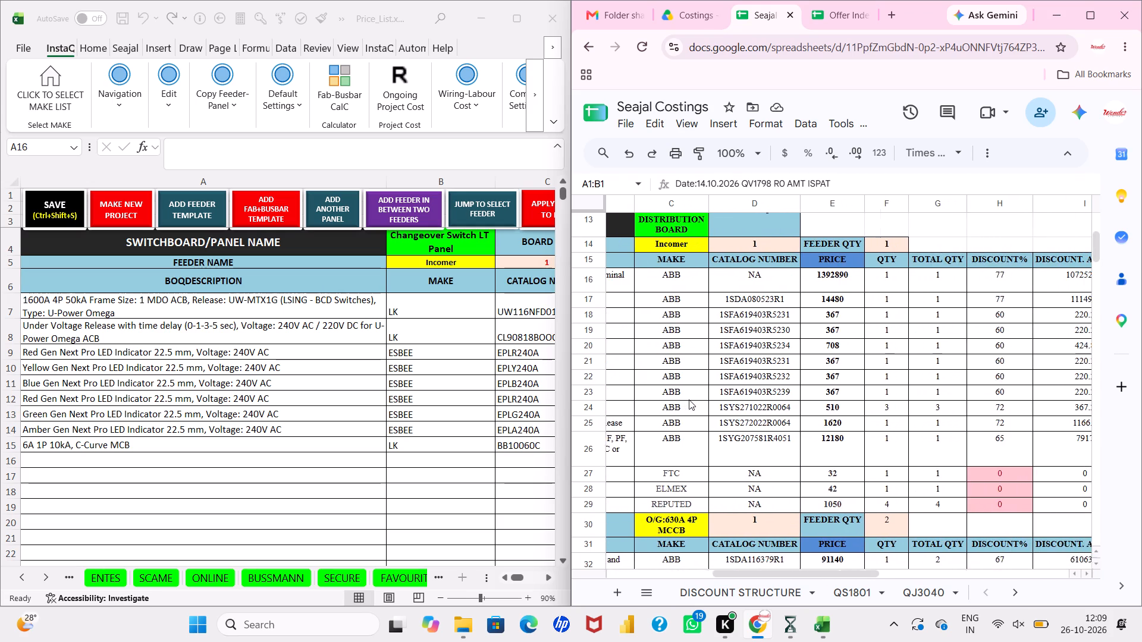
# Set the quantity of the 6A 1P 10kA C-Curve MCB in the BOM to 3.
pyautogui.hscroll(-2, 374, 462)
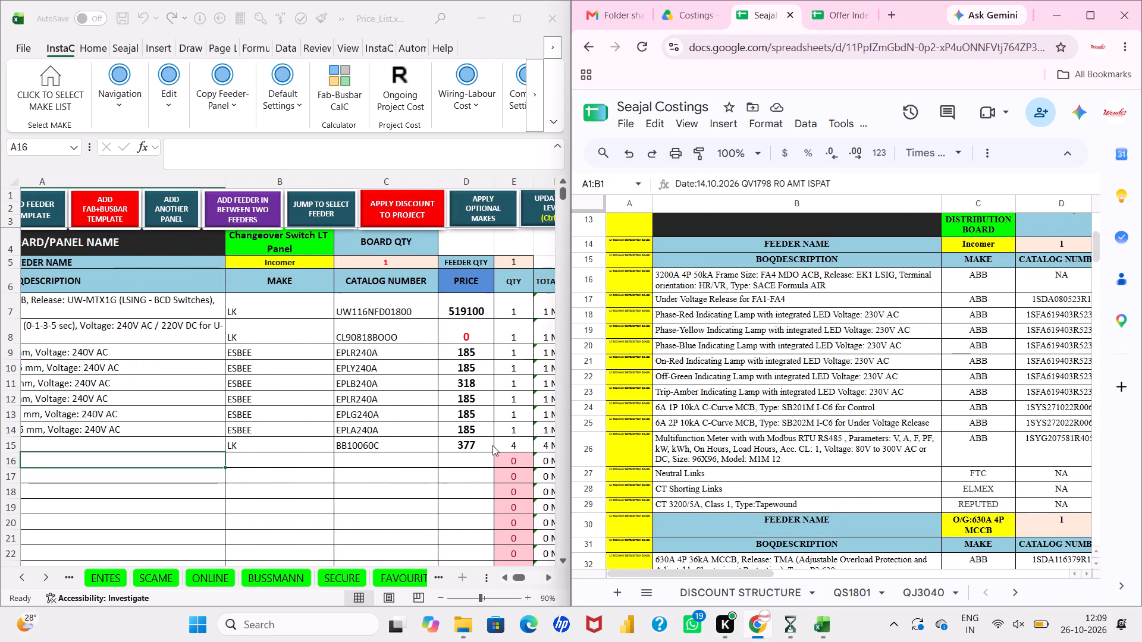
pyautogui.click(503, 445)
pyautogui.click(503, 445)
pyautogui.press('3')
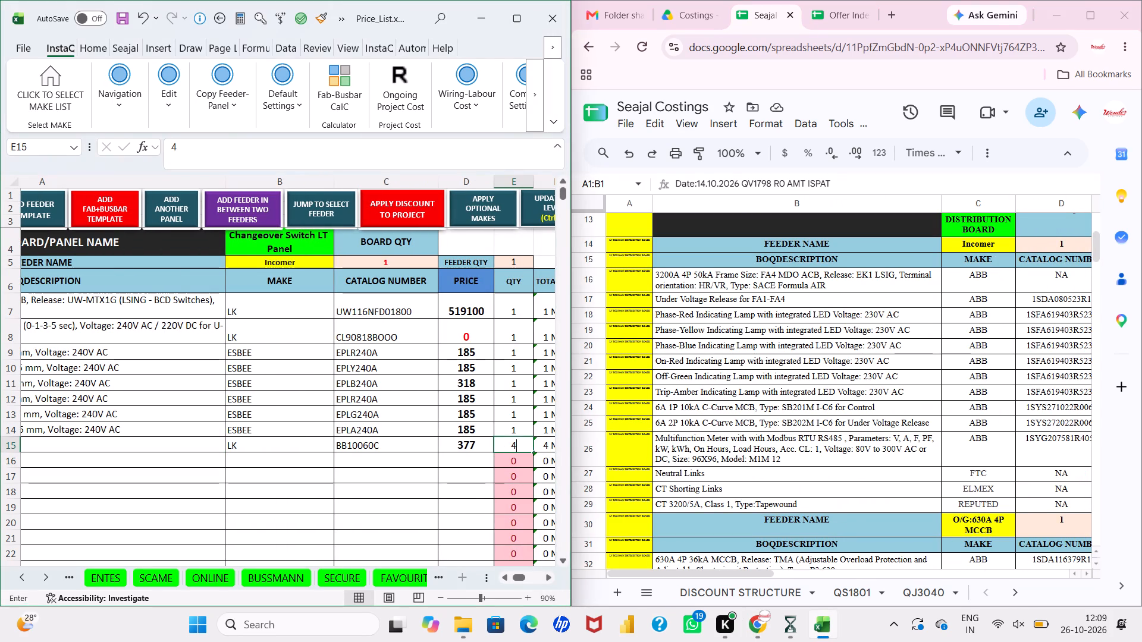
pyautogui.press('Return')
# Open the LK price list for MCB components to fill the next empty row of the Incomer feeder.
pyautogui.hscroll(1, 503, 445)
pyautogui.click(327, 463)
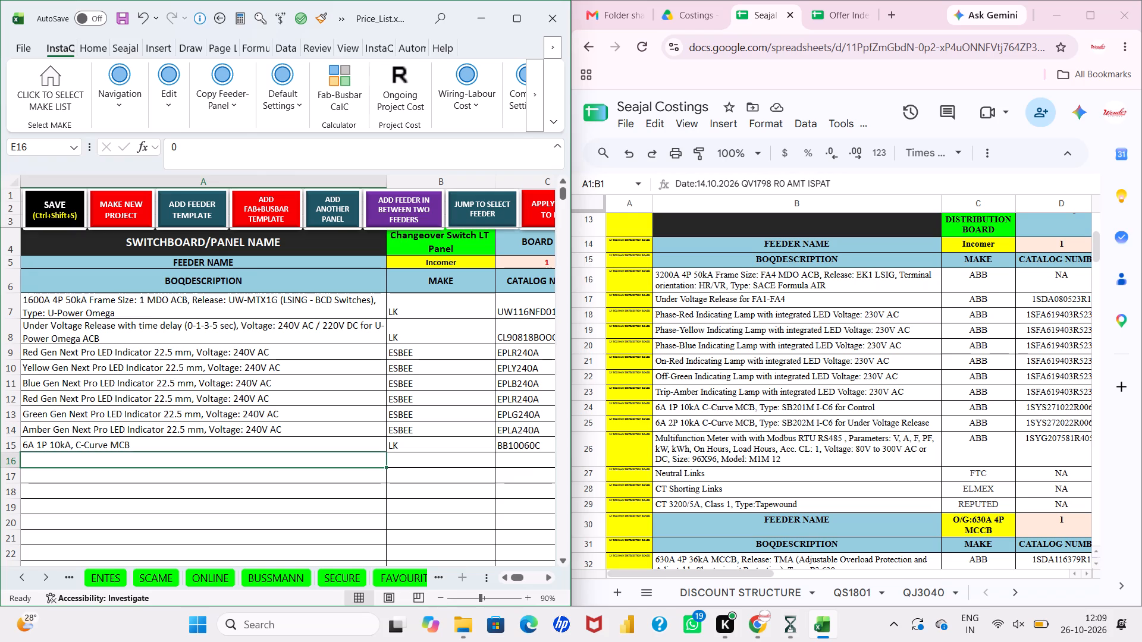
pyautogui.hotkey('ctrl', 'q')
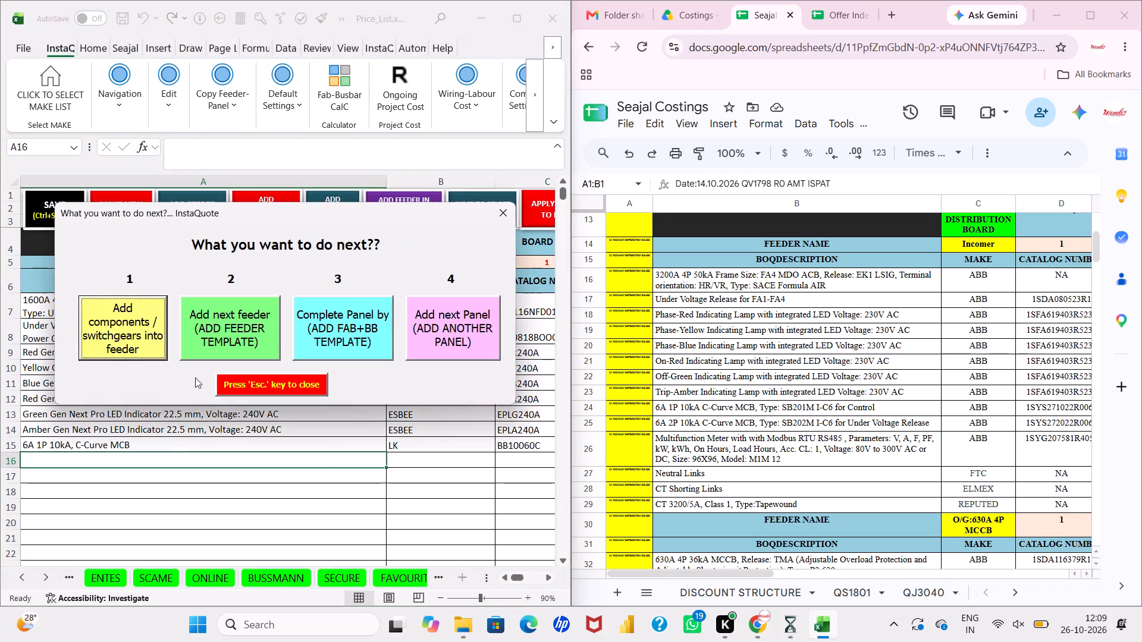
pyautogui.click(131, 342)
pyautogui.write('MC')
pyautogui.press('Tab')
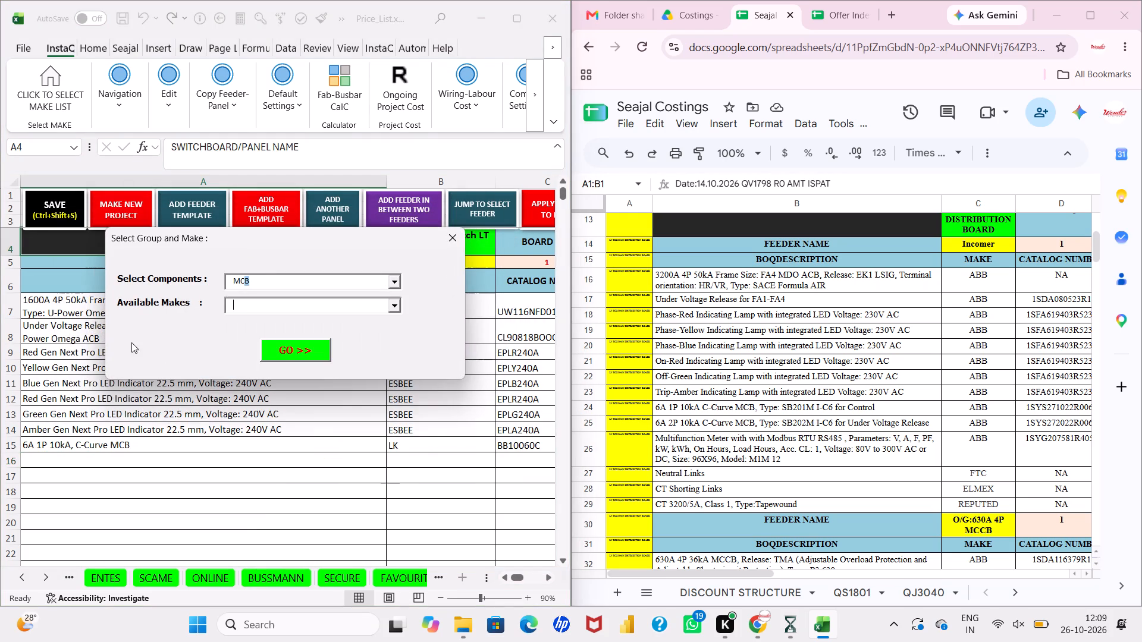
pyautogui.press('a')
pyautogui.press('BackSpace')
pyautogui.press('l')
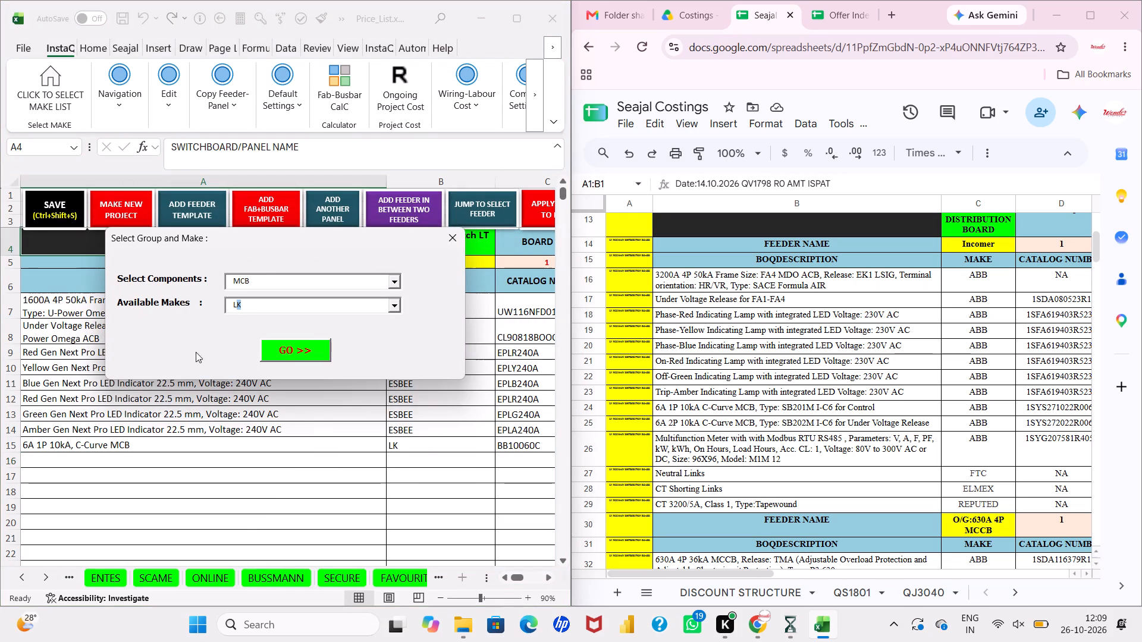
pyautogui.click(281, 356)
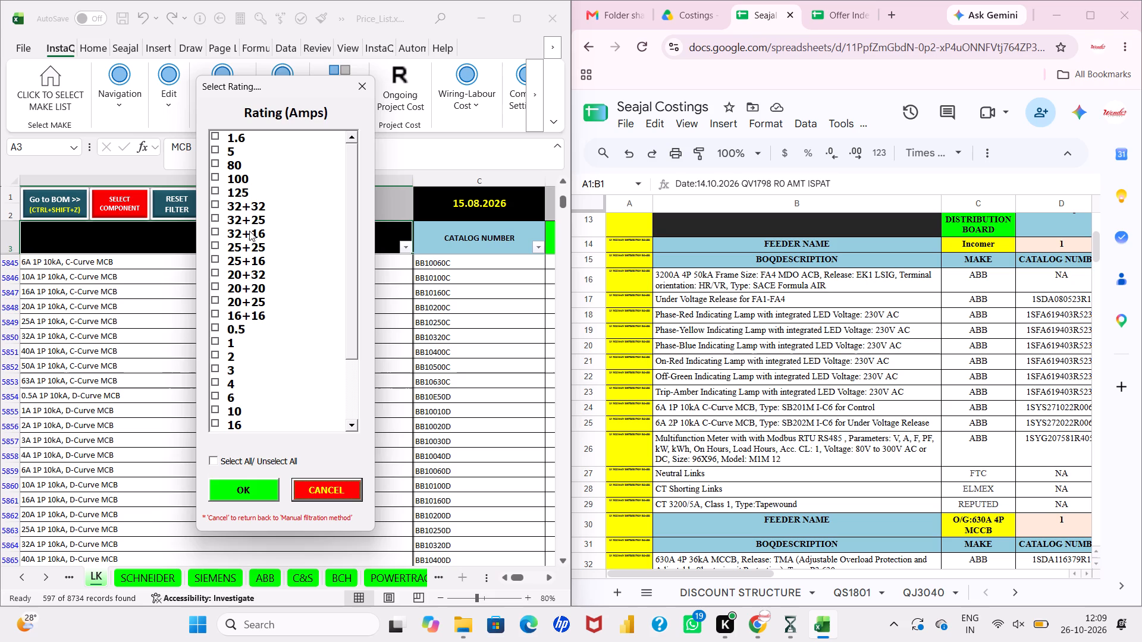
# Filter the LK MCB list to 6 A rating, 2P, 10 kA fault level, C curve and Exora type.
pyautogui.click(235, 392)
pyautogui.click(241, 480)
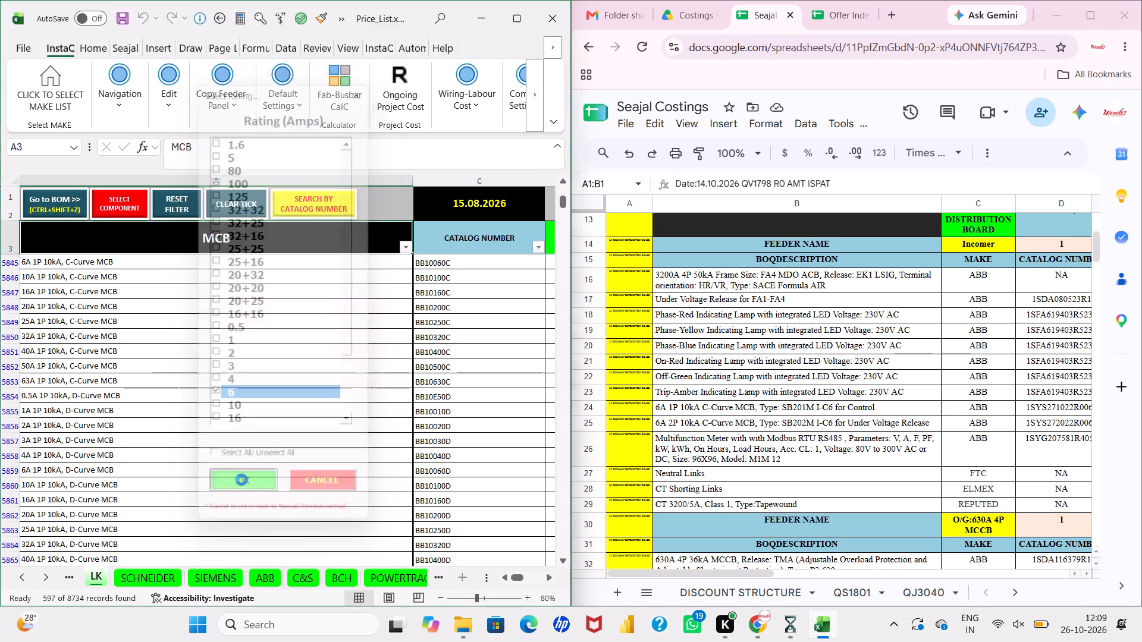
pyautogui.click(241, 241)
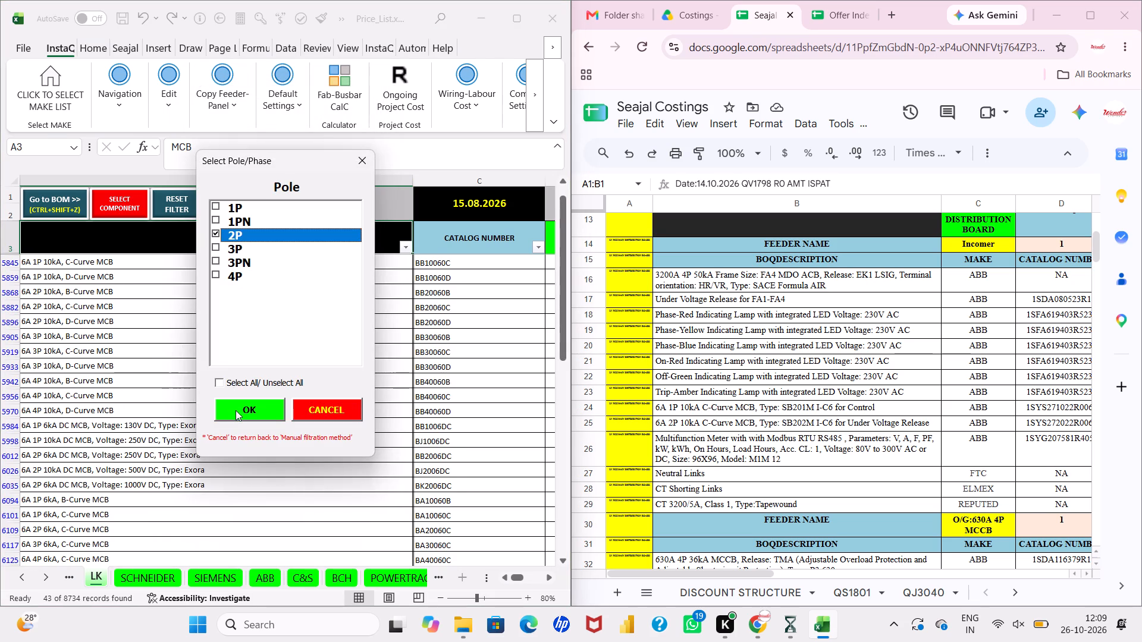
pyautogui.click(236, 410)
pyautogui.click(228, 218)
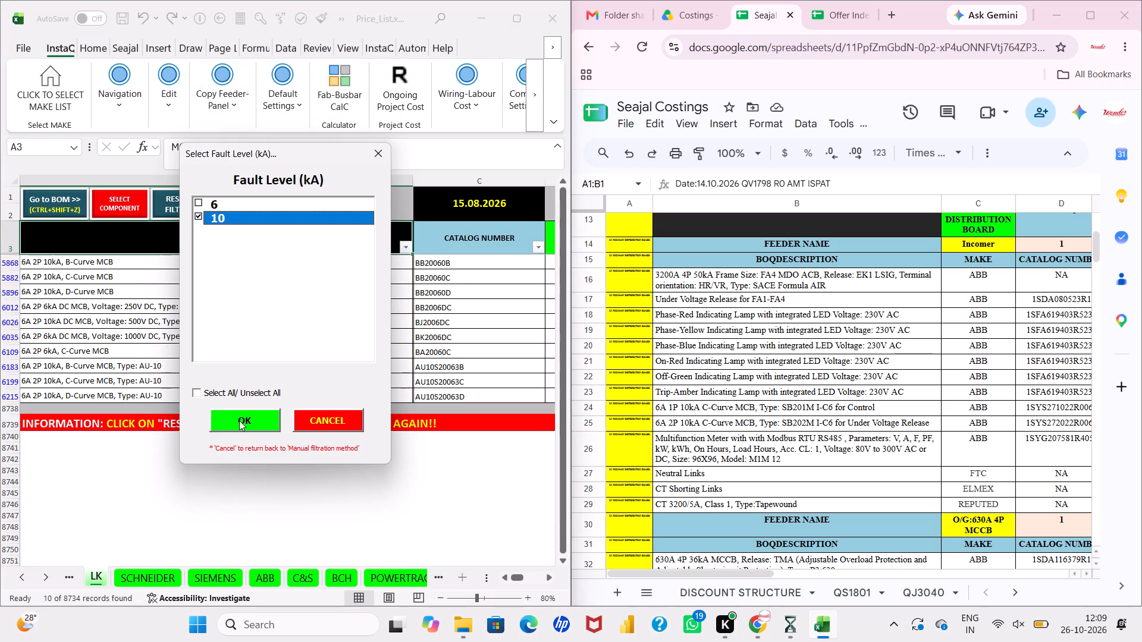
pyautogui.click(246, 422)
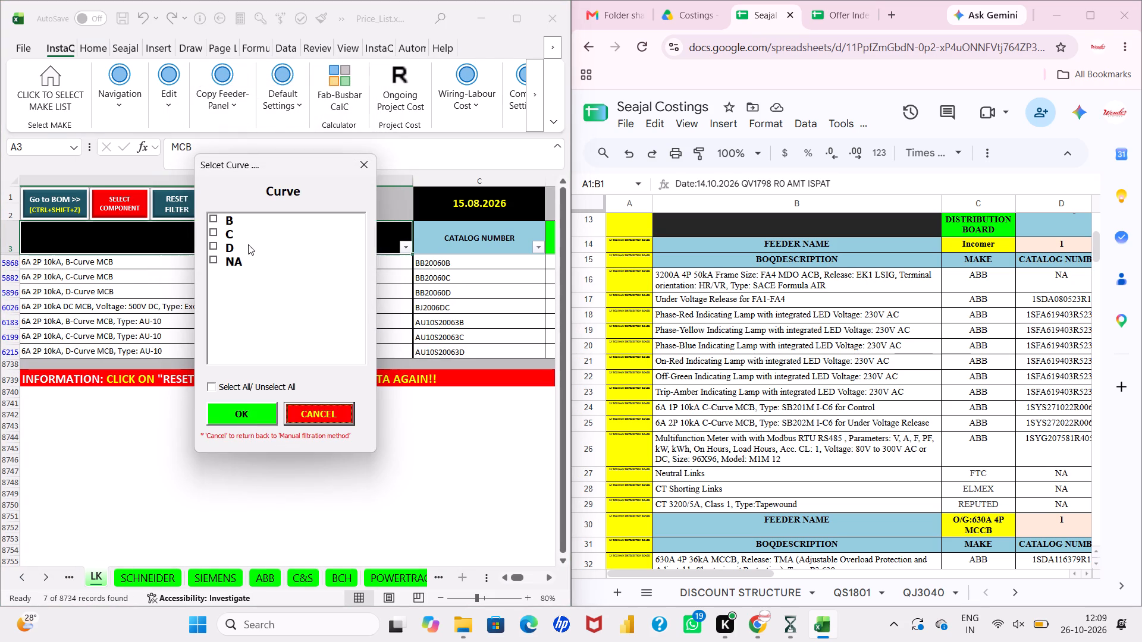
pyautogui.click(243, 237)
pyautogui.click(249, 423)
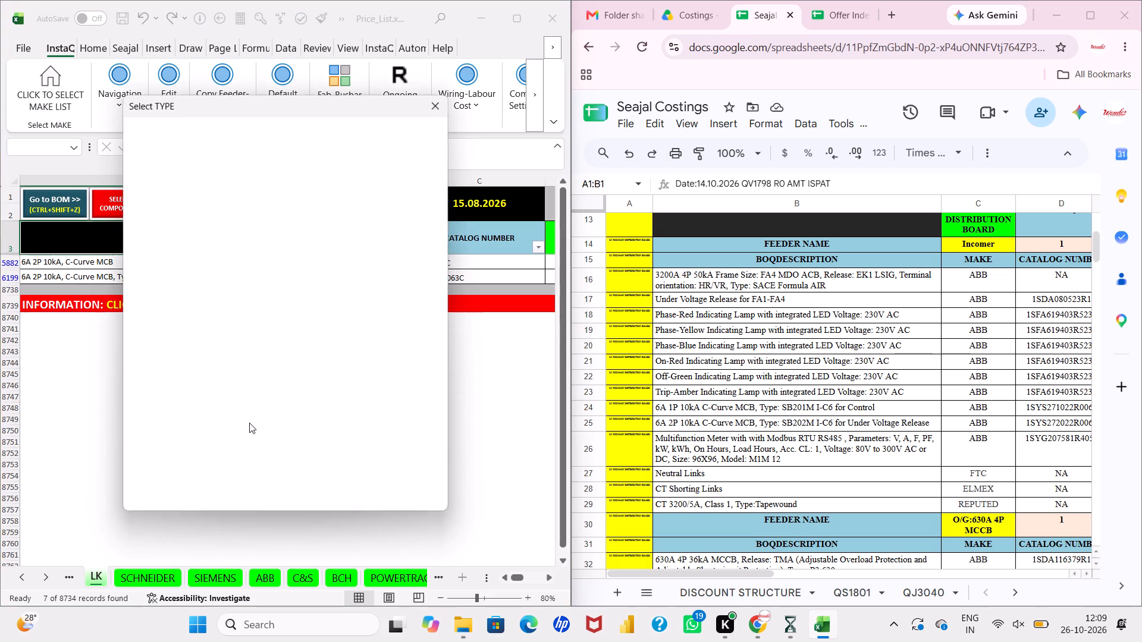
pyautogui.click(229, 160)
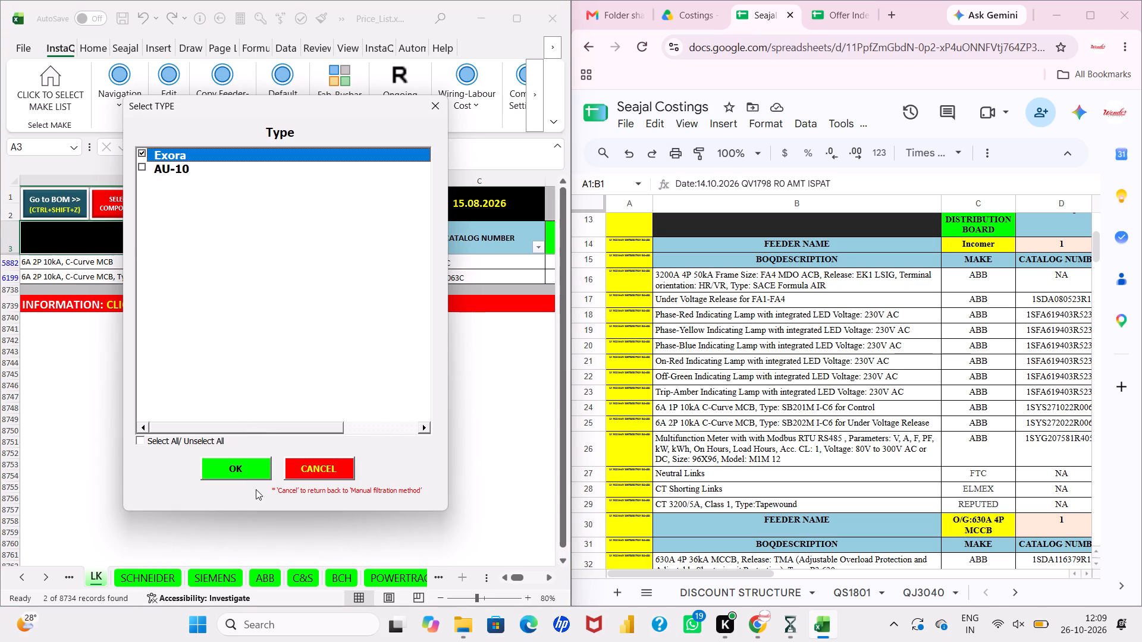
pyautogui.moveTo(255, 482); pyautogui.dragTo(256, 473)
pyautogui.click(256, 473)
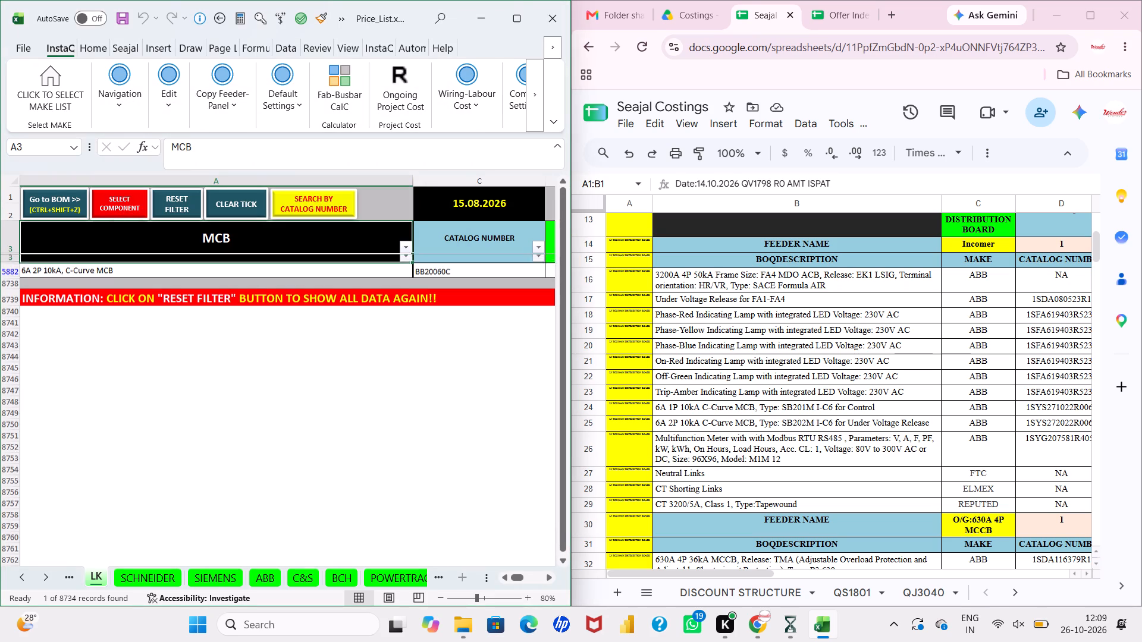
# Clear earlier ticks, add the 6A 2P 10kA C-Curve MCB to the BOM and return to the BOM sheet.
pyautogui.moveTo(523, 0); pyautogui.dragTo(520, 11)
pyautogui.click(520, 11)
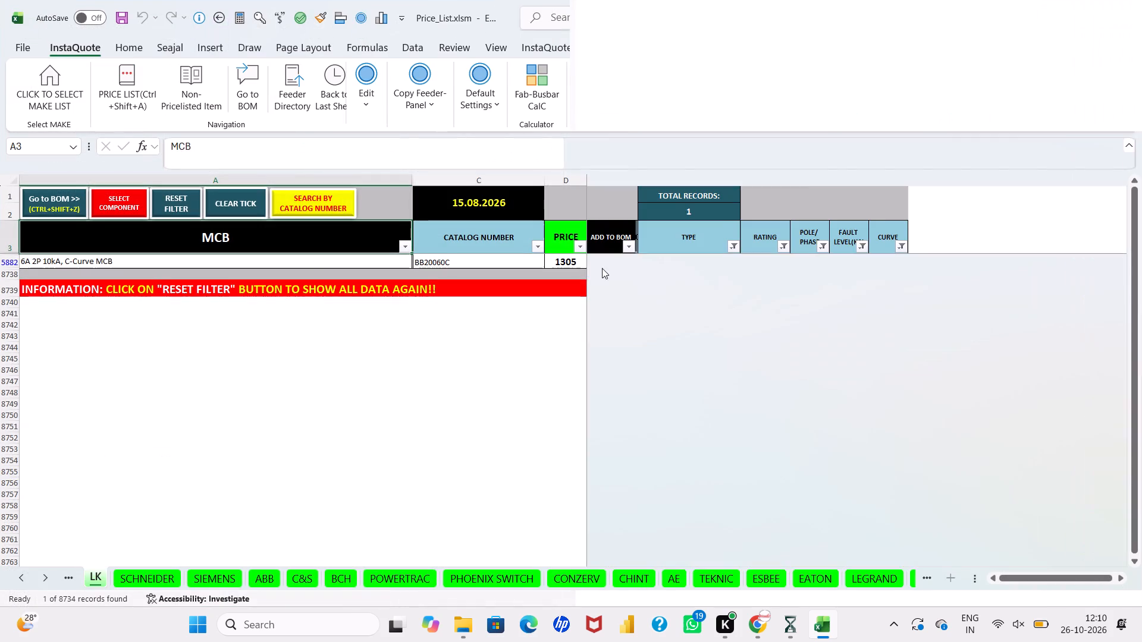
pyautogui.click(237, 207)
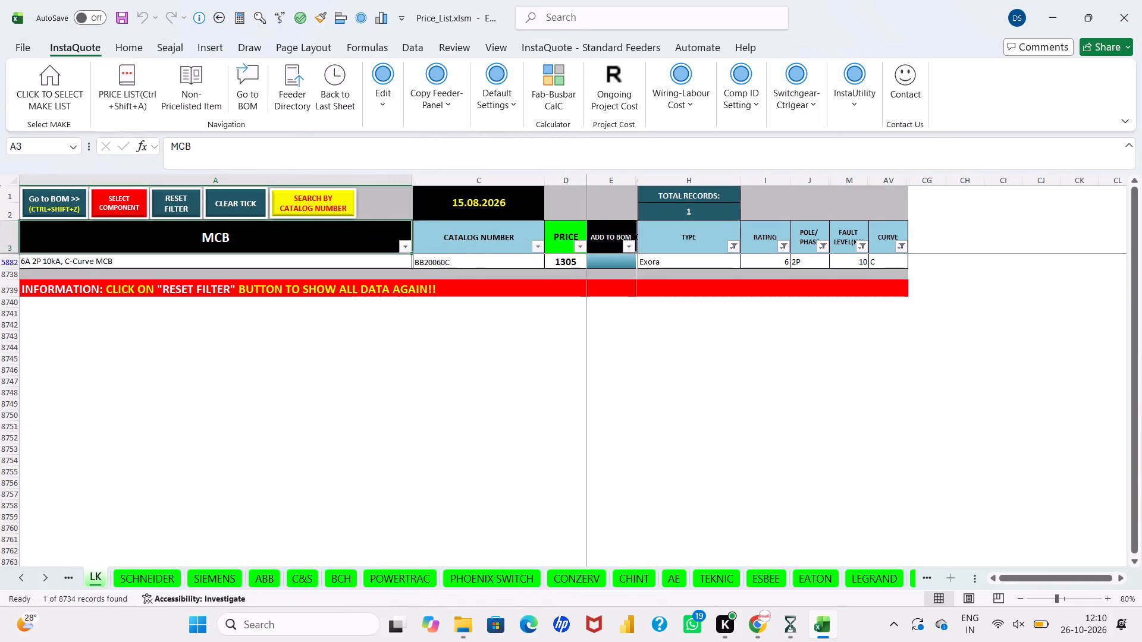
pyautogui.doubleClick(601, 260)
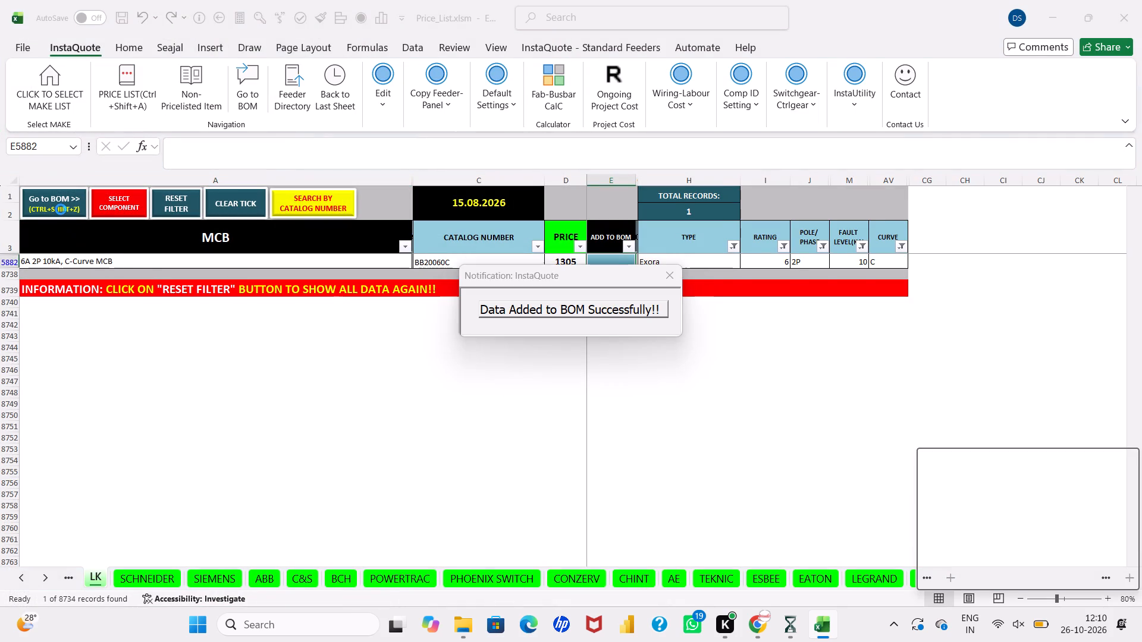
pyautogui.click(61, 209)
pyautogui.click(61, 209)
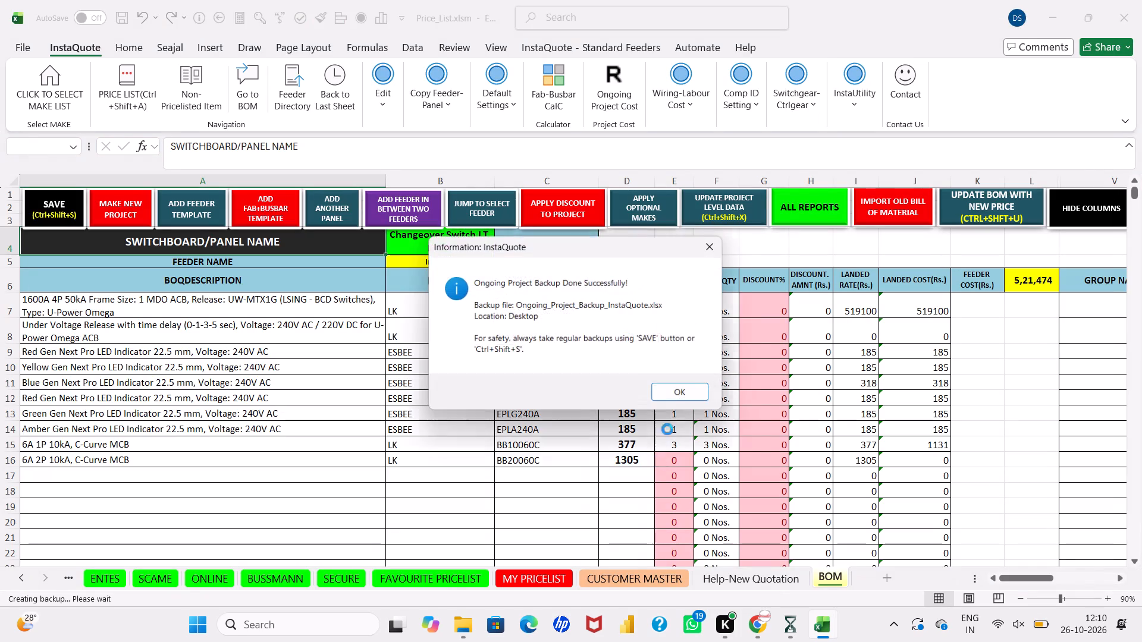
pyautogui.click(678, 398)
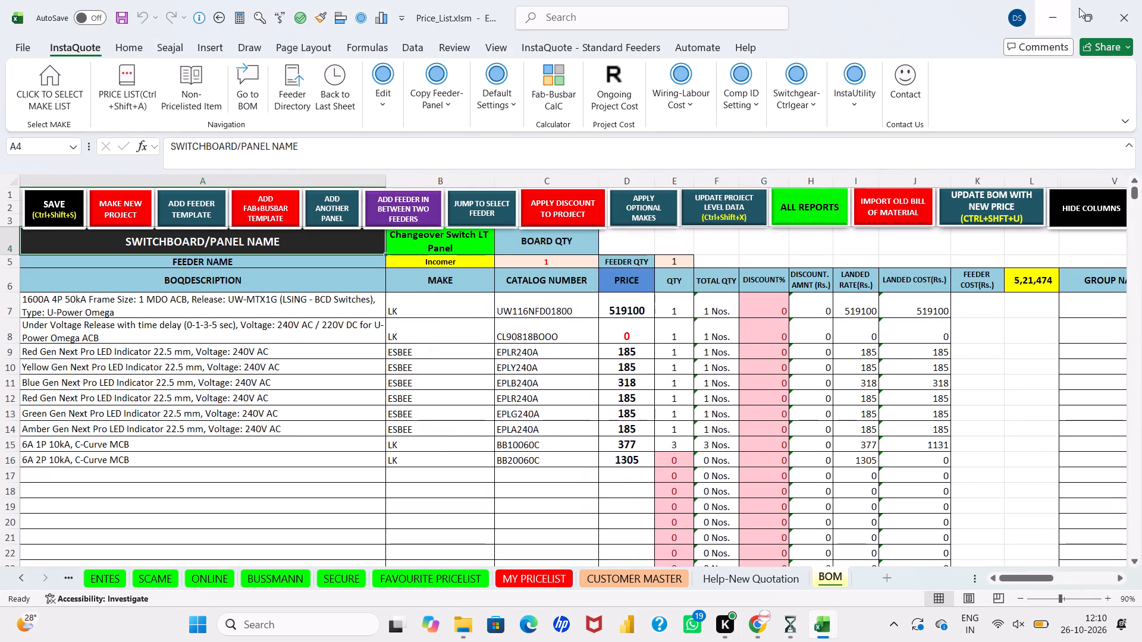
# Restore the side-by-side view with Seajal Costings and set the 6A 2P 10kA C-Curve MCB quantity to 1.
pyautogui.click(984, 121)
pyautogui.hscroll(-4, 876, 385)
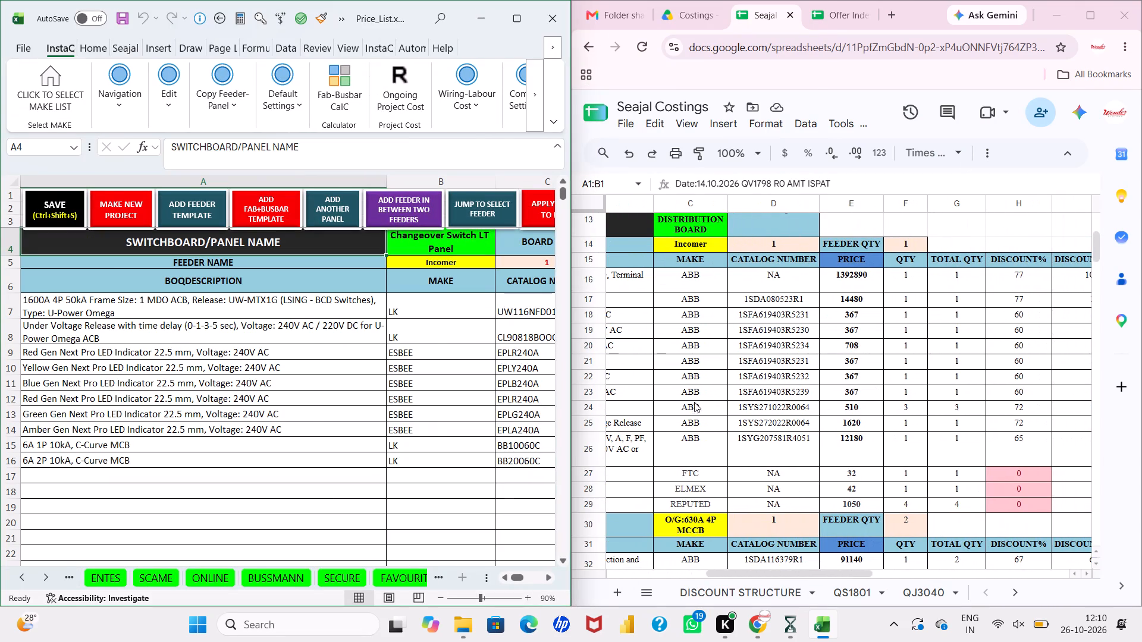
pyautogui.hscroll(-1, 502, 454)
pyautogui.click(520, 464)
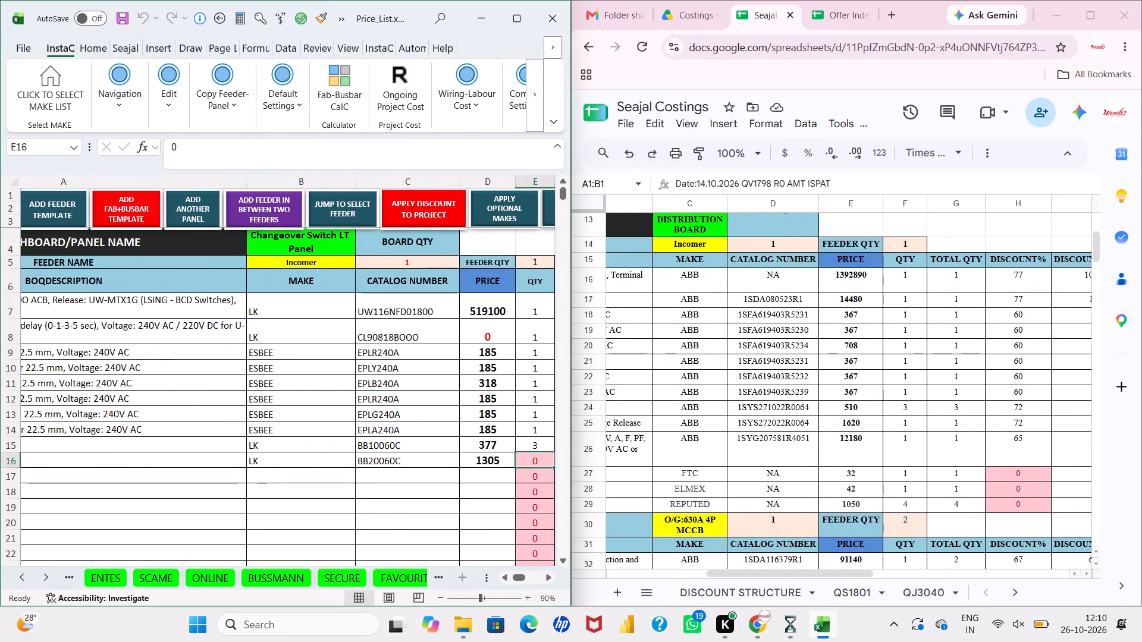
pyautogui.press('1')
pyautogui.press('Return')
# Check the reference Incomer's next component and open the SELEC price list for DIGITAL_METER from the next empty BOM row.
pyautogui.hscroll(1, 520, 464)
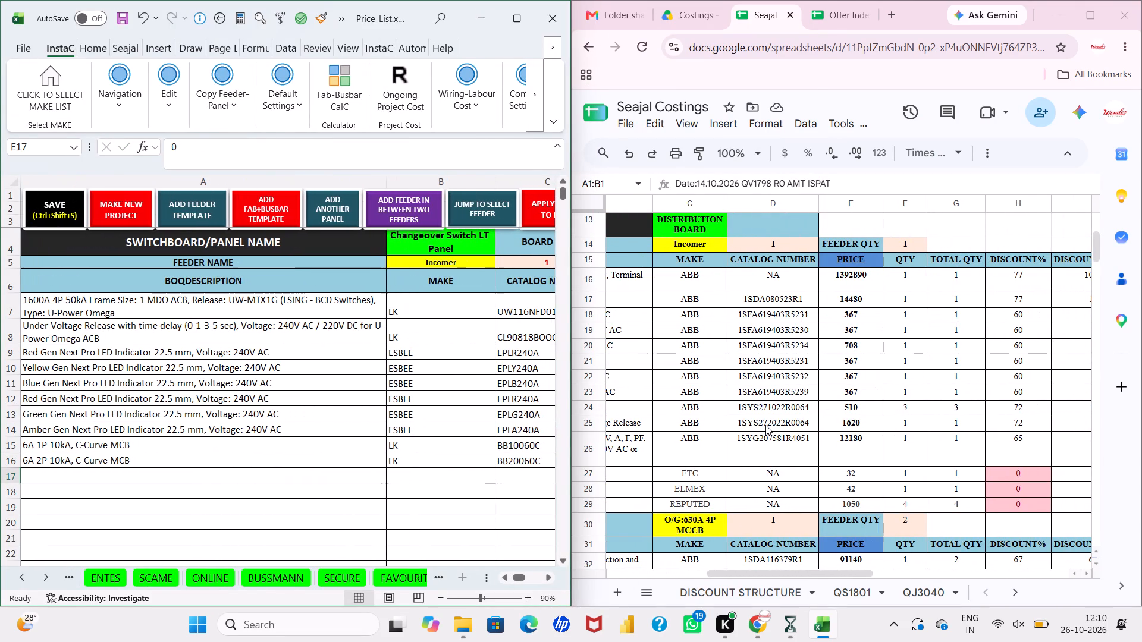
pyautogui.hscroll(3, 765, 425)
pyautogui.scroll(-1, 765, 425)
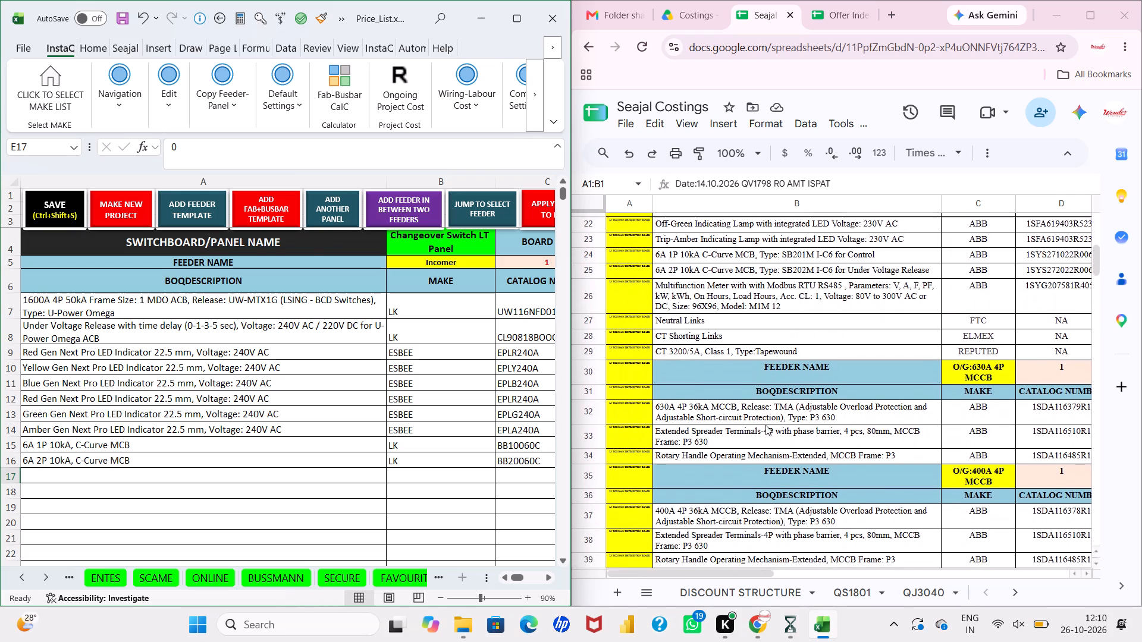
pyautogui.scroll(-1, 765, 425)
pyautogui.hscroll(-1, 765, 425)
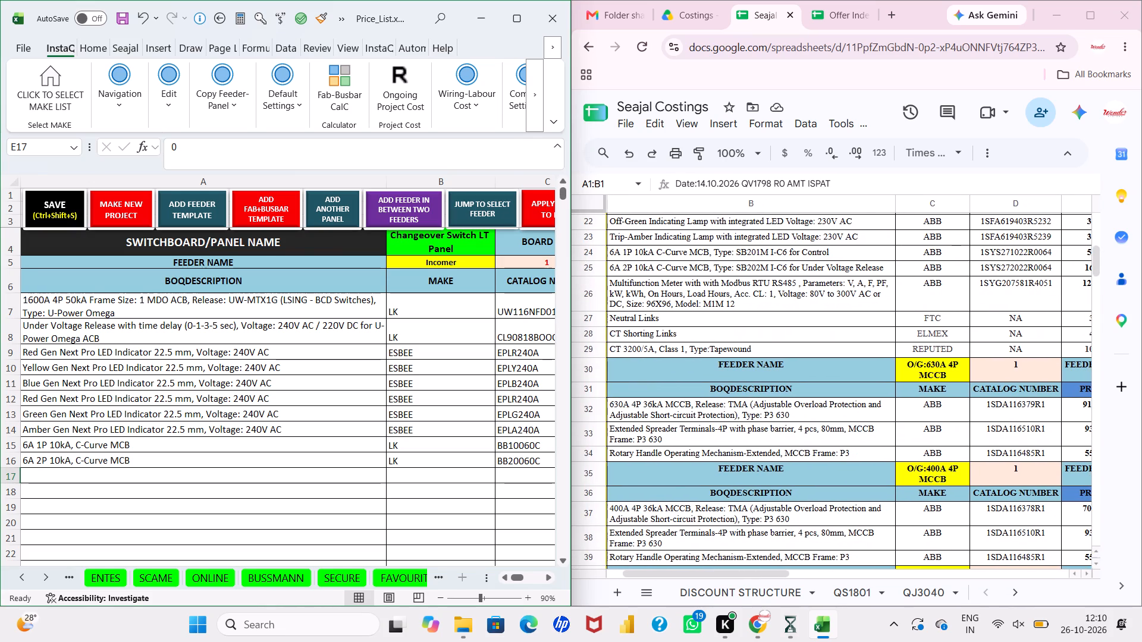
pyautogui.click(246, 476)
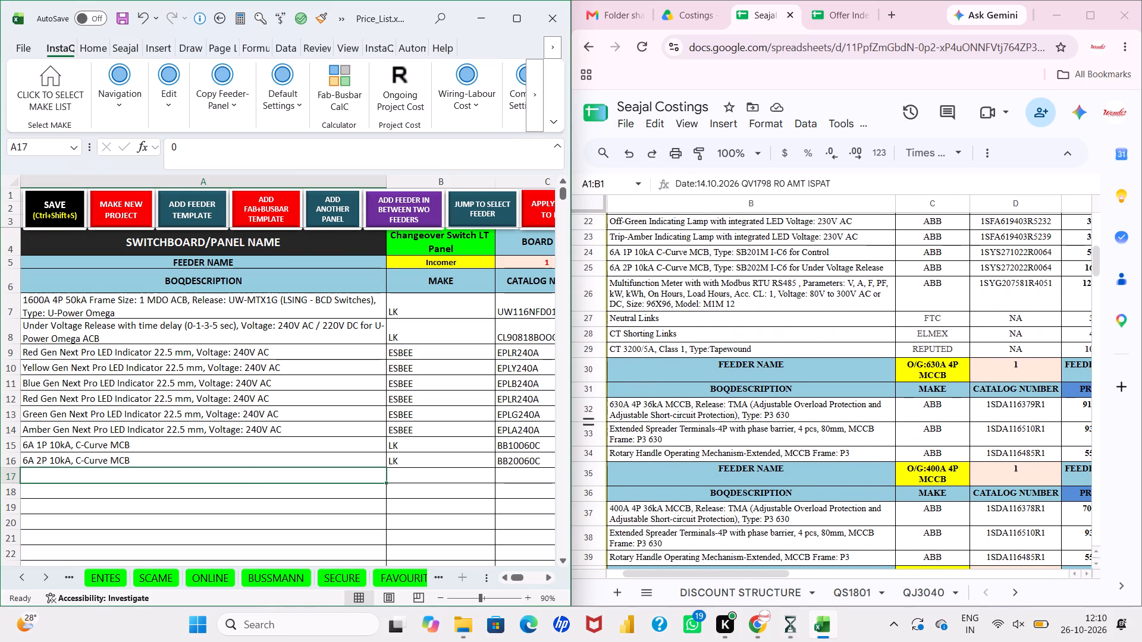
pyautogui.hotkey('ctrl', 'q')
pyautogui.click(130, 343)
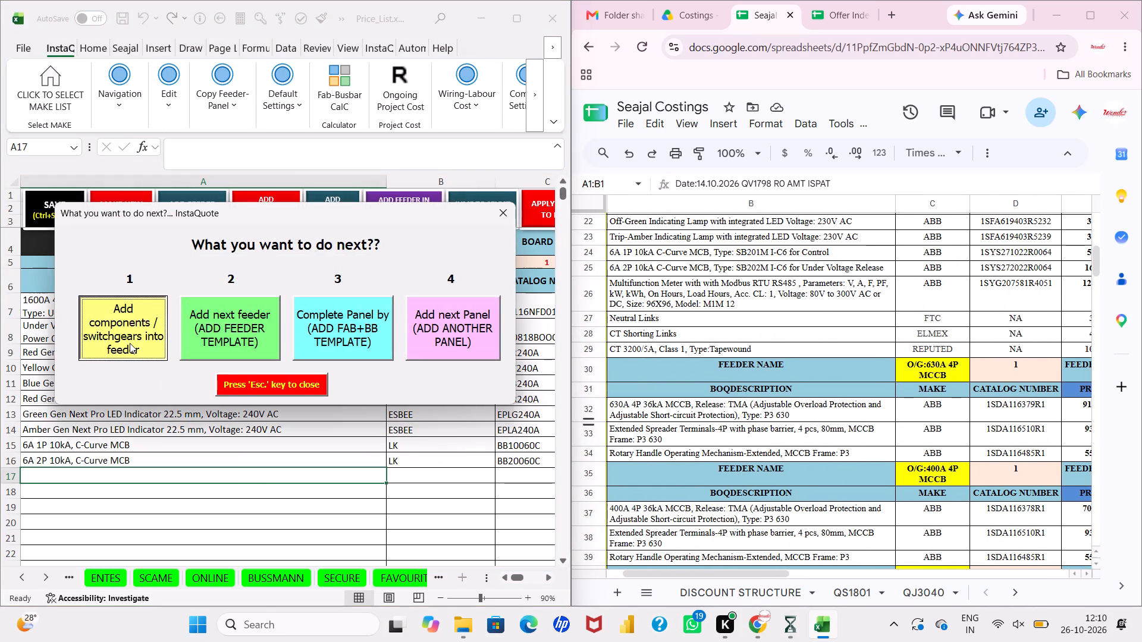
pyautogui.write('DIGI')
pyautogui.press('Tab')
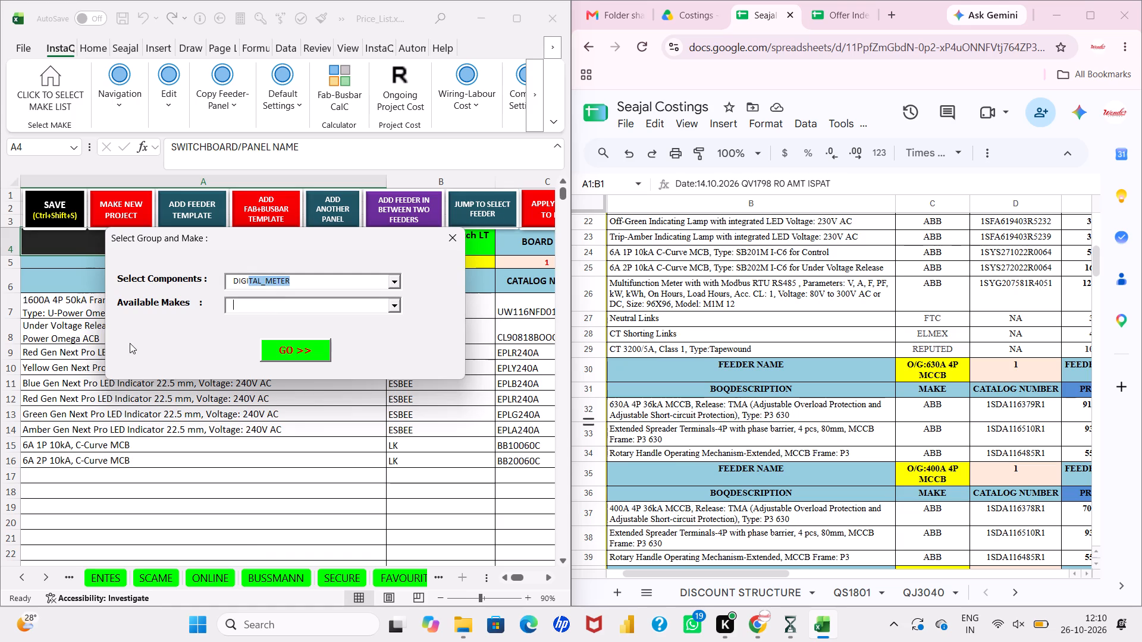
pyautogui.write('SE')
pyautogui.click(280, 354)
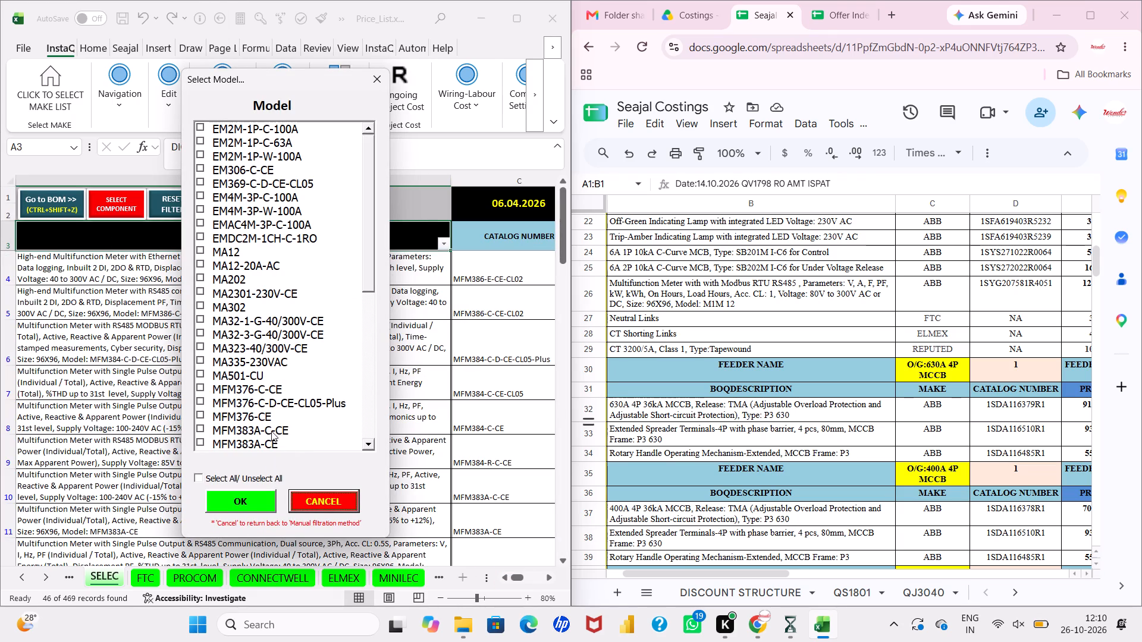
# Filter the SELEC meters to models MFM376-C-CE and MFM376-CE, accuracy class 0.5S and type Multifunction Meter.
pyautogui.click(279, 395)
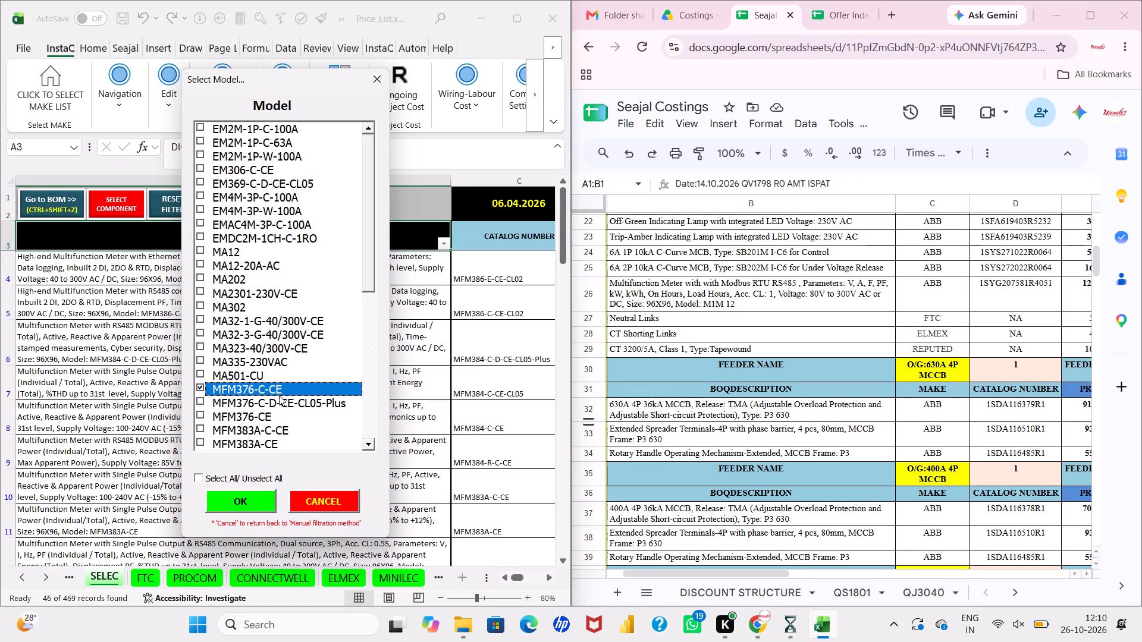
pyautogui.click(275, 414)
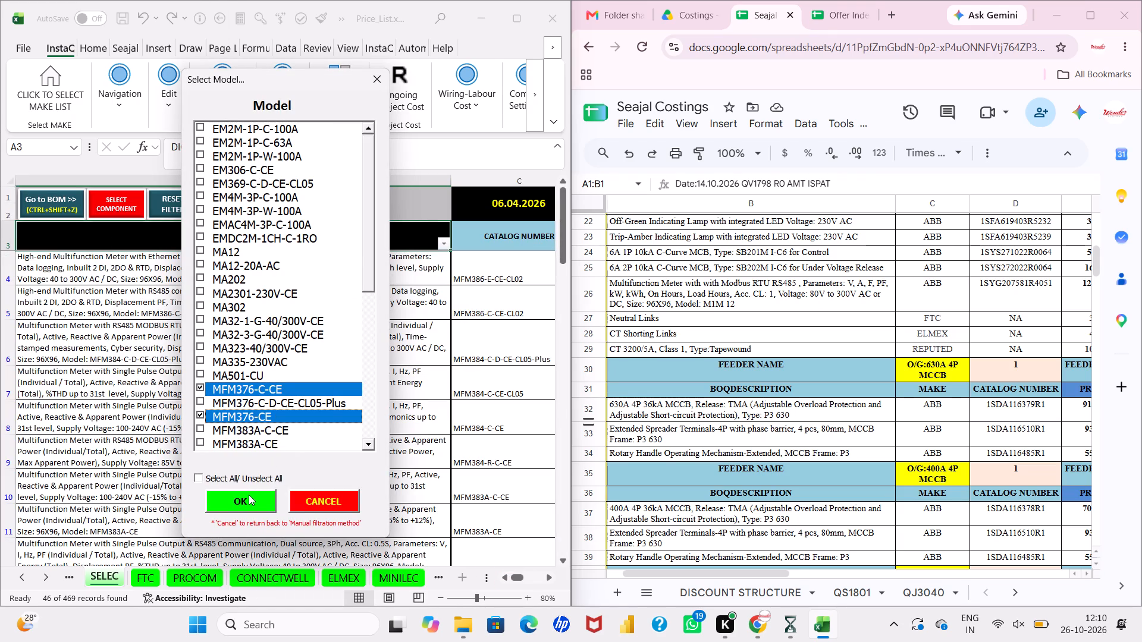
pyautogui.click(249, 495)
pyautogui.click(247, 413)
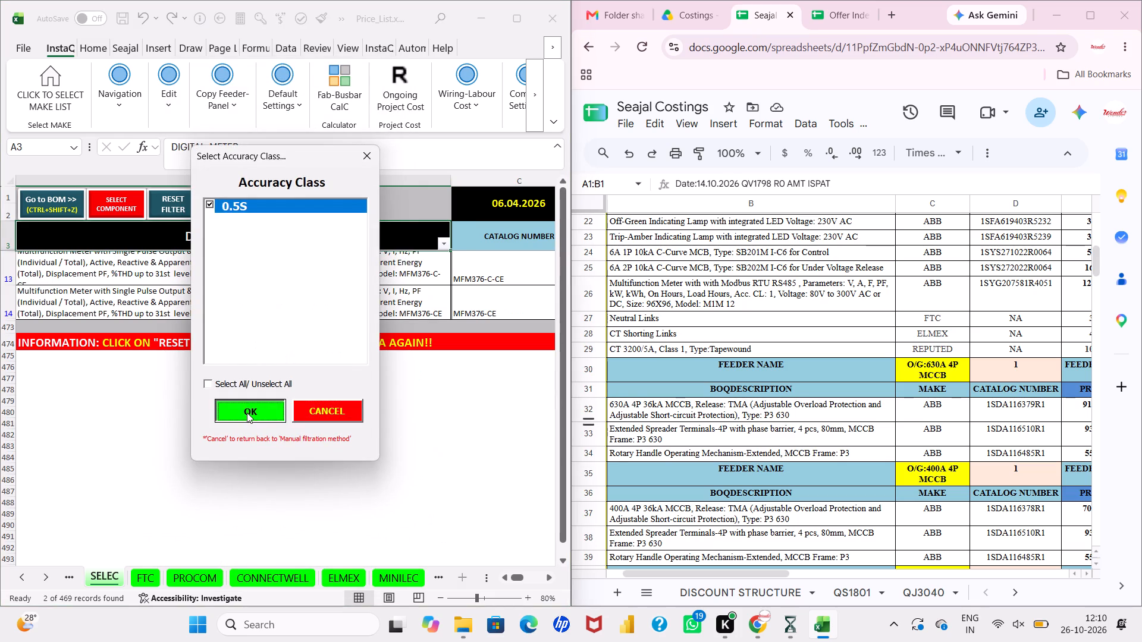
pyautogui.click(249, 460)
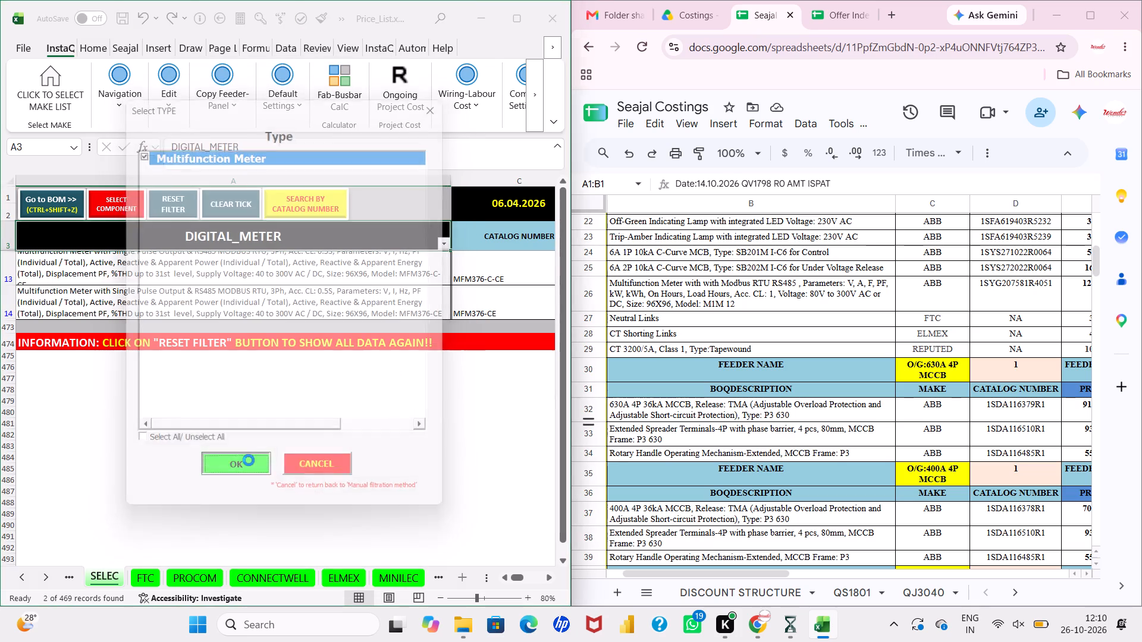
pyautogui.click(249, 460)
pyautogui.scroll(1, 249, 460)
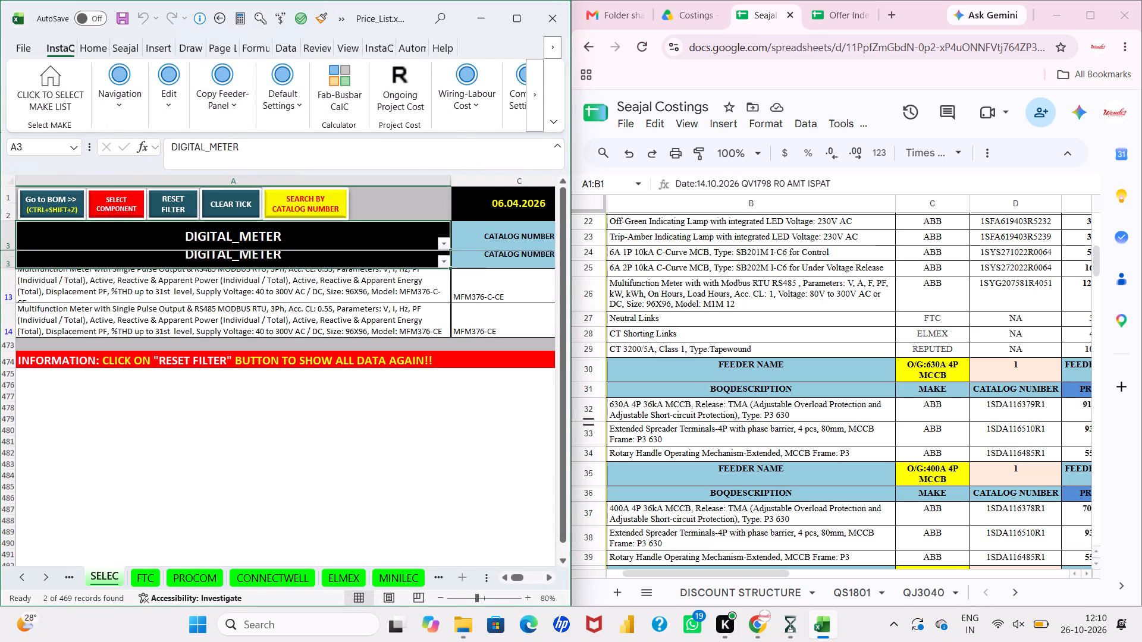
pyautogui.scroll(1, 249, 460)
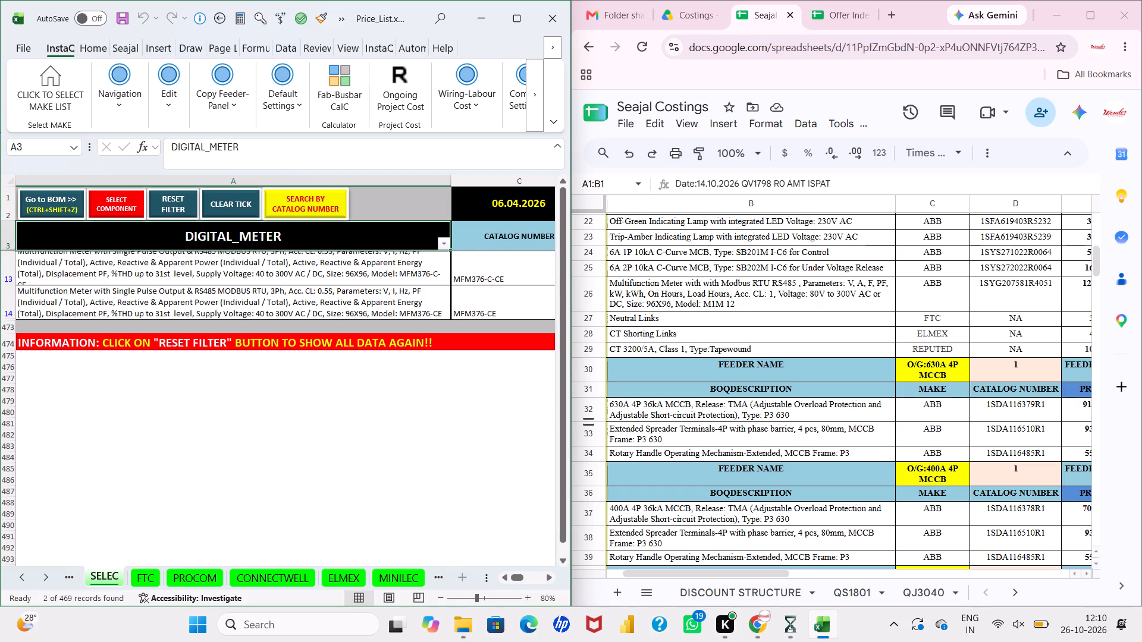
# Add the MFM376-C-CE multifunction meter to the BOM and return to the BOM sheet.
pyautogui.hscroll(-1, 422, 278)
pyautogui.click(512, 28)
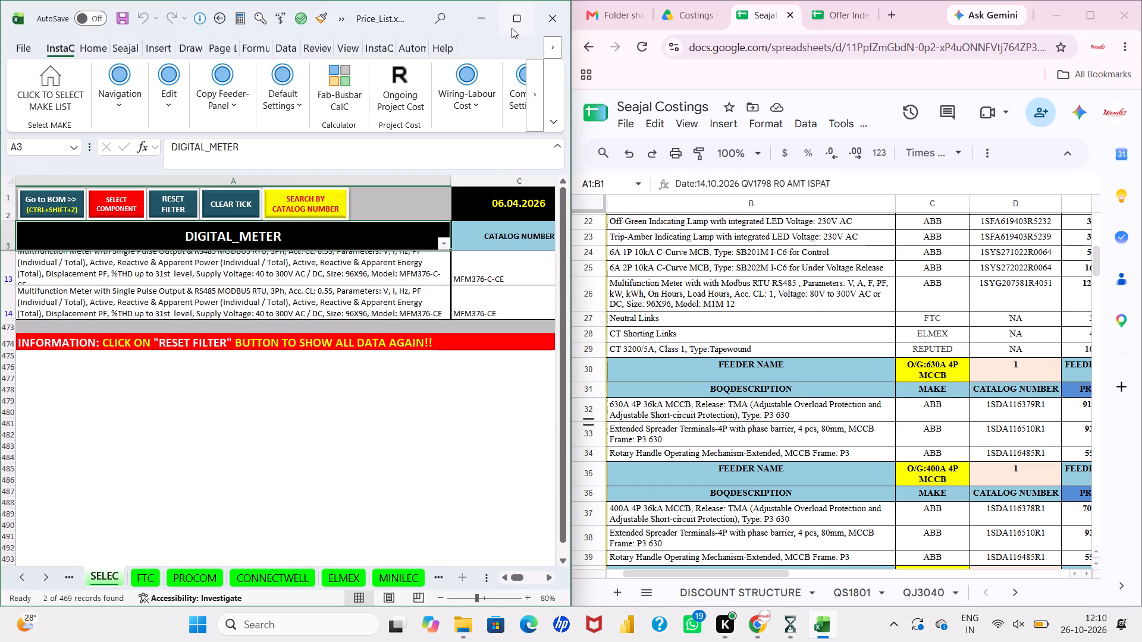
pyautogui.doubleClick(643, 272)
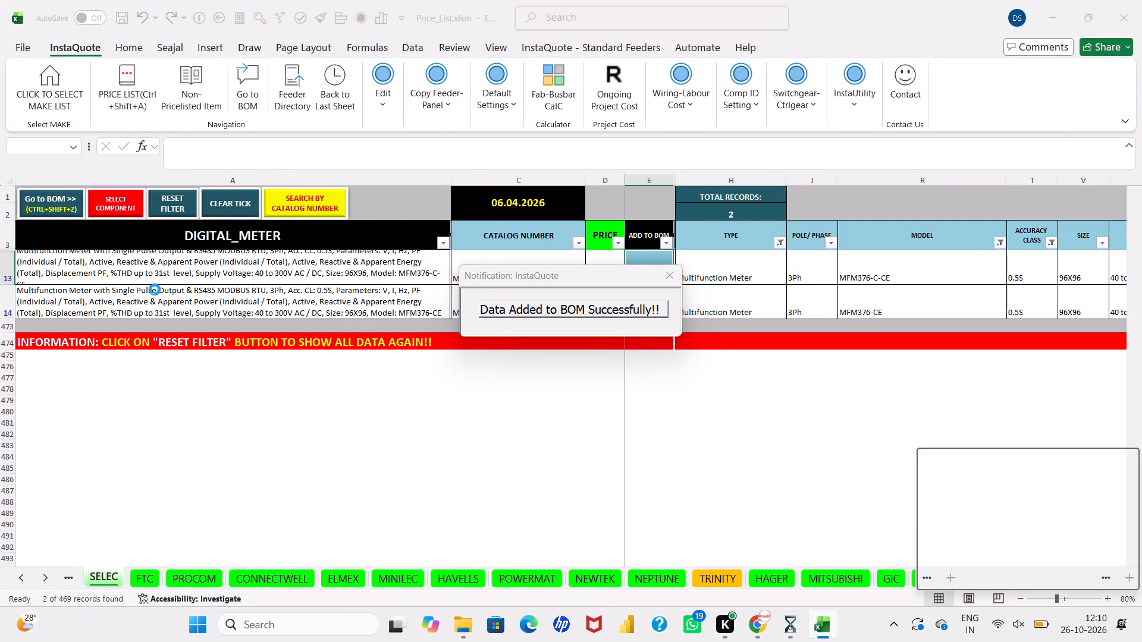
pyautogui.click(55, 209)
pyautogui.click(55, 209)
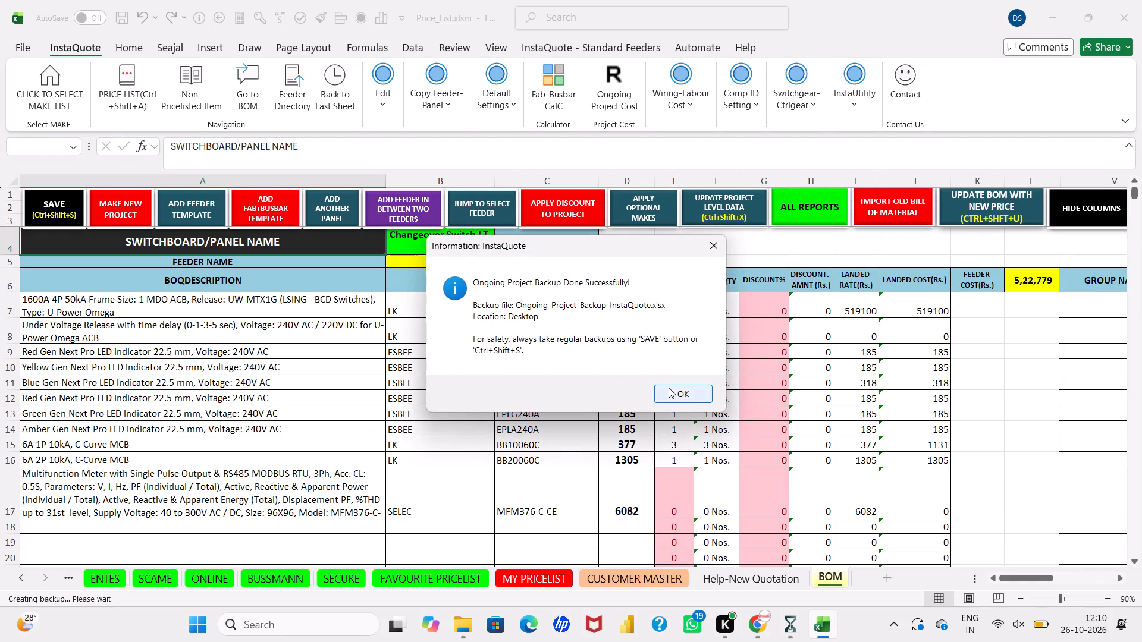
# Restore the side-by-side view with Seajal Costings and bring the reference Incomer's remaining components and the next empty BOM row into view.
pyautogui.click(669, 388)
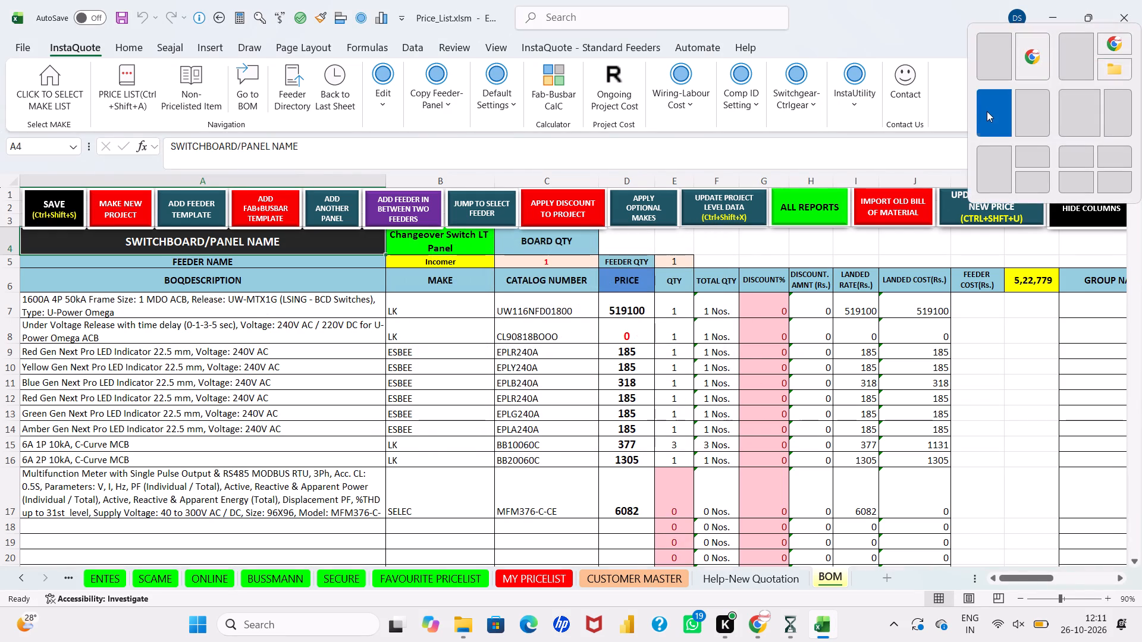
pyautogui.click(984, 114)
pyautogui.scroll(-1, 748, 311)
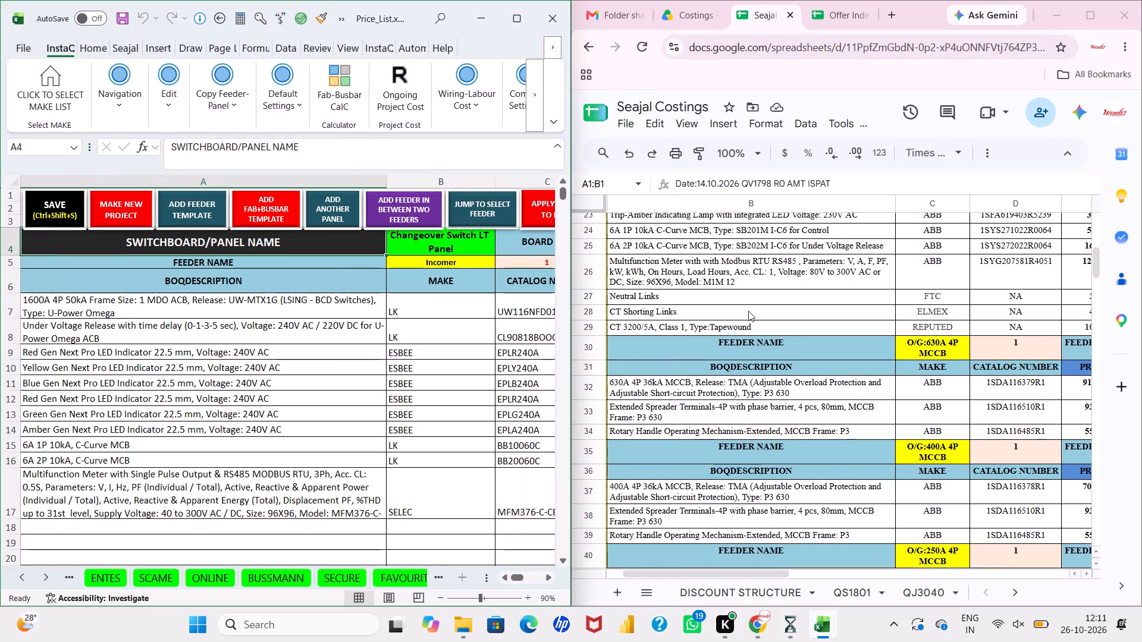
pyautogui.scroll(-1, 748, 311)
pyautogui.scroll(-1, 363, 453)
# Open the FTC price list for NEUTRAL_LINK from BOM row 18 and filter it to the 32 A rating.
pyautogui.click(344, 455)
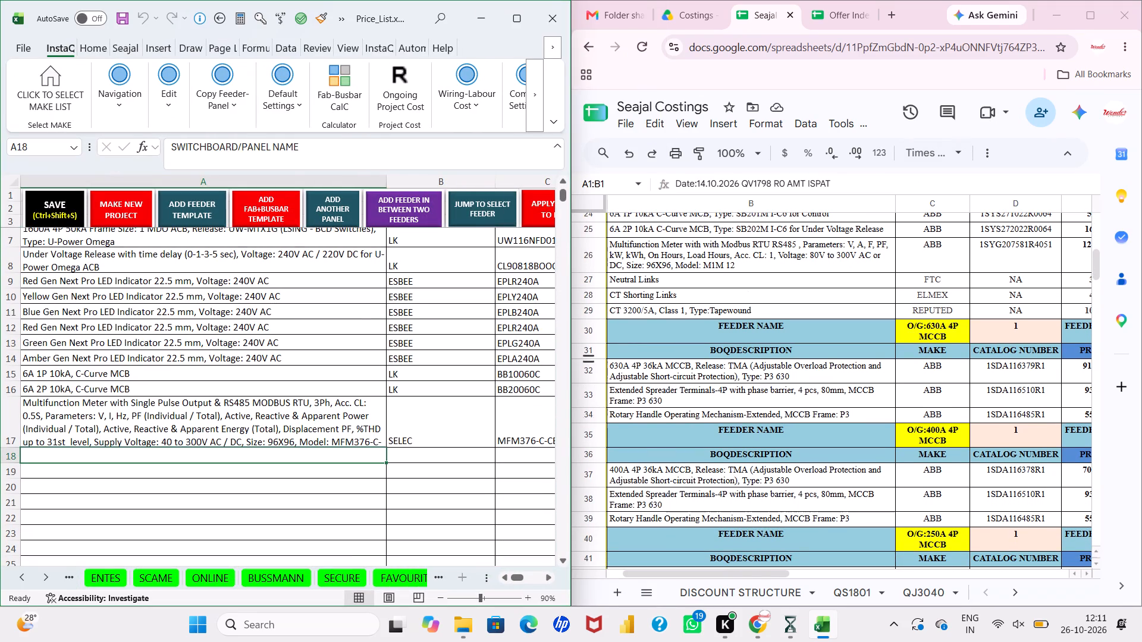
pyautogui.hotkey('ctrl', 'q')
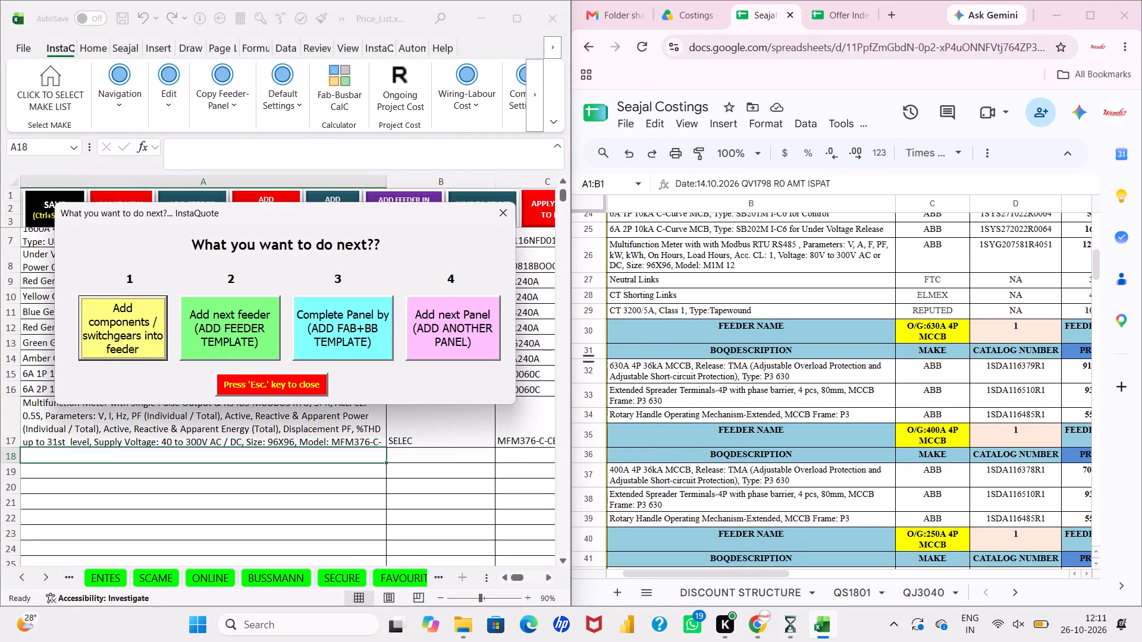
pyautogui.click(123, 358)
pyautogui.write('NE')
pyautogui.press('Tab')
pyautogui.press('f')
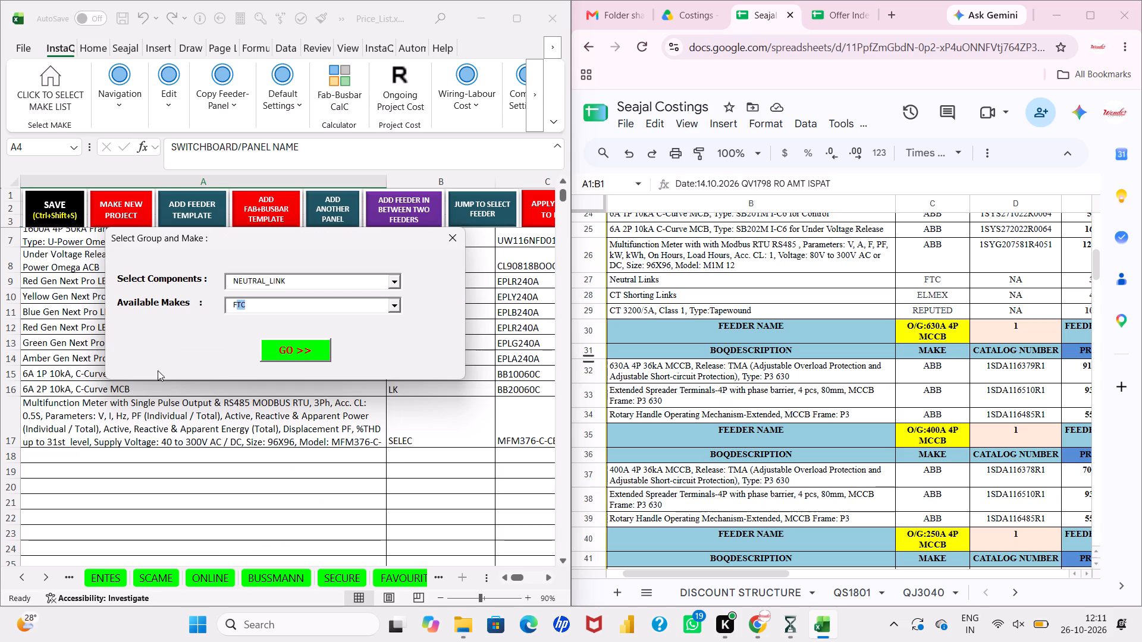
pyautogui.click(300, 354)
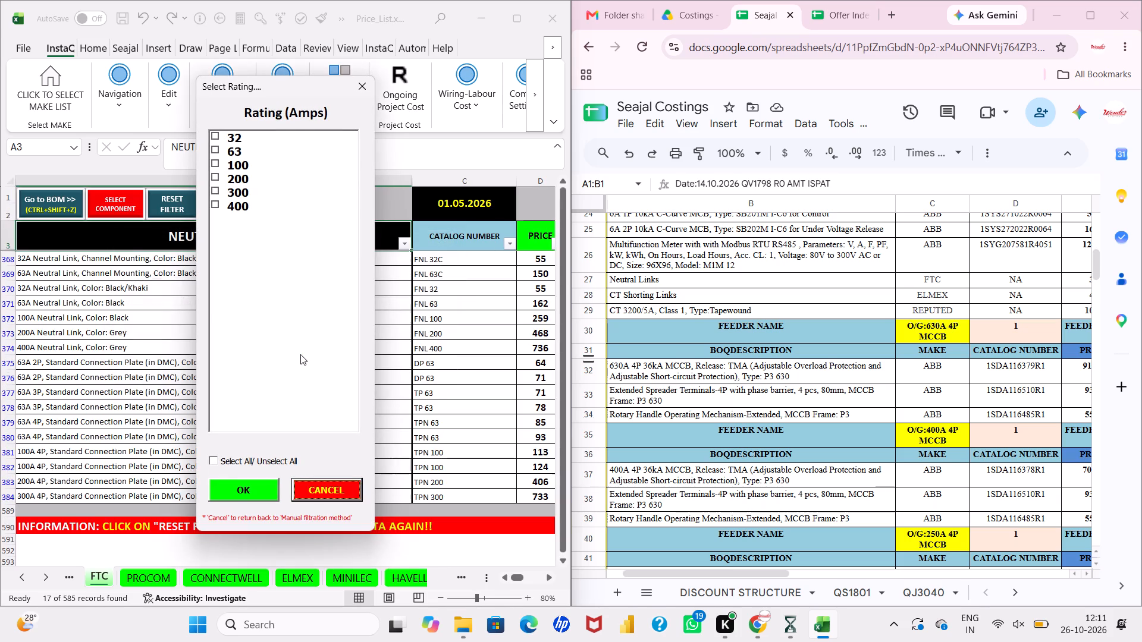
pyautogui.click(246, 136)
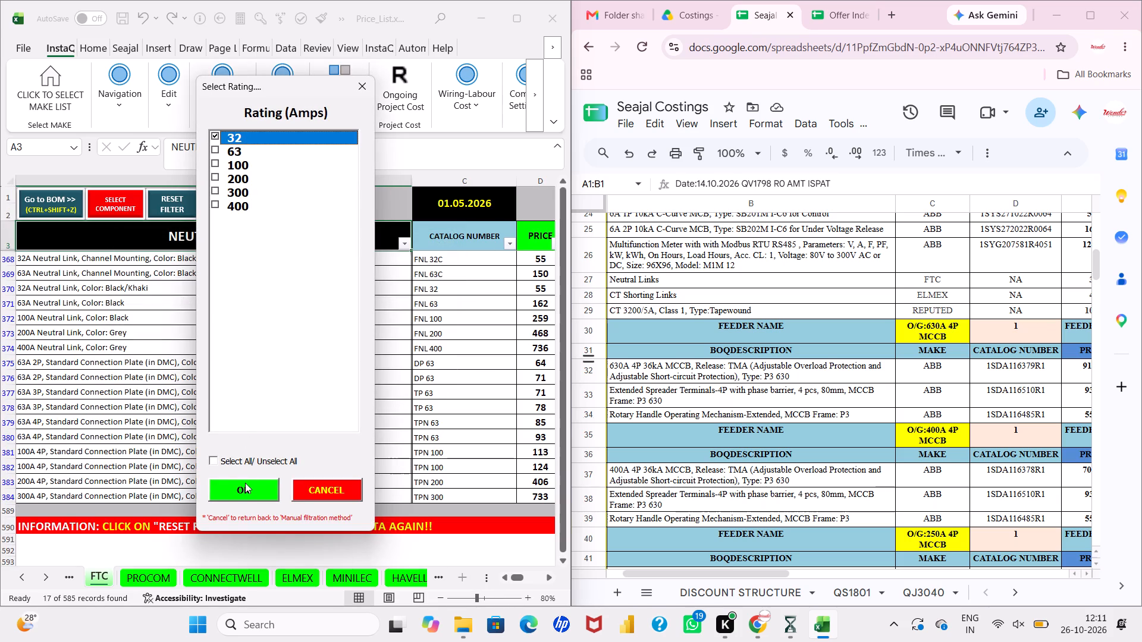
pyautogui.click(245, 483)
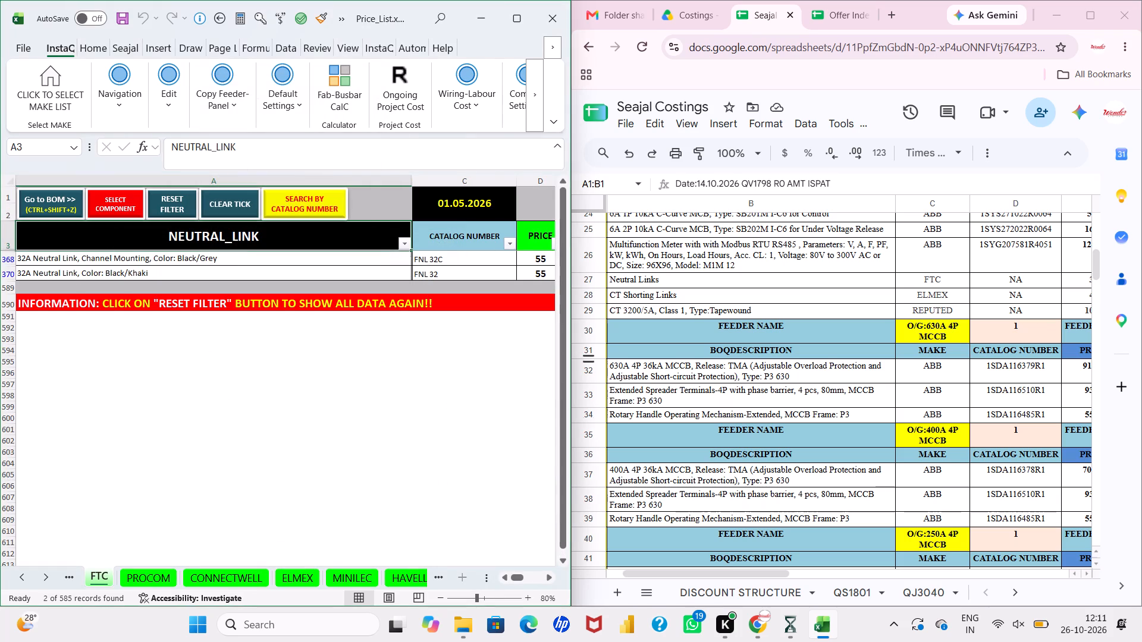
# Add the 32A channel-mounting neutral link FNL 32C to the BOM and return to the BOM sheet.
pyautogui.hscroll(-1, 466, 254)
pyautogui.click(515, 1)
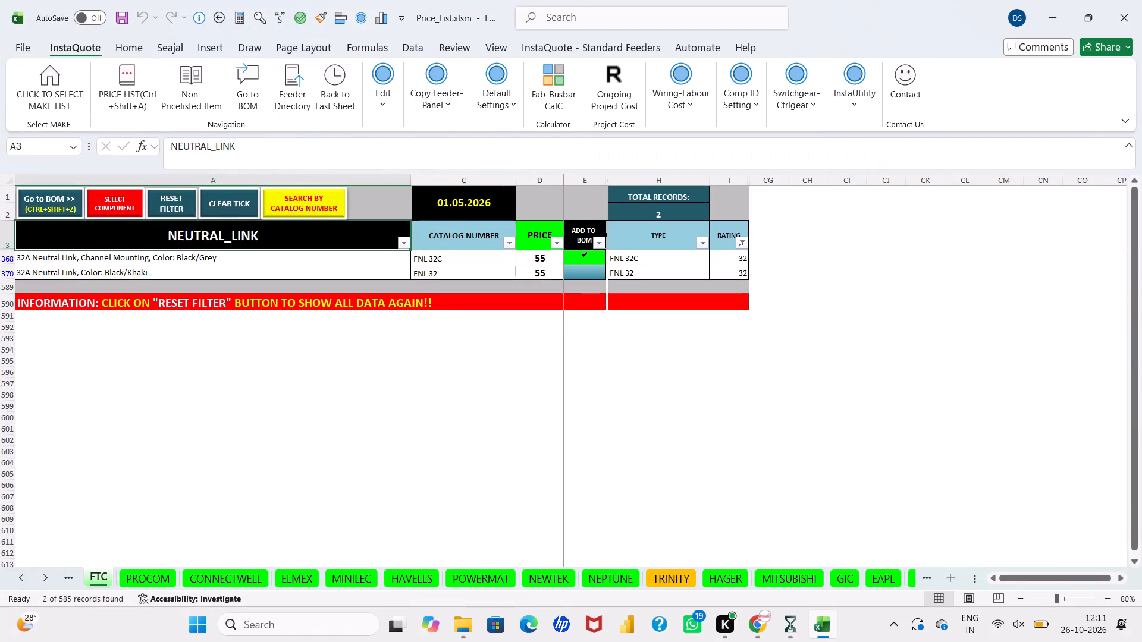
pyautogui.click(222, 212)
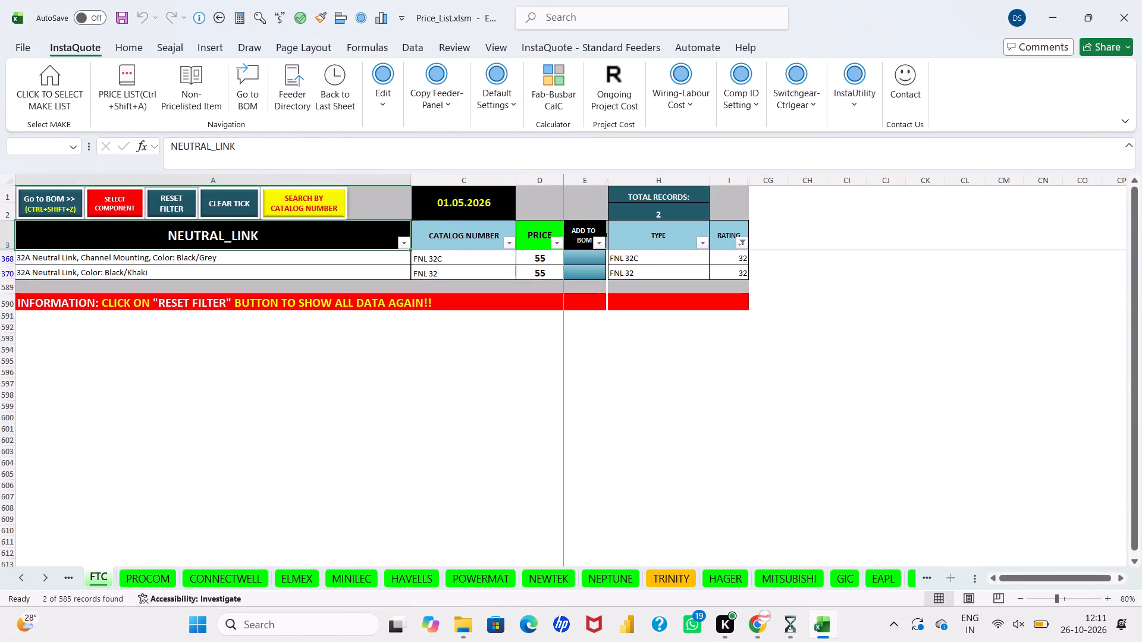
pyautogui.doubleClick(585, 259)
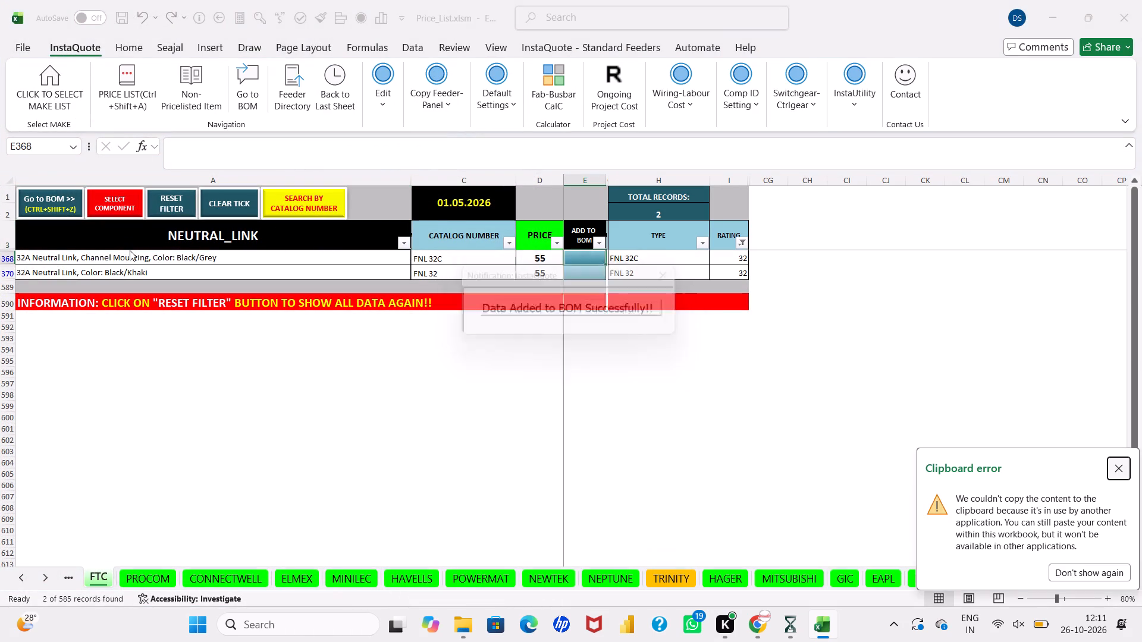
pyautogui.click(65, 207)
pyautogui.click(65, 207)
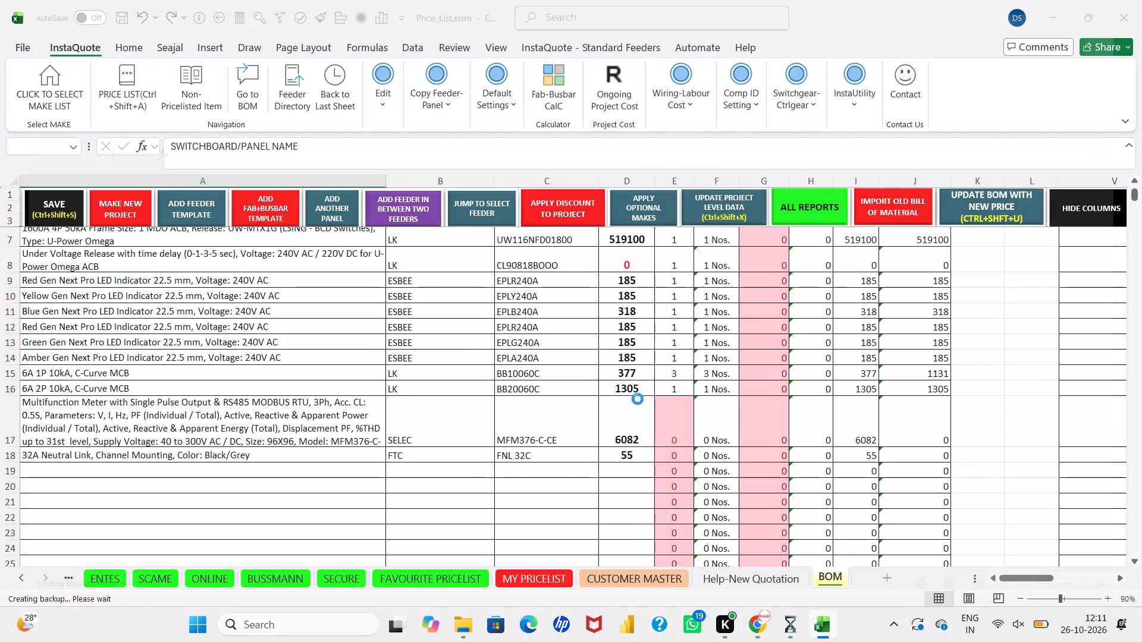
pyautogui.click(701, 402)
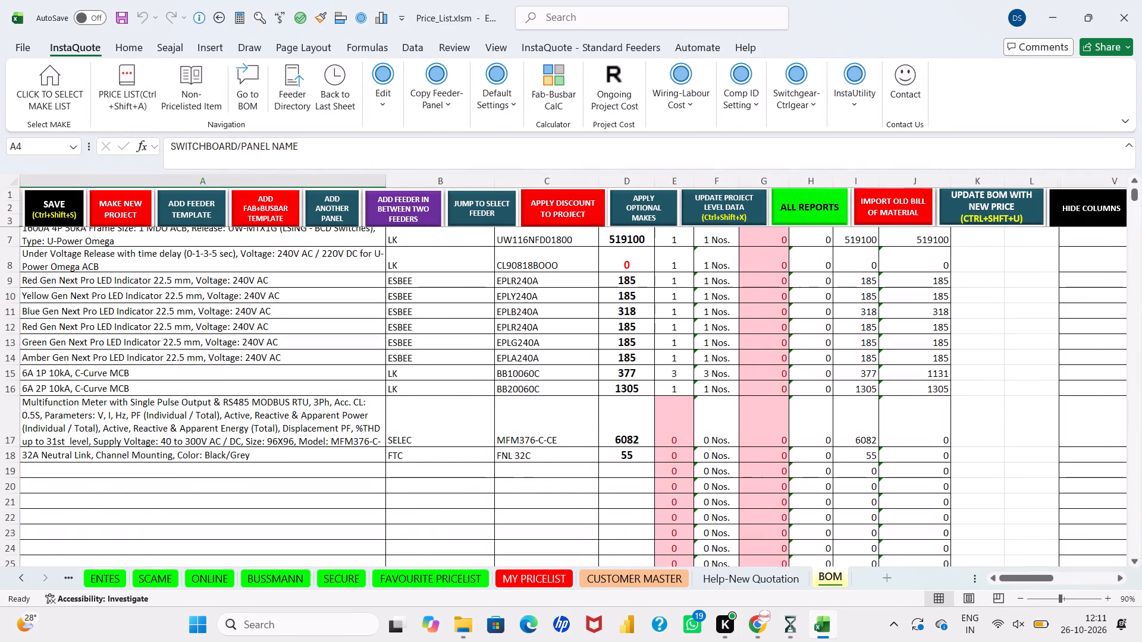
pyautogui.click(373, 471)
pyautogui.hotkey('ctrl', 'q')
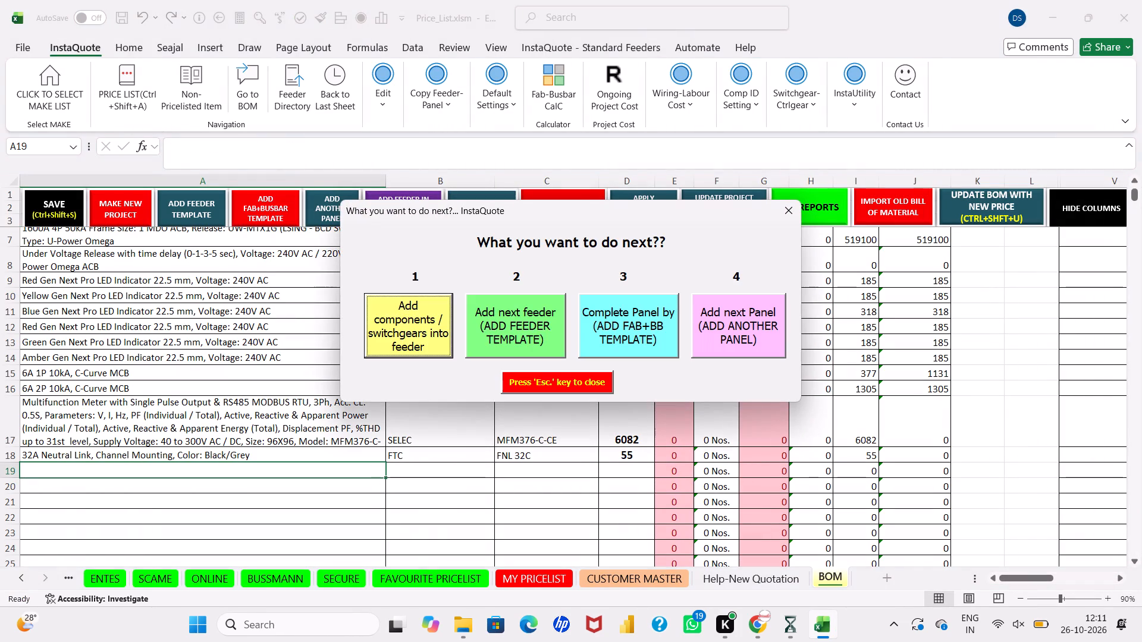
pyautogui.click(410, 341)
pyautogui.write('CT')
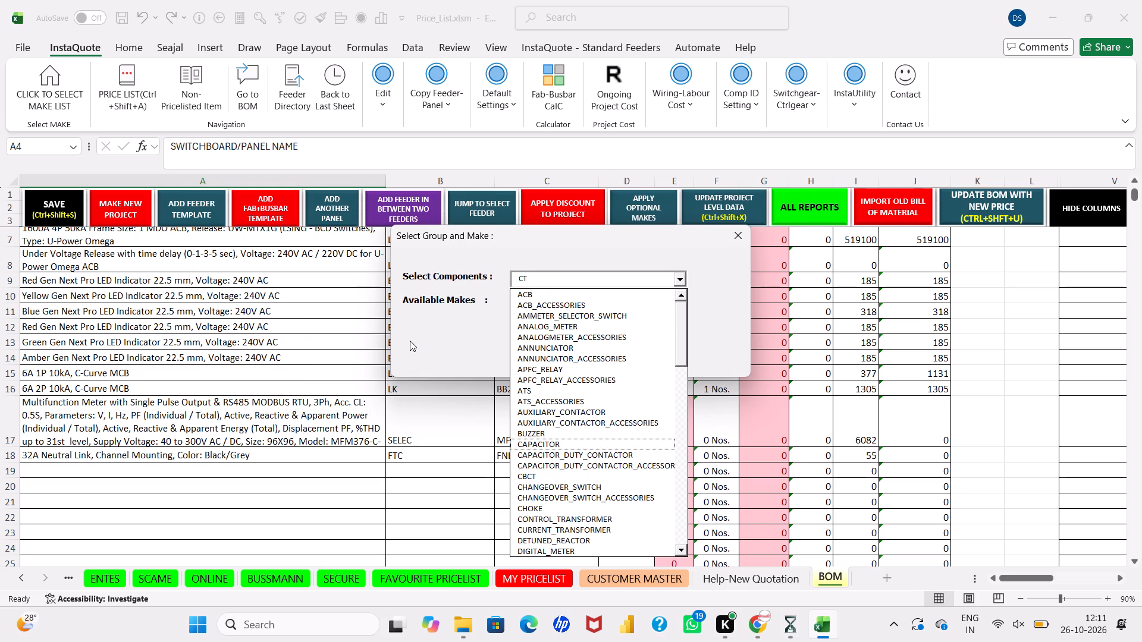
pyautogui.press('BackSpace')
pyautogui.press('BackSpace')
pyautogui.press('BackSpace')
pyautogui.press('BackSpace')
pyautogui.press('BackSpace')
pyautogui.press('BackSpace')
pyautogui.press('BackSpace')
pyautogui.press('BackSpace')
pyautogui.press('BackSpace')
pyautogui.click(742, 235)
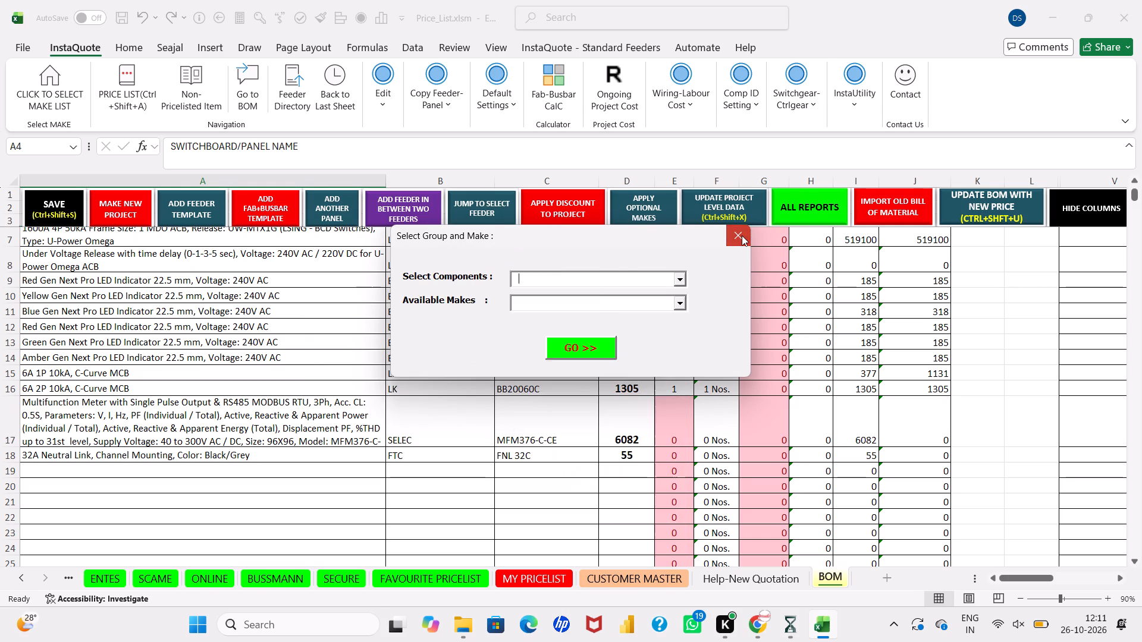
# Enter CT Shorting Links in BOM row 19 with make ELMEX, catalog number NA and price 42.
pyautogui.click(328, 474)
pyautogui.write('CT S')
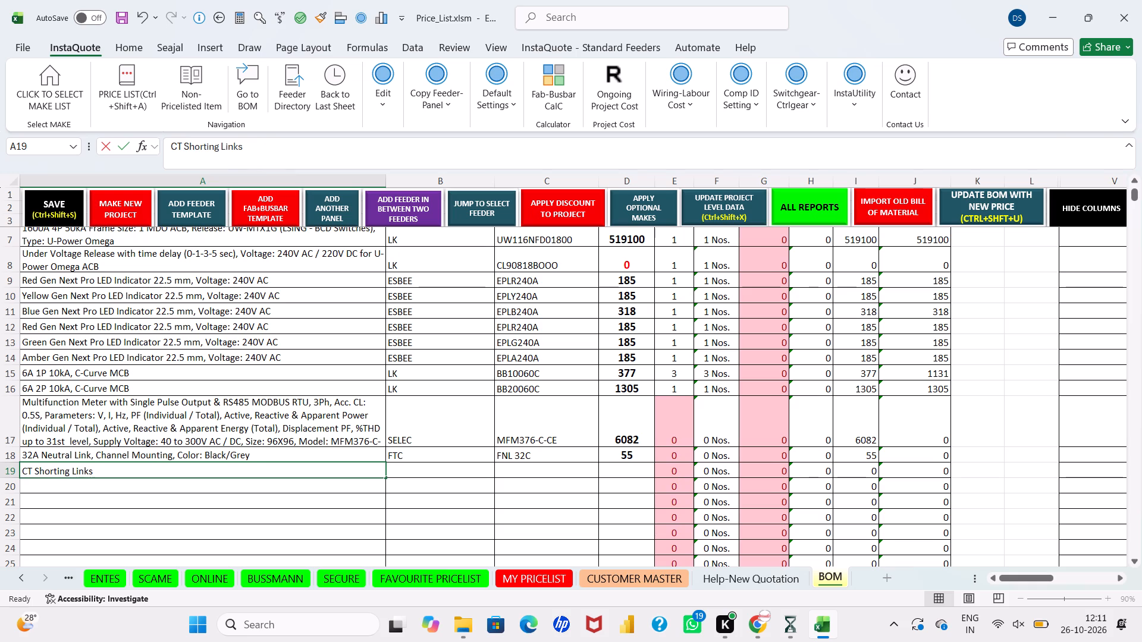
pyautogui.write('ELMEX')
pyautogui.press('Right')
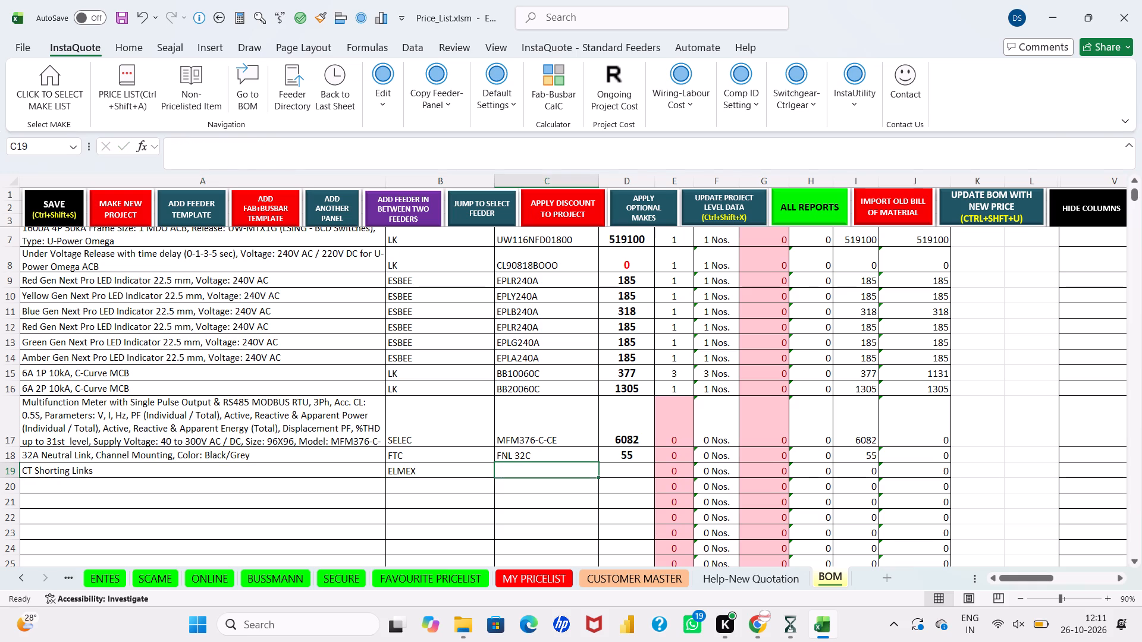
pyautogui.write('NA')
pyautogui.press('Right')
pyautogui.write('42')
pyautogui.press('Return')
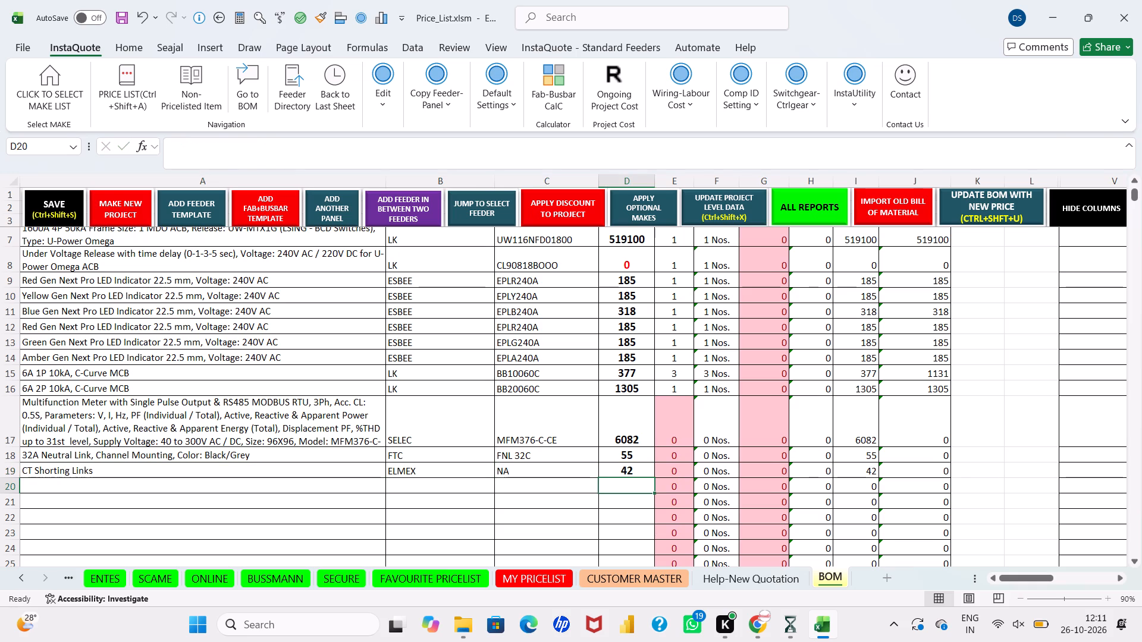
# Enter the description "CT 1600/5A, Class 1, Burden 15VA, Type:Tapewound" in BOM row 20.
pyautogui.click(265, 491)
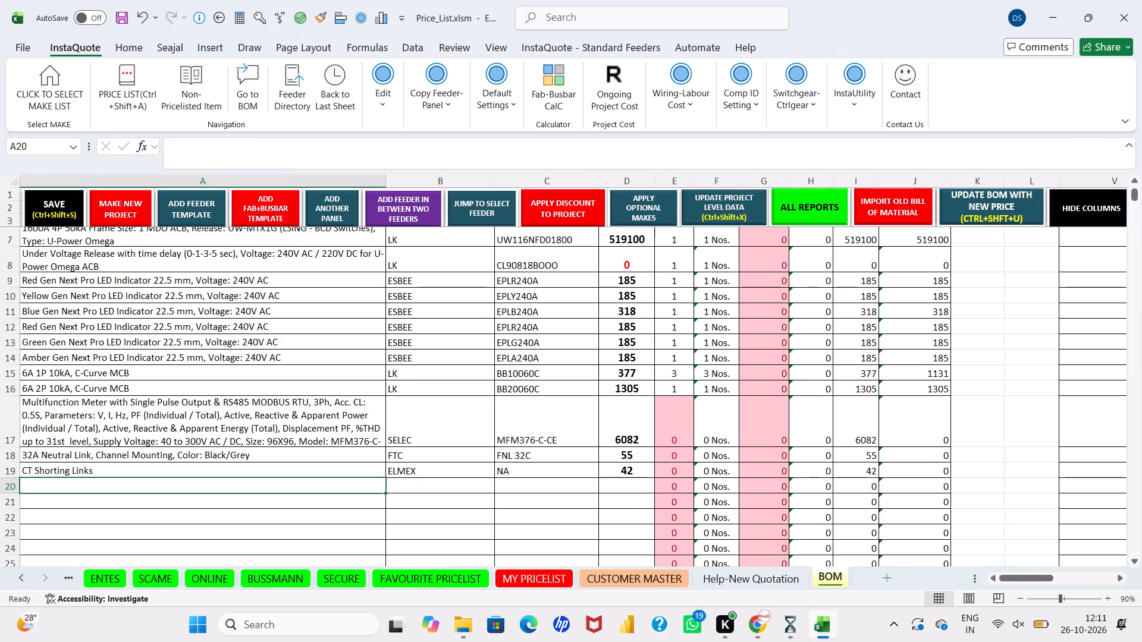
pyautogui.write('CT')
pyautogui.press('space')
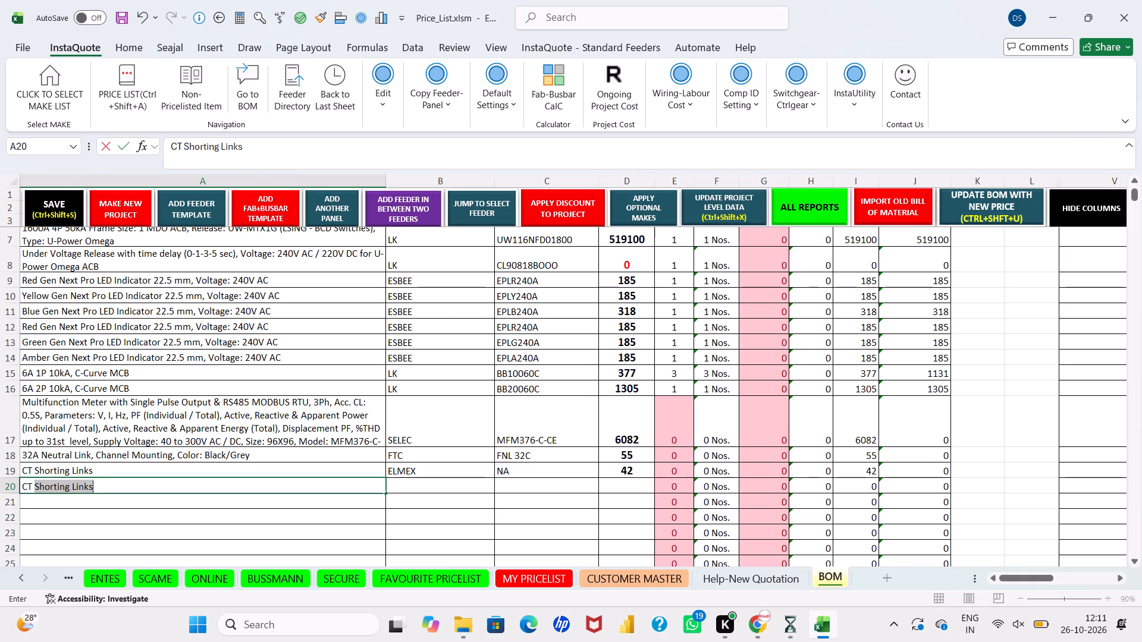
pyautogui.write('1500/5A, C')
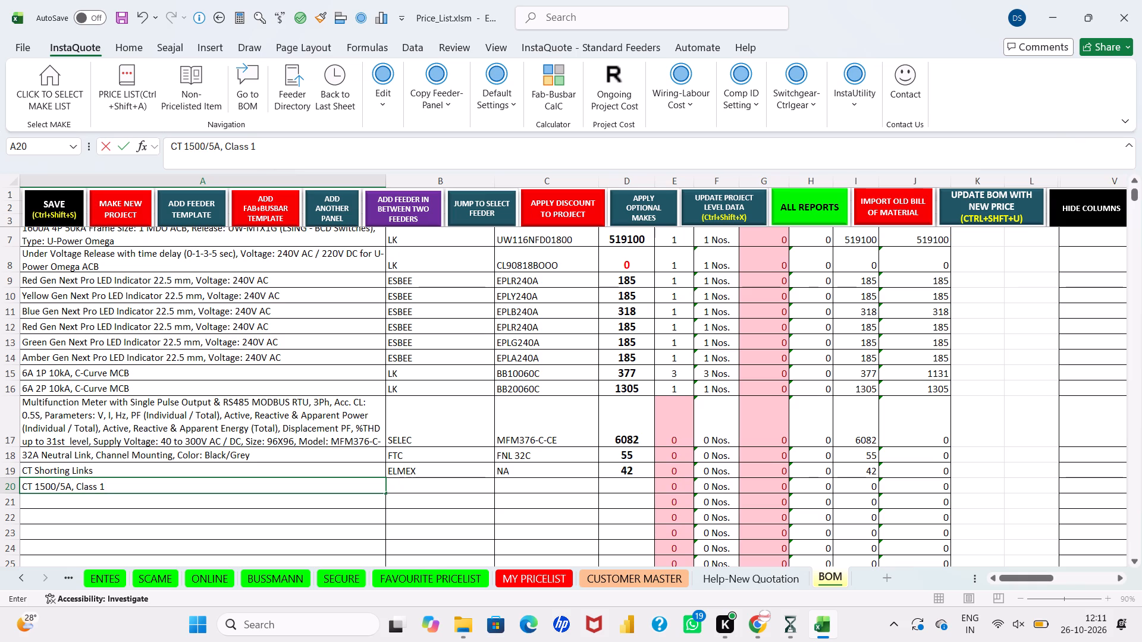
pyautogui.write(',')
pyautogui.press('space')
pyautogui.click(194, 149)
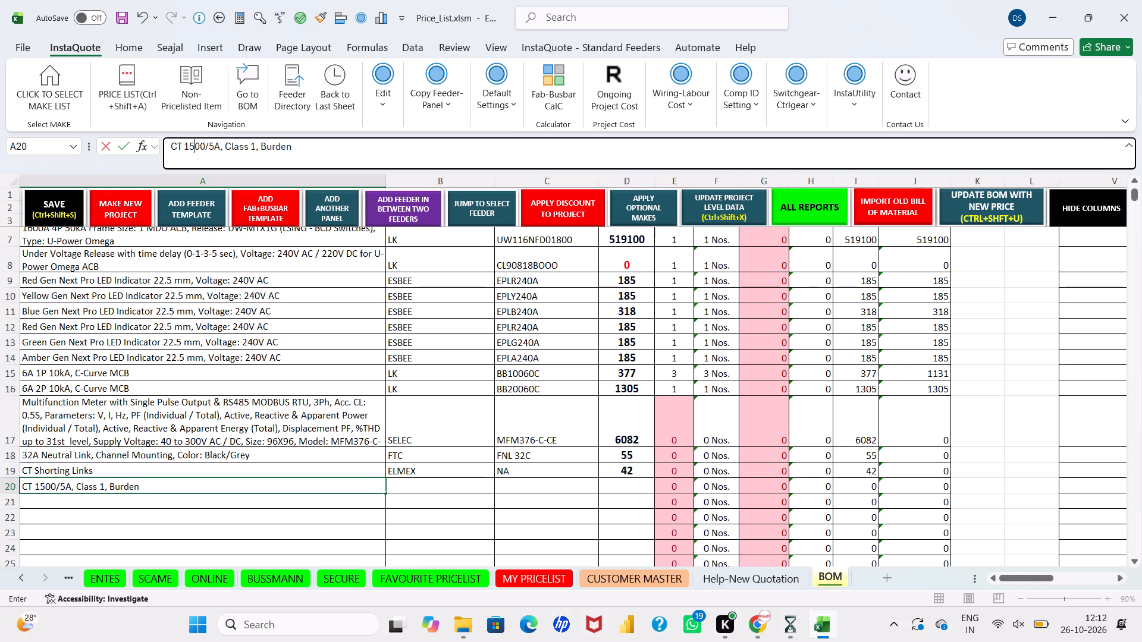
pyautogui.press('BackSpace')
pyautogui.press('6')
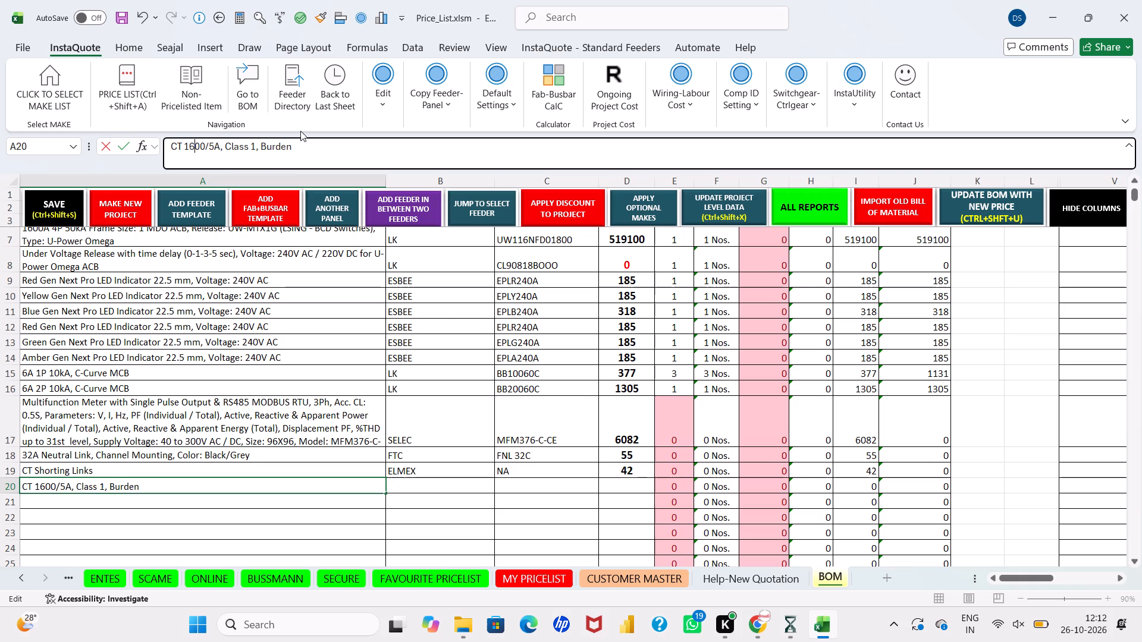
pyautogui.click(305, 148)
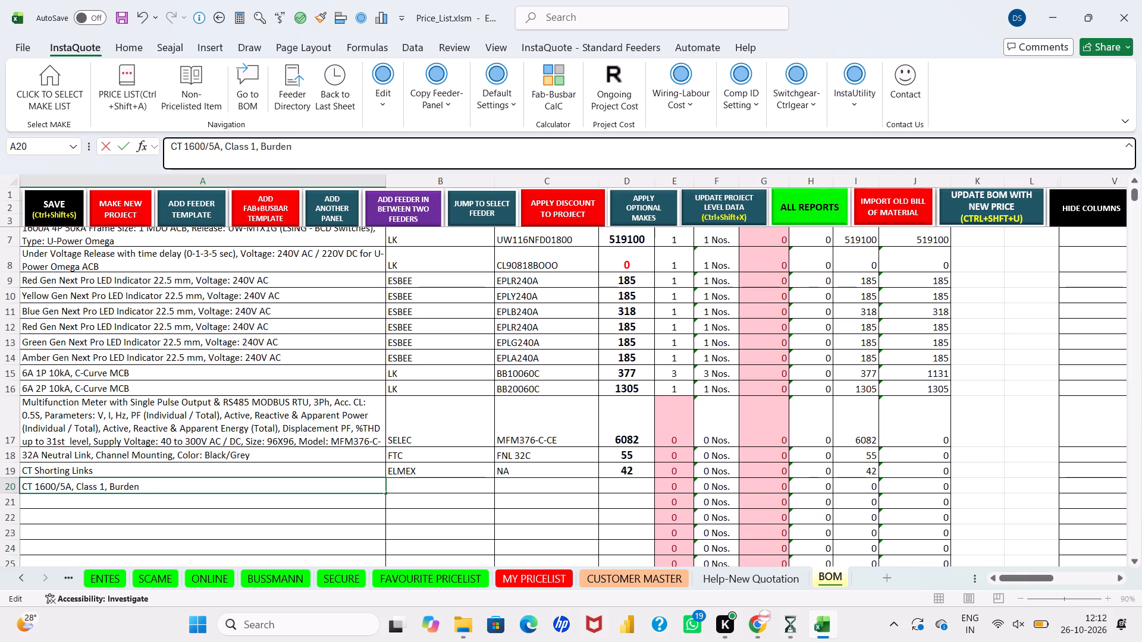
pyautogui.write('15')
pyautogui.write(',')
pyautogui.press('space')
pyautogui.write('ewound')
pyautogui.press('Right')
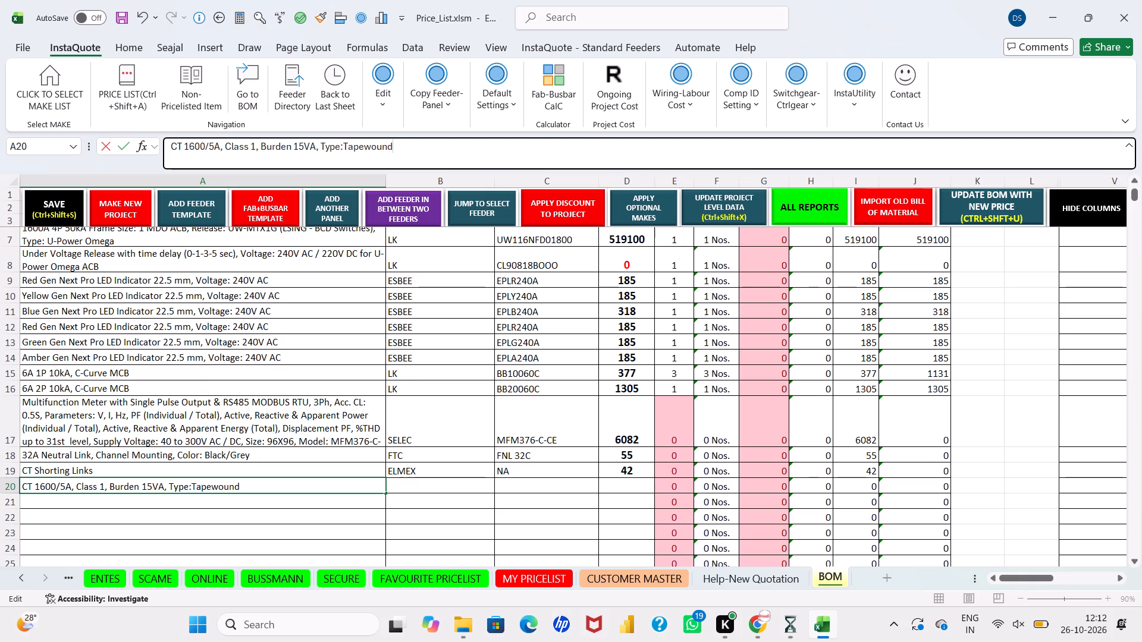
pyautogui.press('Return')
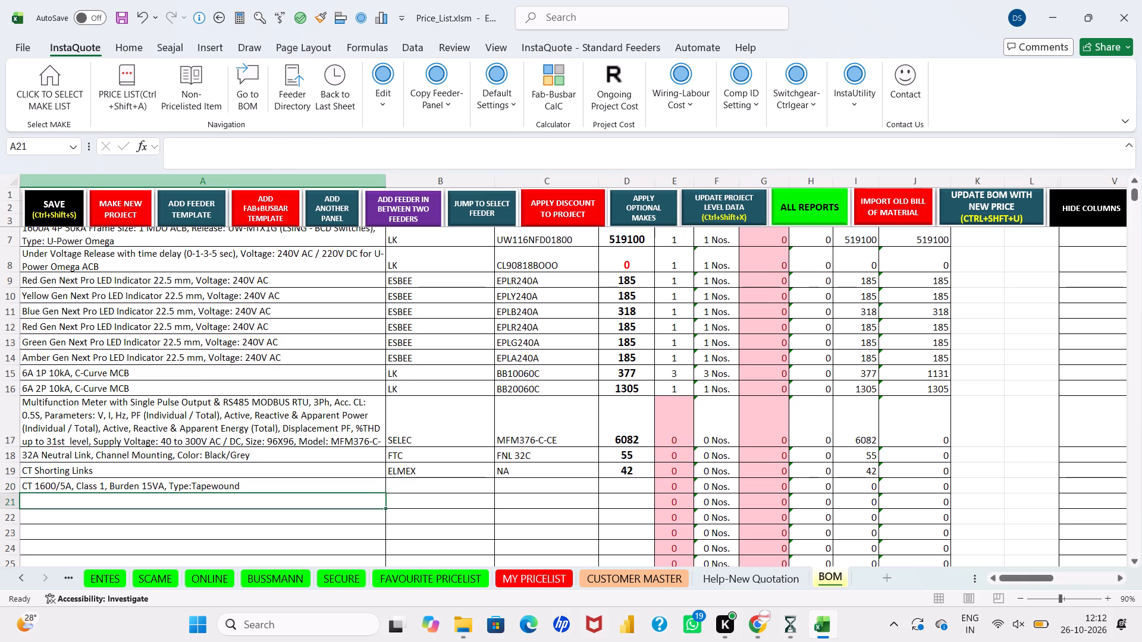
# Complete the CT 1600/5A row with make HIND ASIA/REPUTED, catalog number NA and price 750.
pyautogui.click(459, 485)
pyautogui.write('HIND ASIA')
pyautogui.write('/REPUTED')
pyautogui.press('Right')
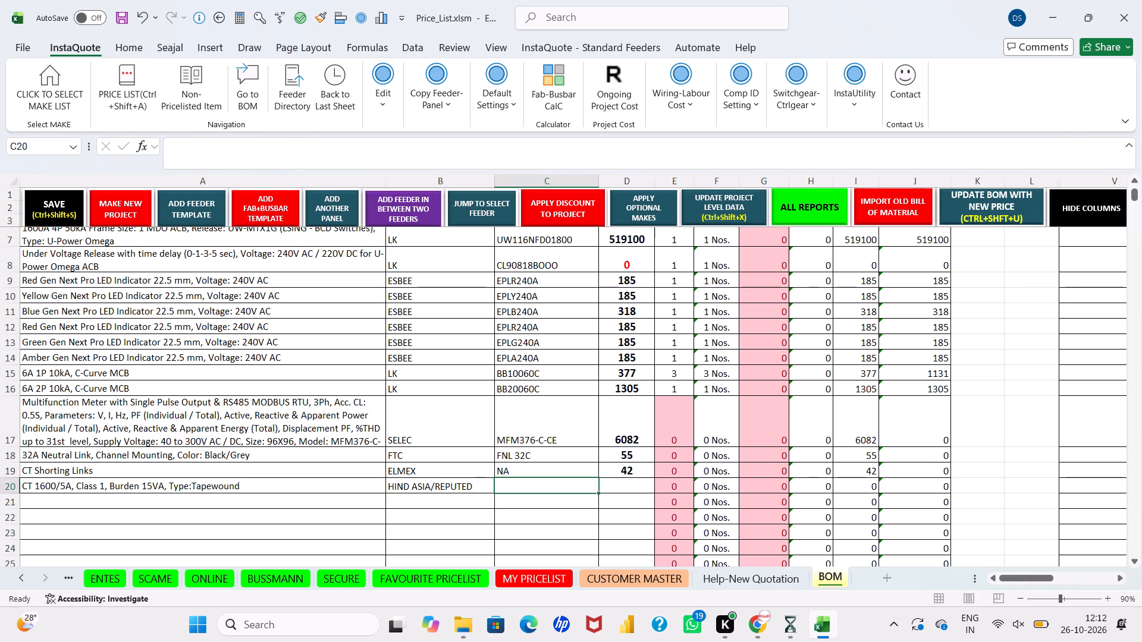
pyautogui.write('NA')
pyautogui.press('Right')
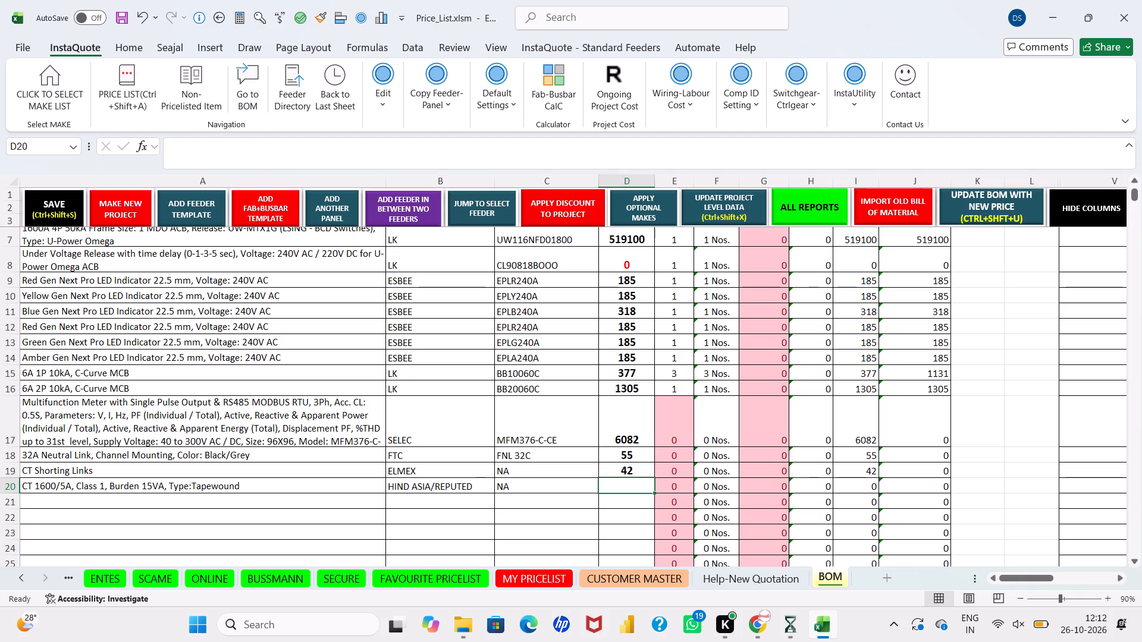
pyautogui.write('750')
pyautogui.press('Return')
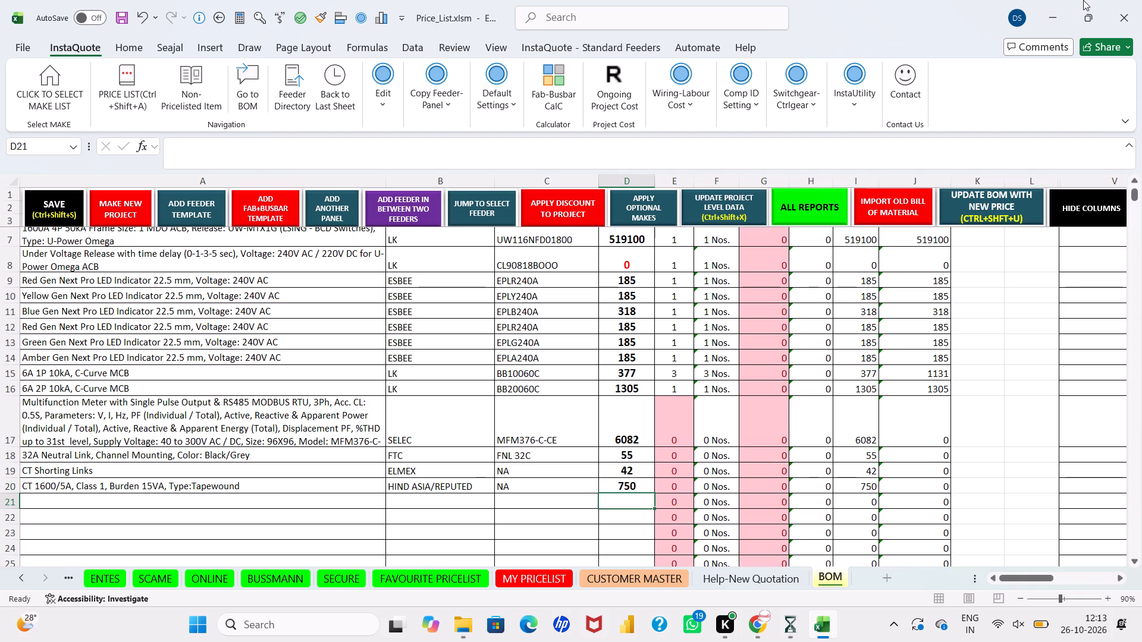
# With Seajal Costings alongside, enter BOM quantity 1 for the multifunction meter, neutral link and CT shorting links, and 4 for the CT 1600/5A.
pyautogui.click(992, 97)
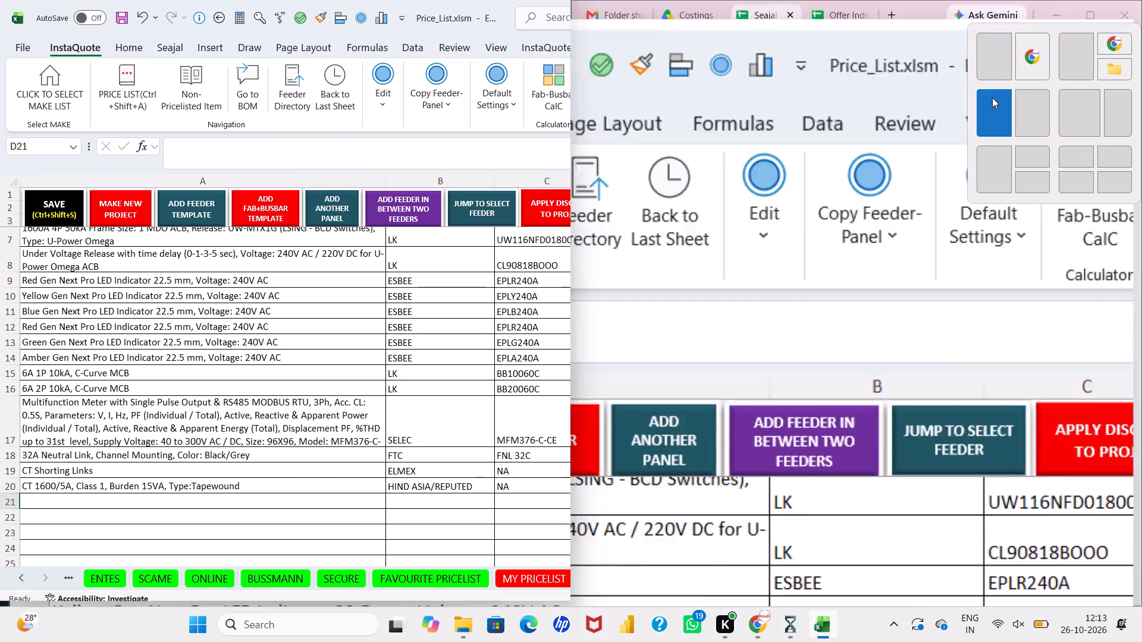
pyautogui.scroll(3, 943, 345)
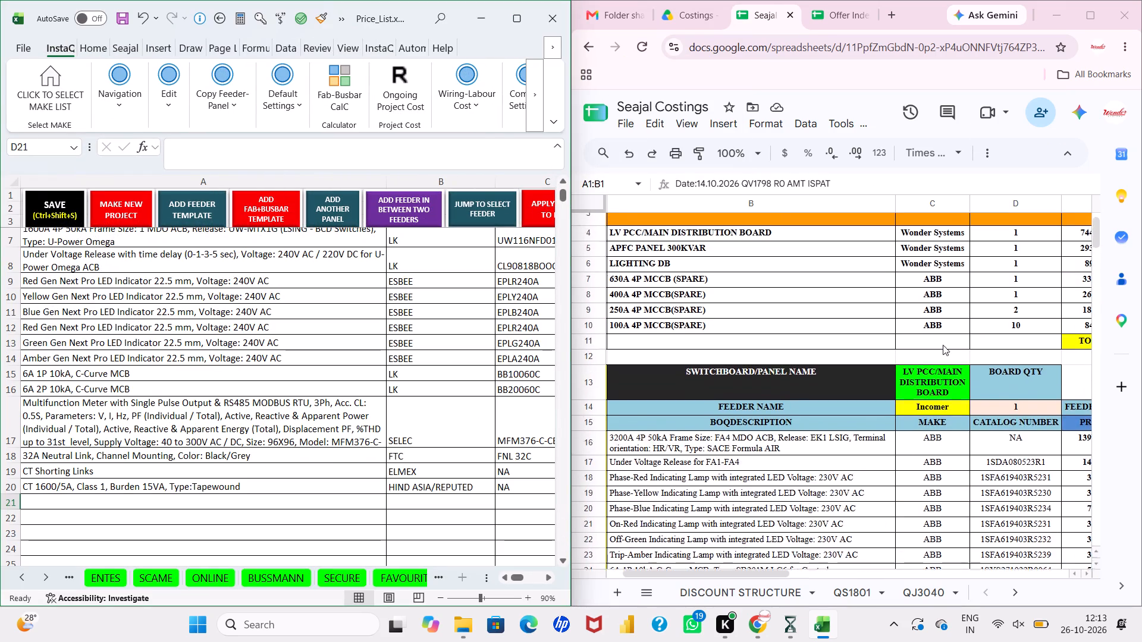
pyautogui.scroll(-2, 943, 345)
pyautogui.hscroll(-4, 943, 345)
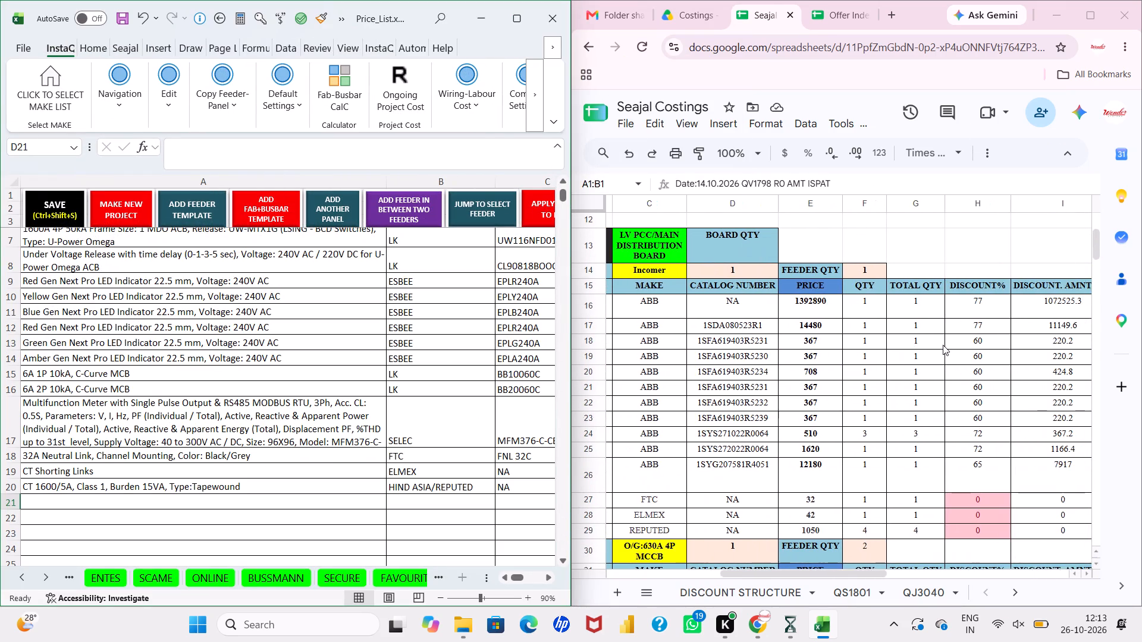
pyautogui.hscroll(-2, 545, 414)
pyautogui.click(465, 423)
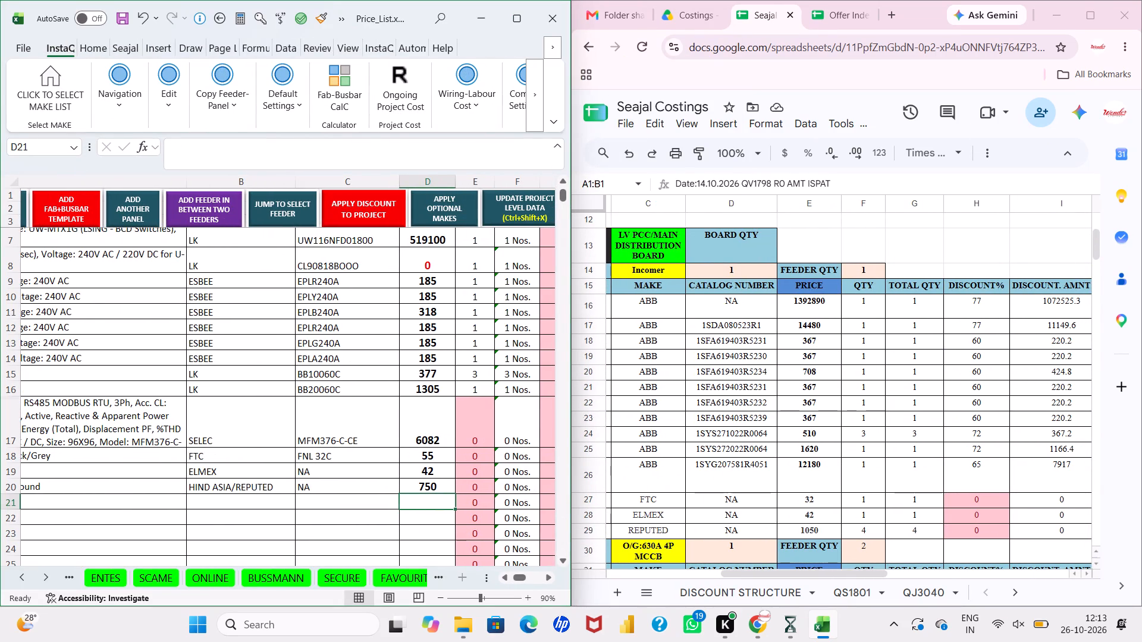
pyautogui.press('1')
pyautogui.press('Return')
pyautogui.press('1')
pyautogui.press('Return')
pyautogui.press('1')
pyautogui.press('Return')
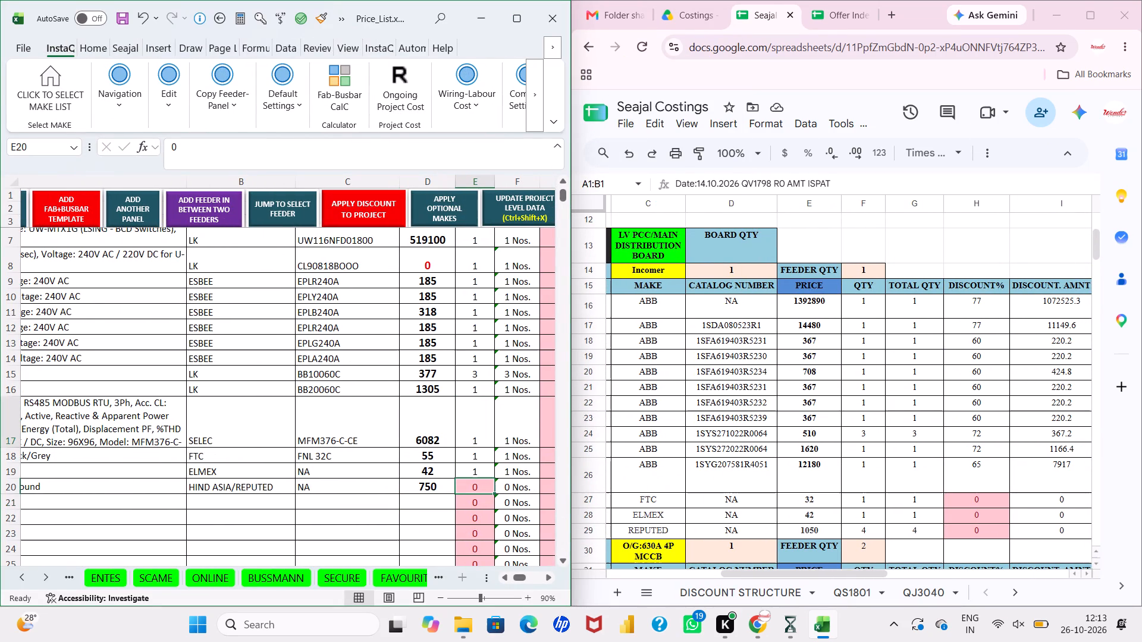
pyautogui.press('4')
pyautogui.press('Return')
# Save a backup of the ongoing InstaQuote project.
pyautogui.hscroll(2, 465, 423)
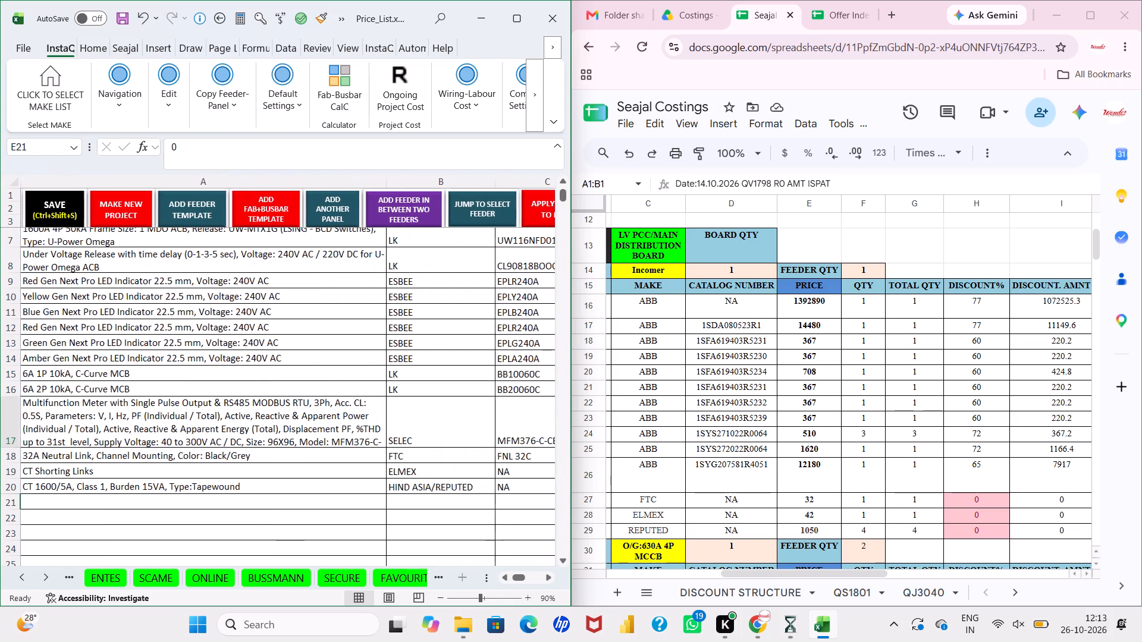
pyautogui.click(76, 210)
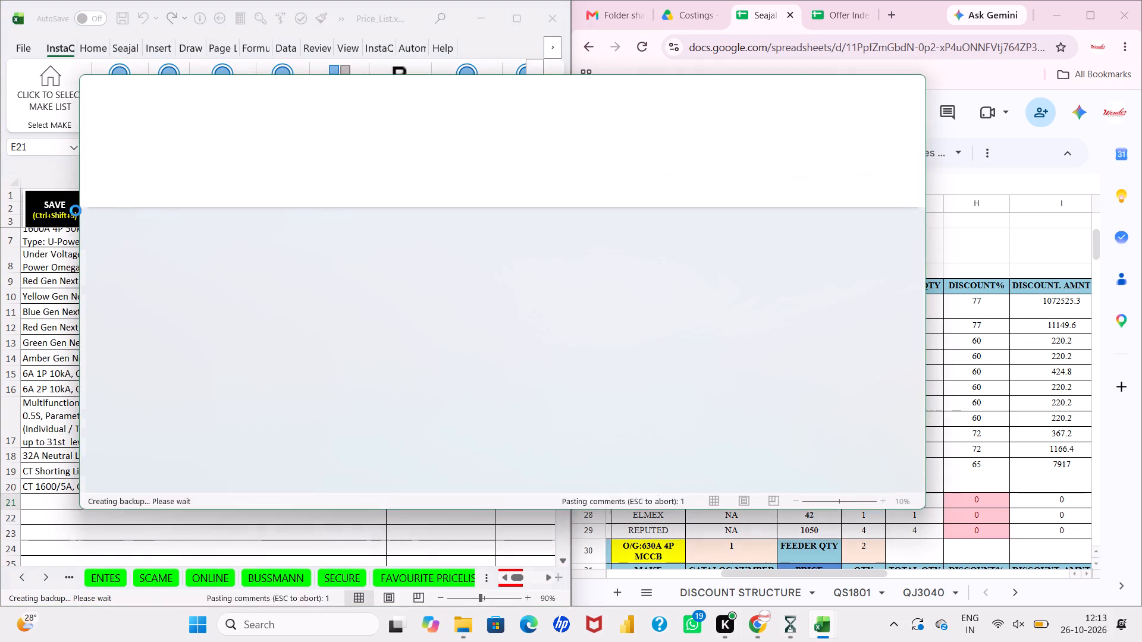
pyautogui.click(682, 395)
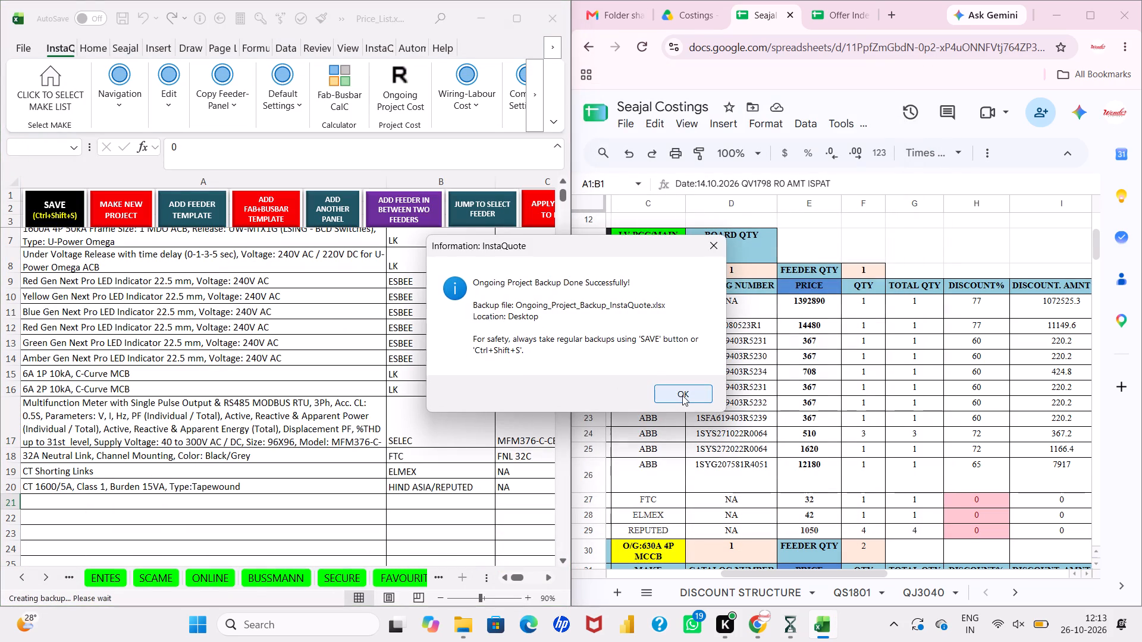
# Examine the outgoing feeder entries below the Incomer in Seajal Costings, and return the BOM workbook to full size.
pyautogui.click(458, 404)
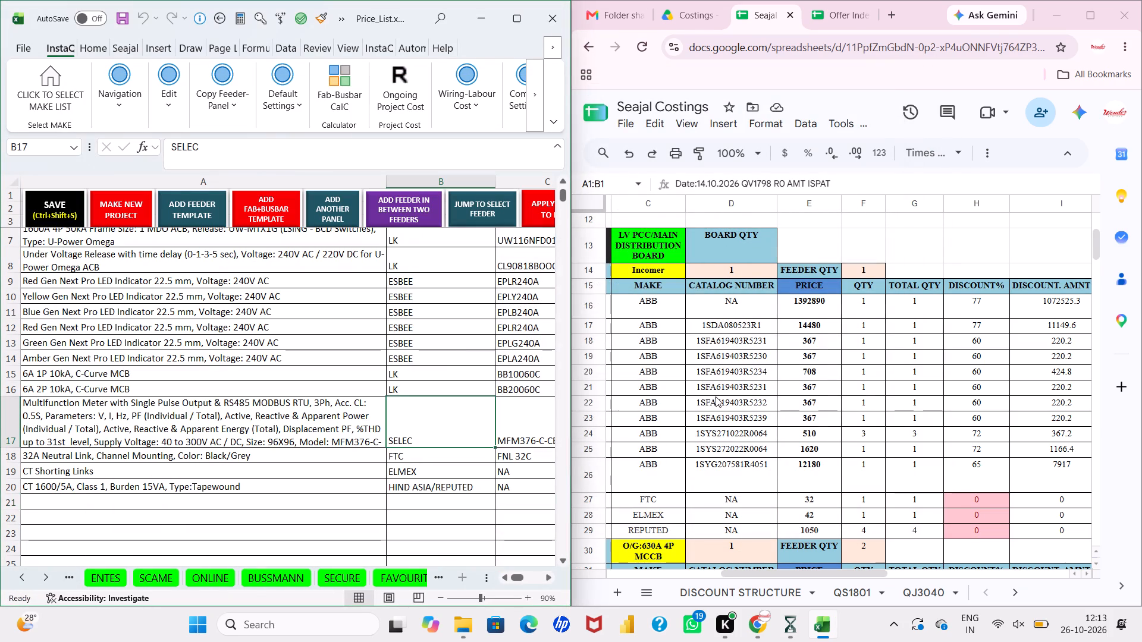
pyautogui.hscroll(3, 716, 396)
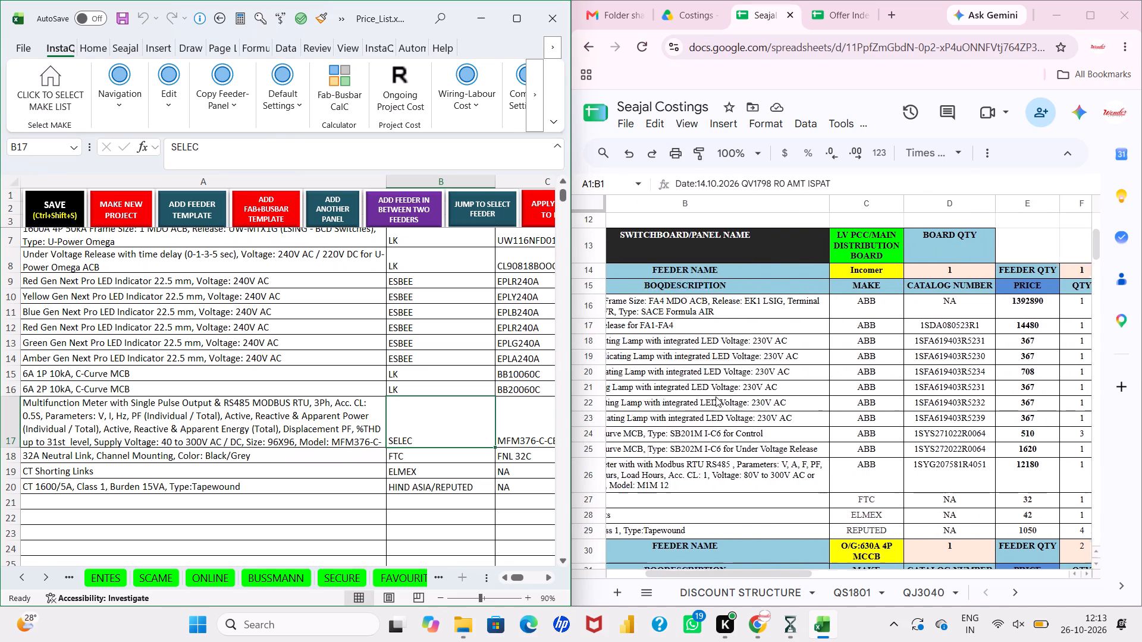
pyautogui.hscroll(1, 716, 396)
pyautogui.scroll(-3, 695, 395)
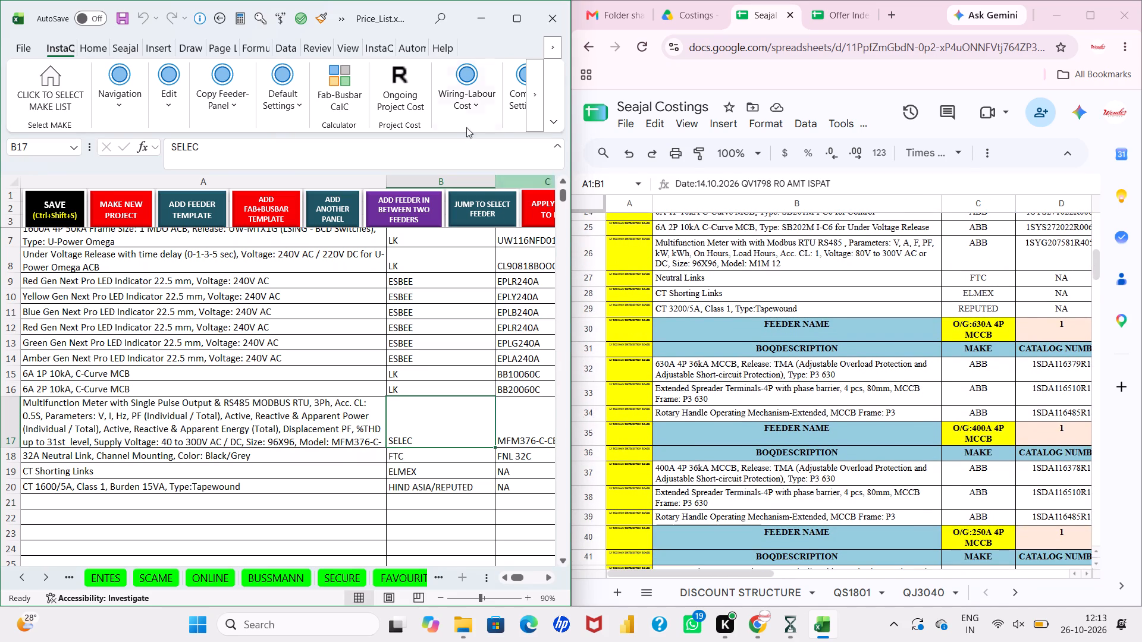
pyautogui.click(510, 14)
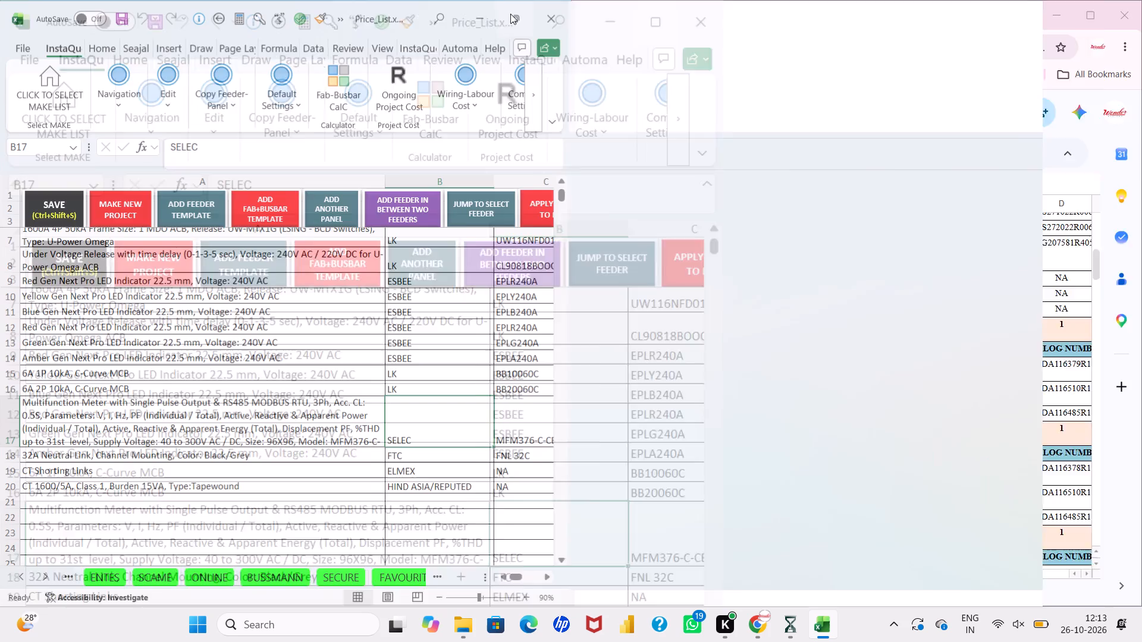
# Add a feeder template at BOM row 21, directly below the CT 1600/5A item.
pyautogui.hscroll(2, 627, 427)
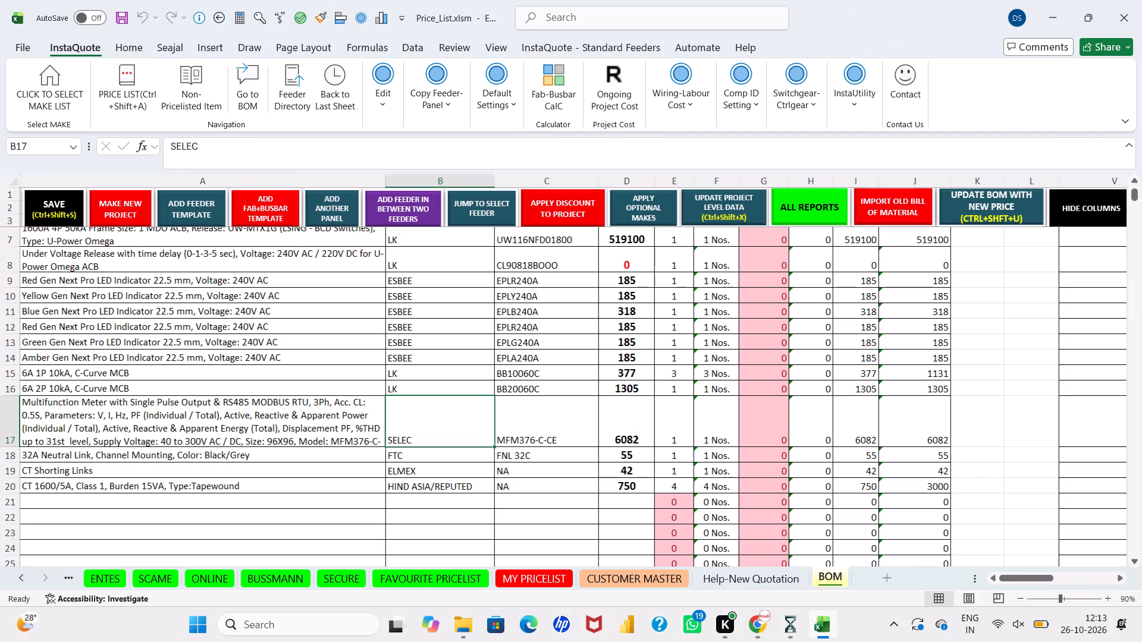
pyautogui.scroll(-1, 627, 427)
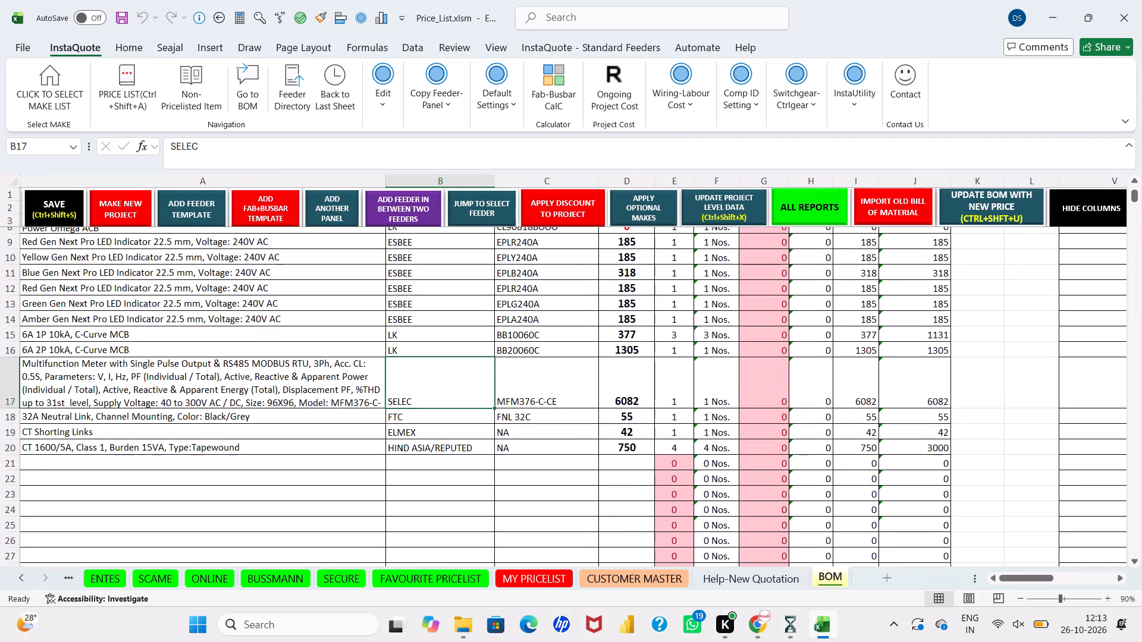
pyautogui.click(375, 457)
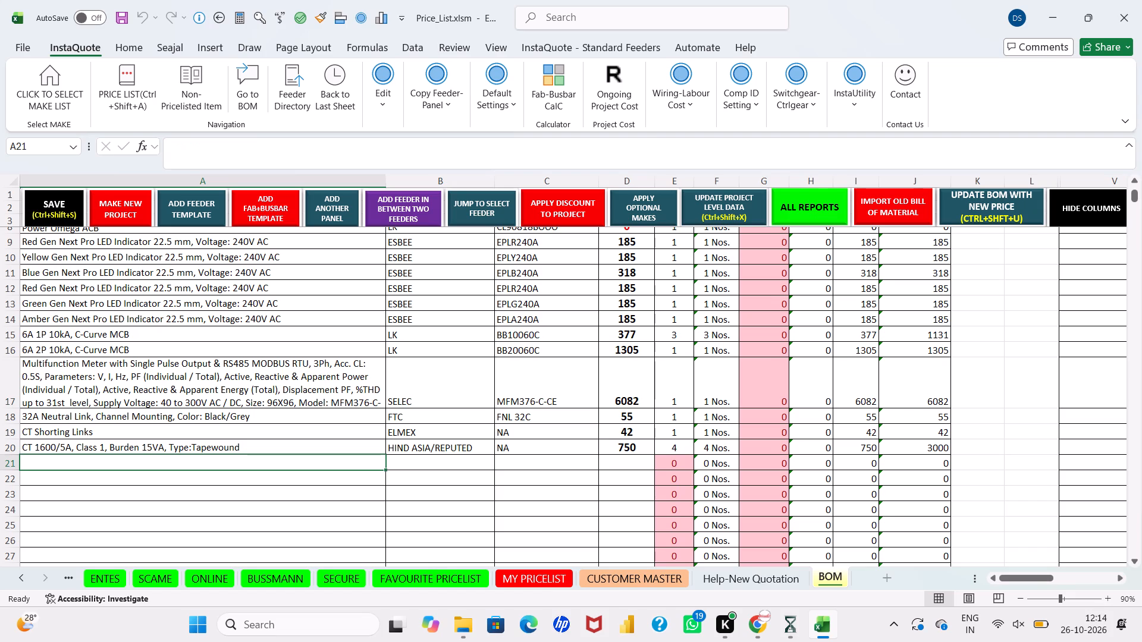
pyautogui.hotkey('ctrl', 'q')
pyautogui.click(498, 339)
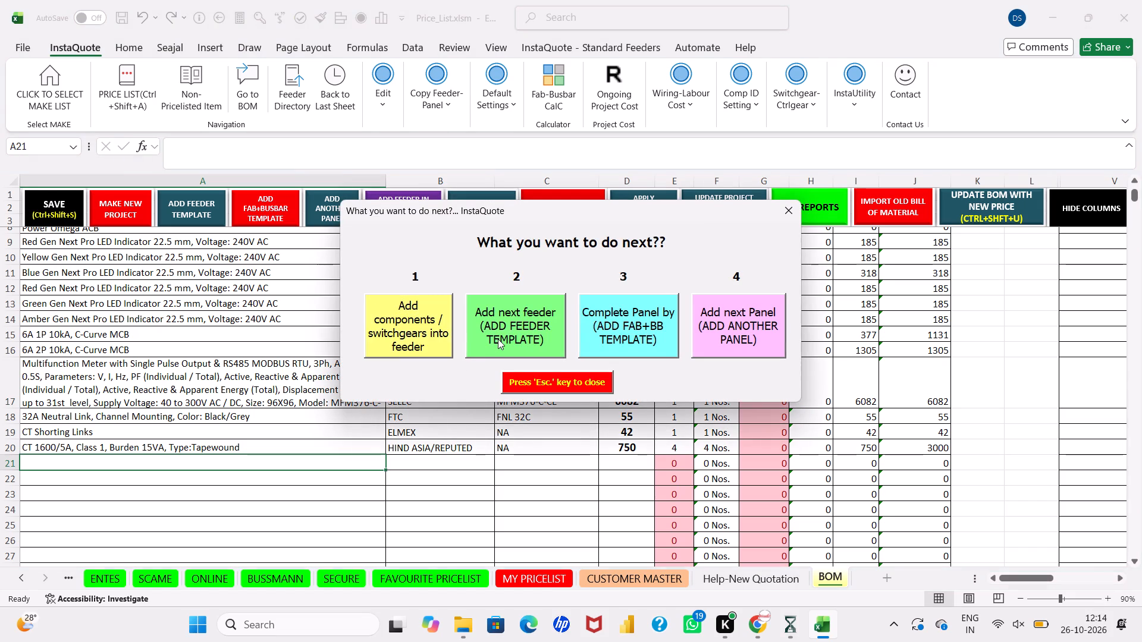
pyautogui.click(610, 363)
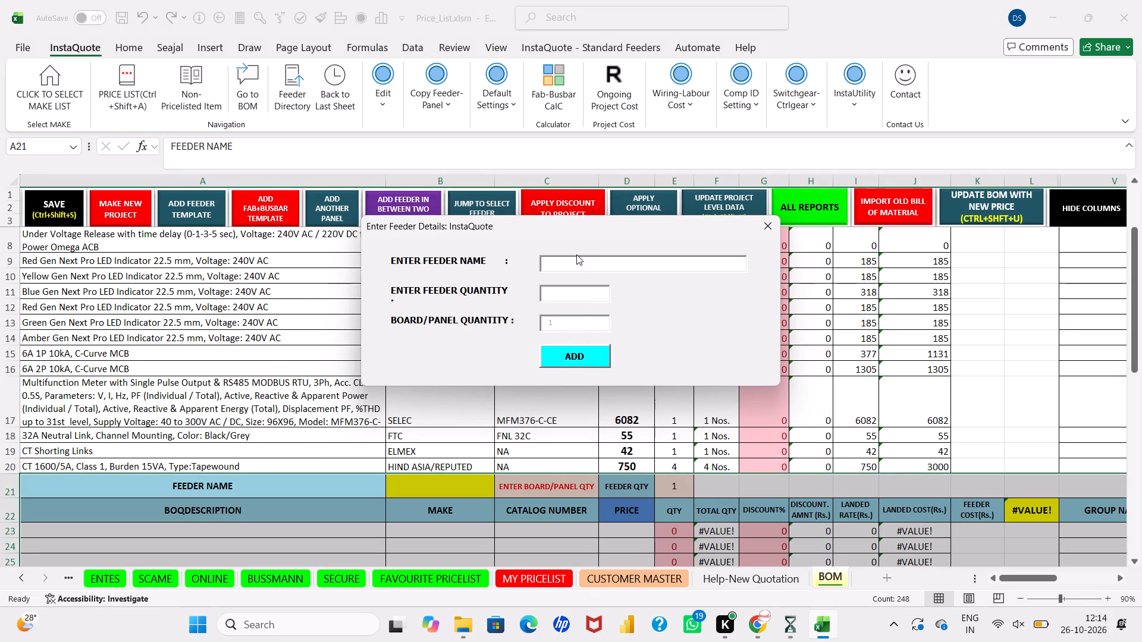
# Enter the feeder name "O/G:100A 3P MDO ACB" with feeder quantity 1 and add the feeder to the BOM.
pyautogui.write('O/G:')
pyautogui.write('100')
pyautogui.write('A')
pyautogui.press('space')
pyautogui.write('3P')
pyautogui.press('space')
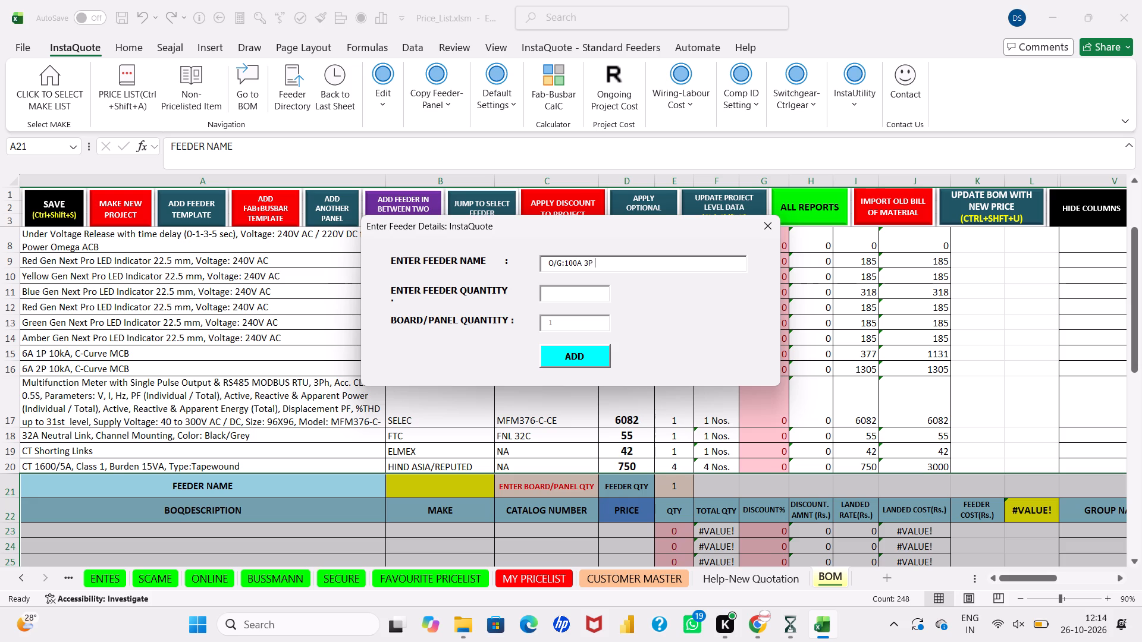
pyautogui.write('MDO AB')
pyautogui.press('BackSpace')
pyautogui.write('CB')
pyautogui.press('space')
pyautogui.press('Return')
pyautogui.press('1')
pyautogui.click(587, 355)
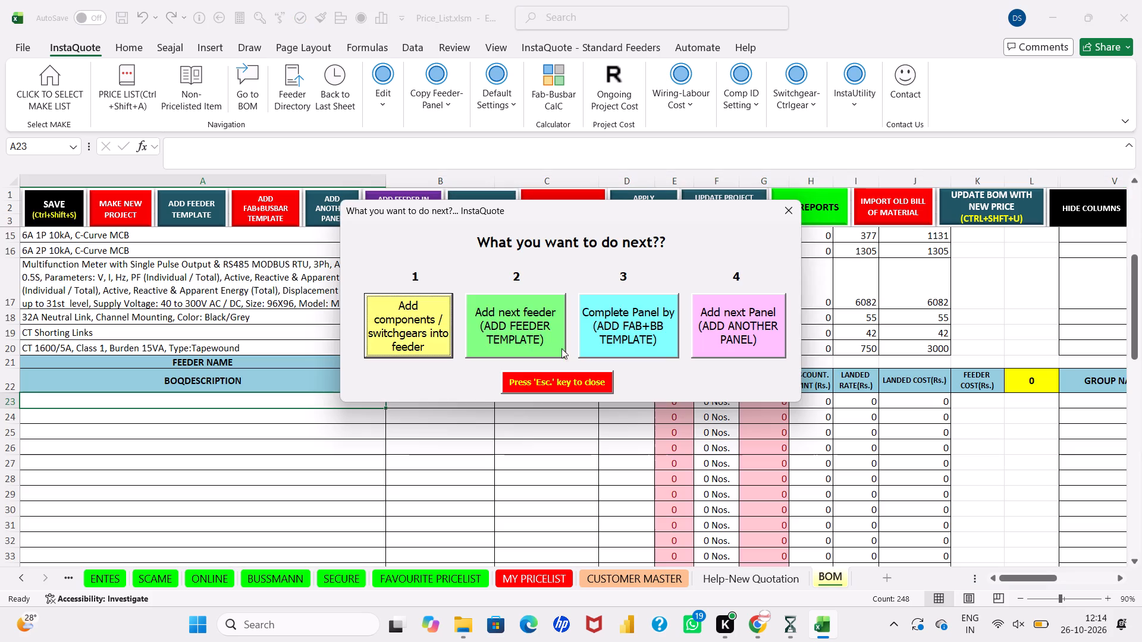
# Start adding components to the outgoing feeder, choosing the ACB group and the make LK.
pyautogui.click(432, 336)
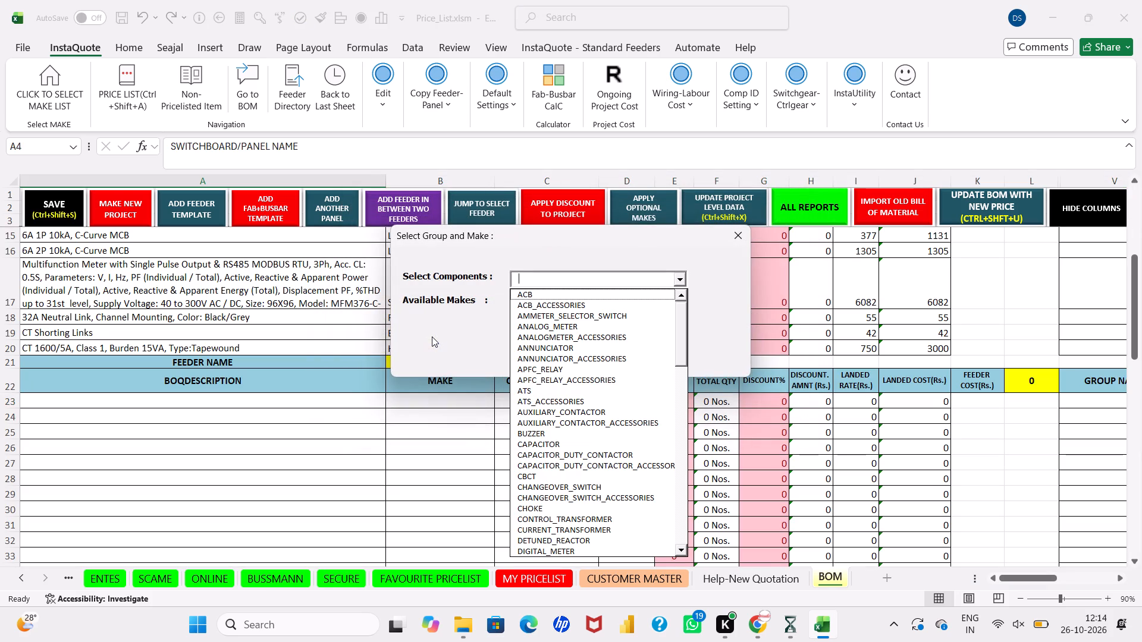
pyautogui.press('Down')
pyautogui.press('Tab')
pyautogui.press(';')
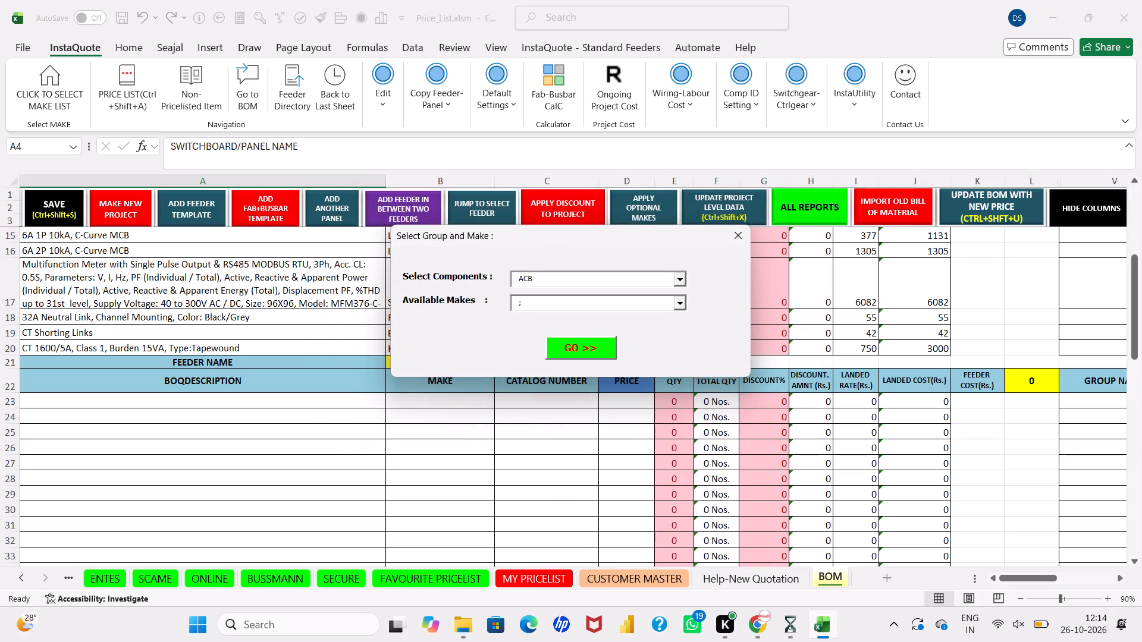
pyautogui.press('BackSpace')
pyautogui.press('l')
pyautogui.click(594, 353)
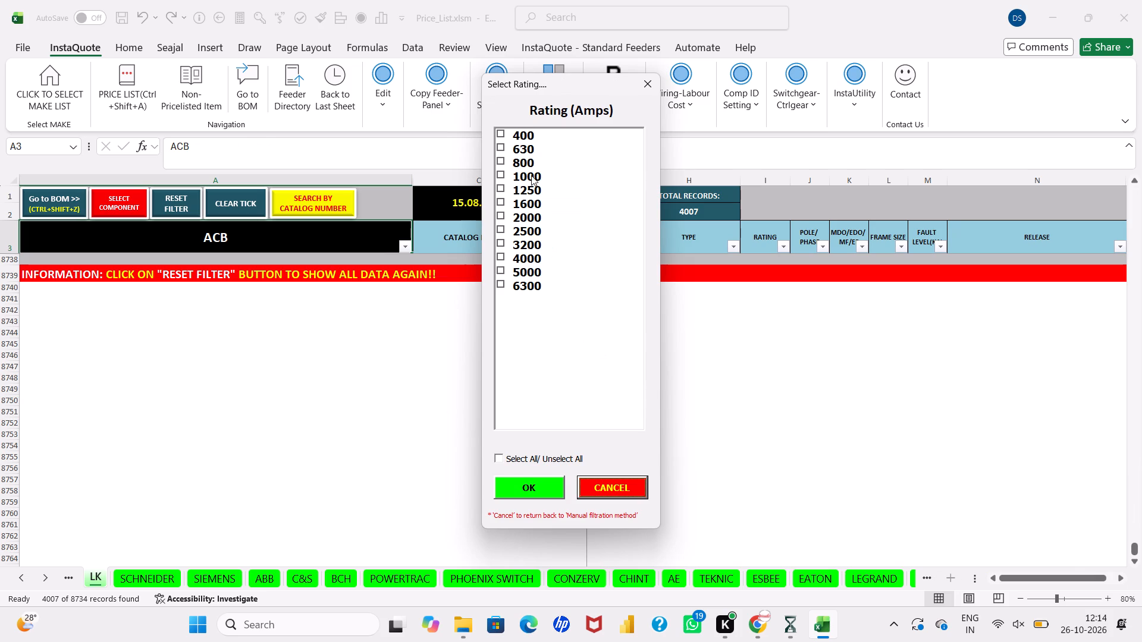
# Filter the ACB price list to 1000 and 1250 A, 3P, MDO, 50 kA, release UW-MTX1G (LSING - BCD Switches), U-Power Omega, frame size 1.
pyautogui.click(531, 175)
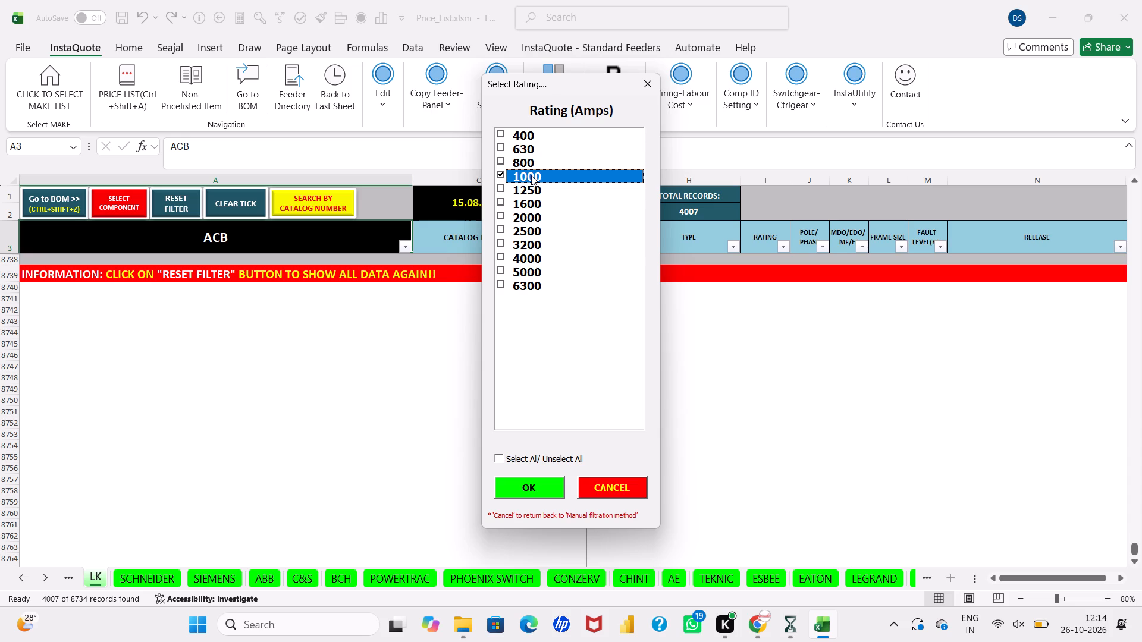
pyautogui.click(524, 188)
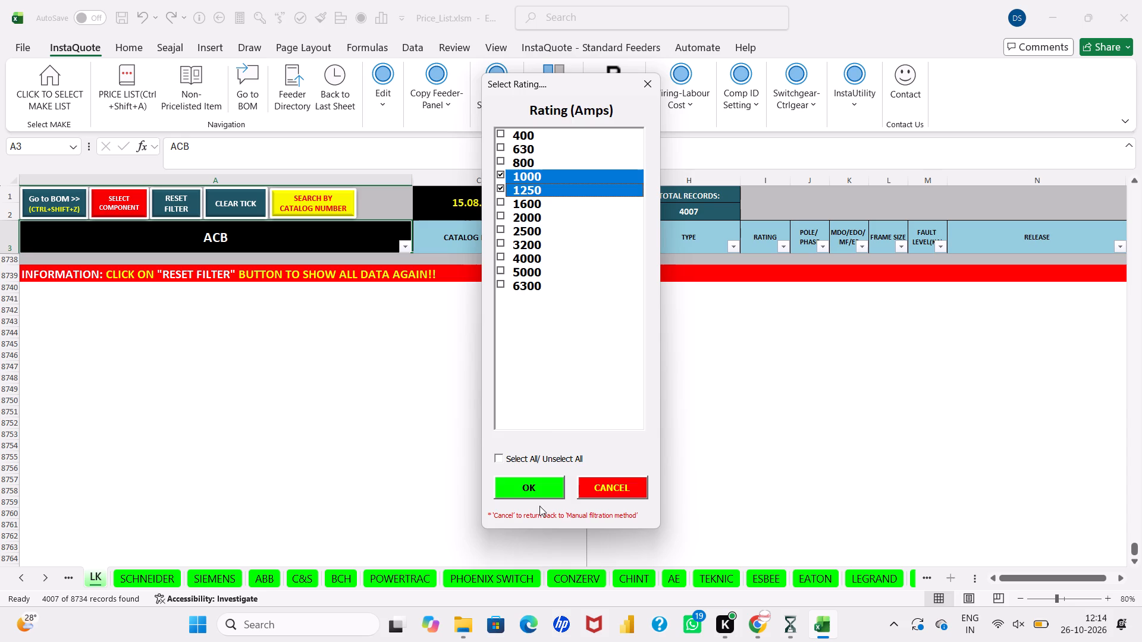
pyautogui.click(539, 489)
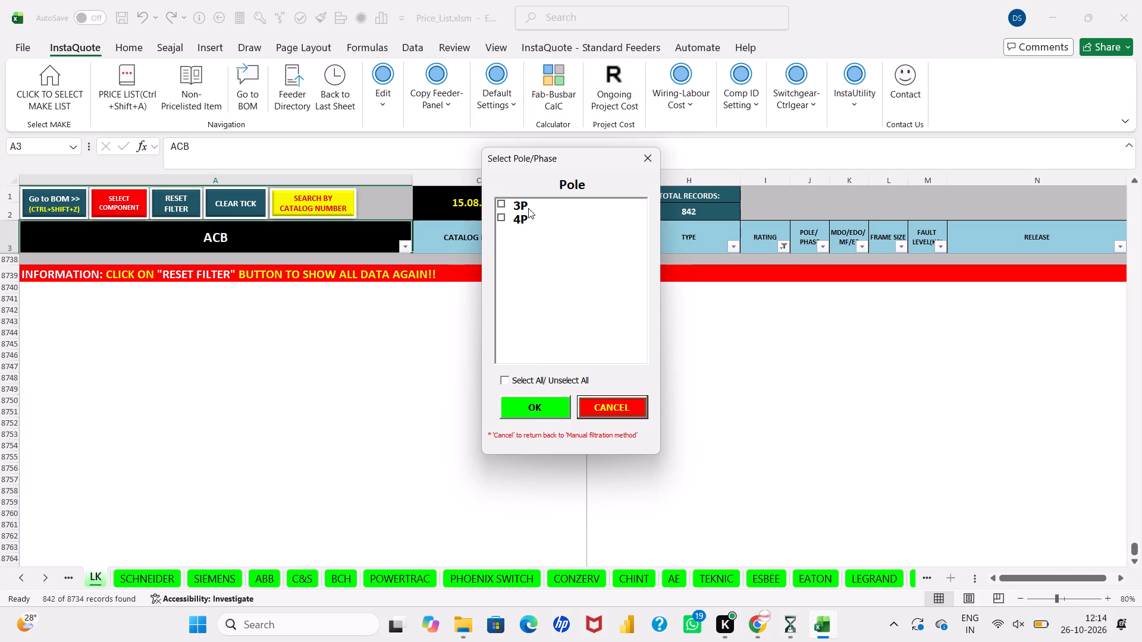
pyautogui.click(528, 207)
pyautogui.click(532, 412)
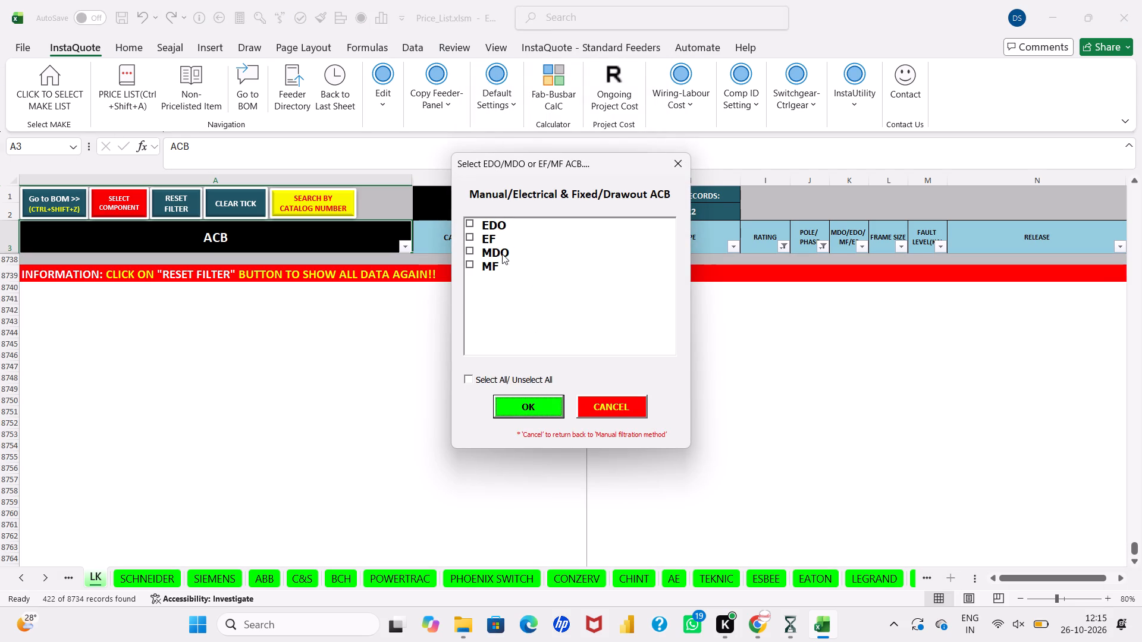
pyautogui.click(502, 259)
pyautogui.click(510, 405)
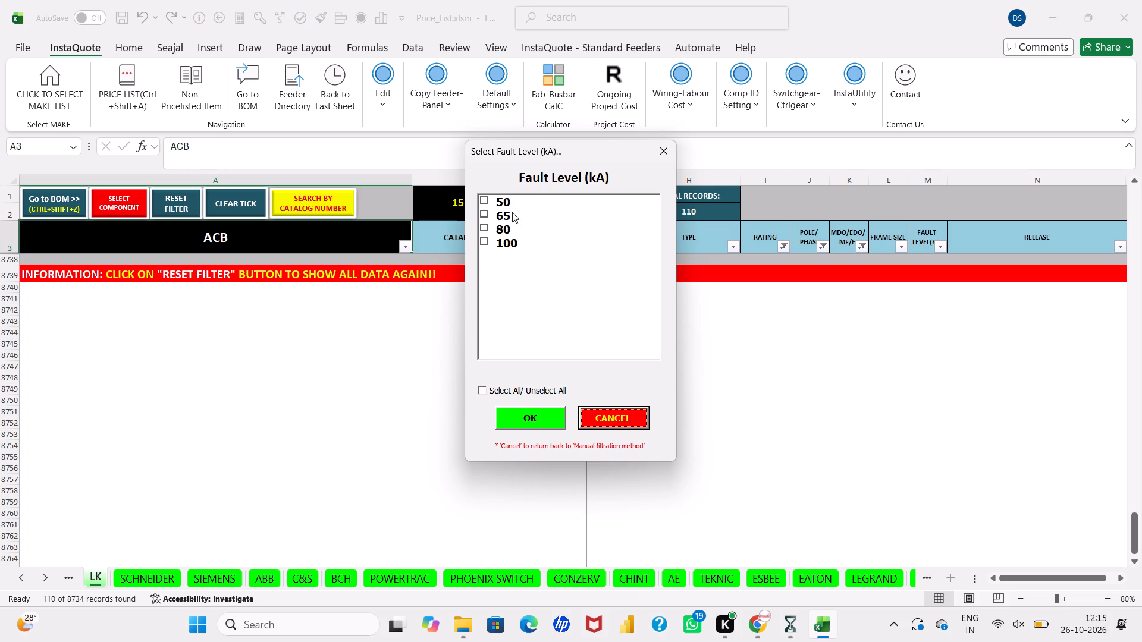
pyautogui.click(508, 200)
pyautogui.click(536, 417)
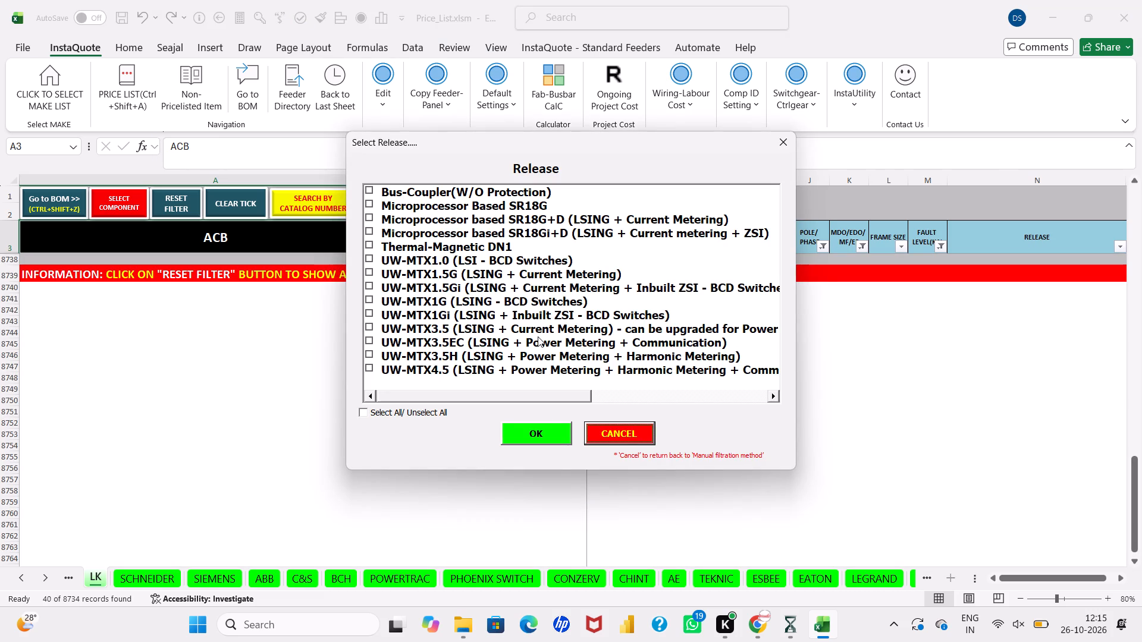
pyautogui.click(483, 301)
pyautogui.click(523, 444)
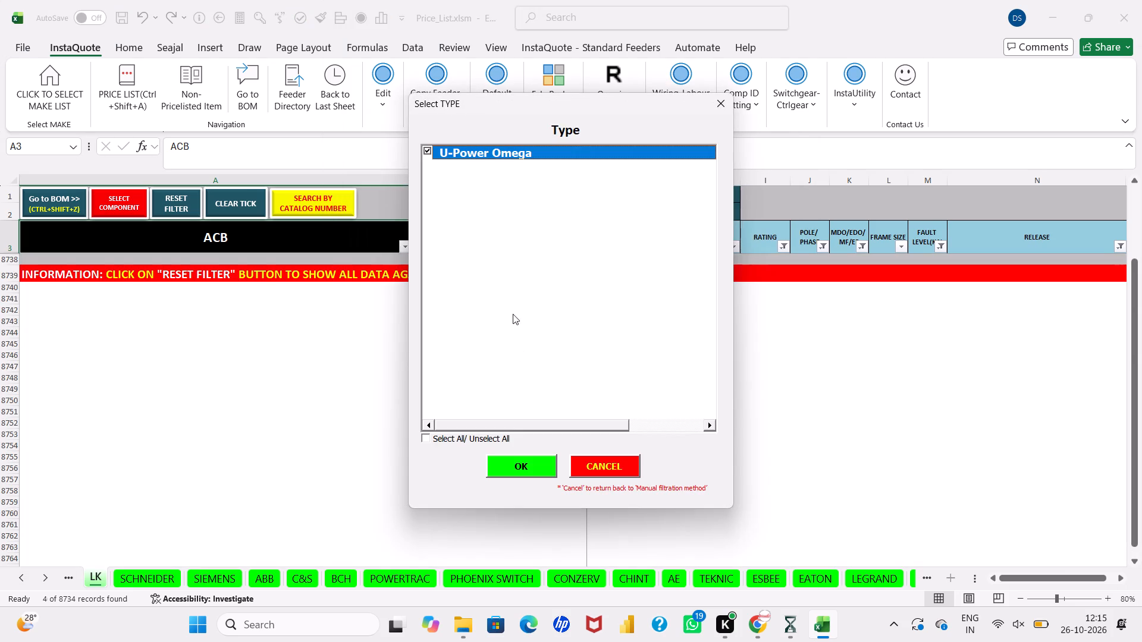
pyautogui.click(519, 468)
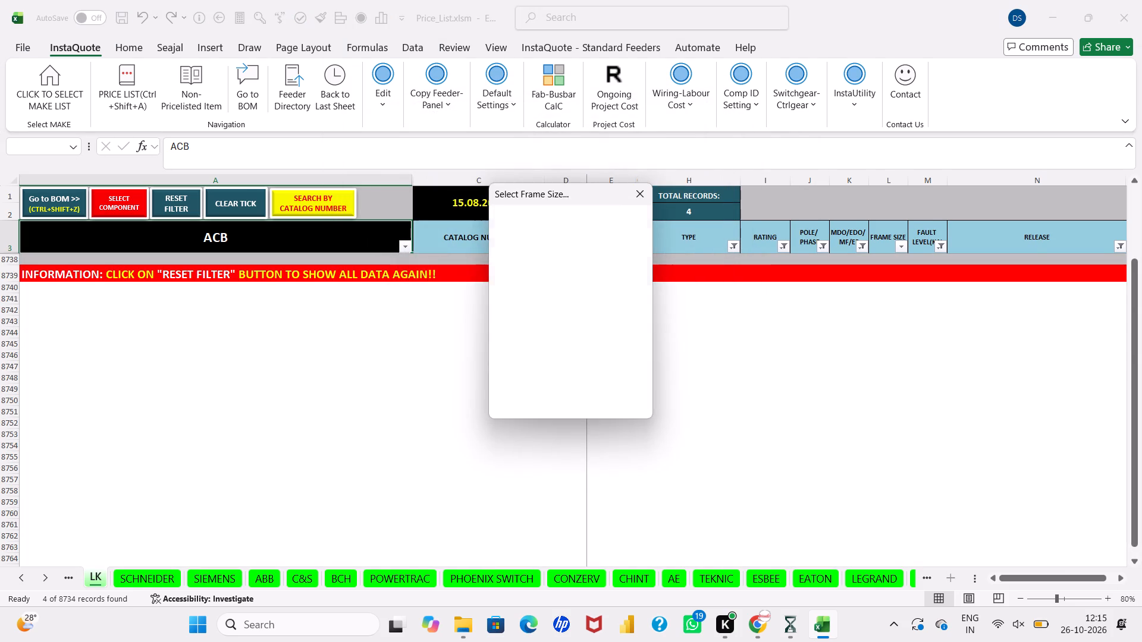
pyautogui.scroll(1, 519, 468)
pyautogui.click(528, 395)
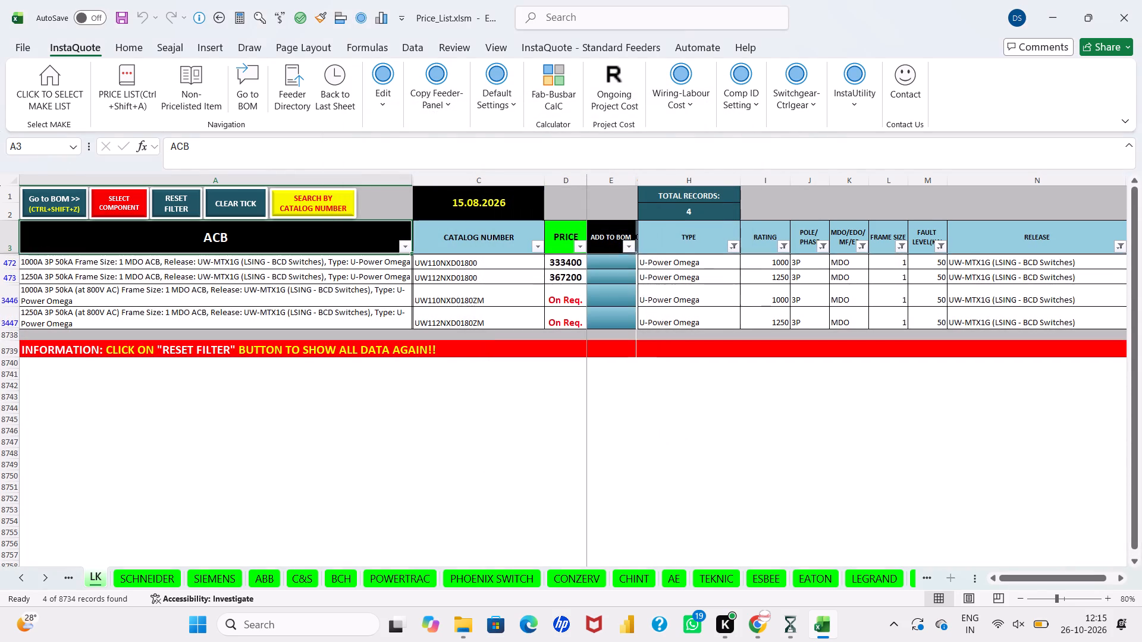
# Add the priced 1000A and 1250A 3P 50kA MDO ACBs, UW110NXD01800 and UW112NXD01800, to the BOM and back up the project.
pyautogui.doubleClick(597, 262)
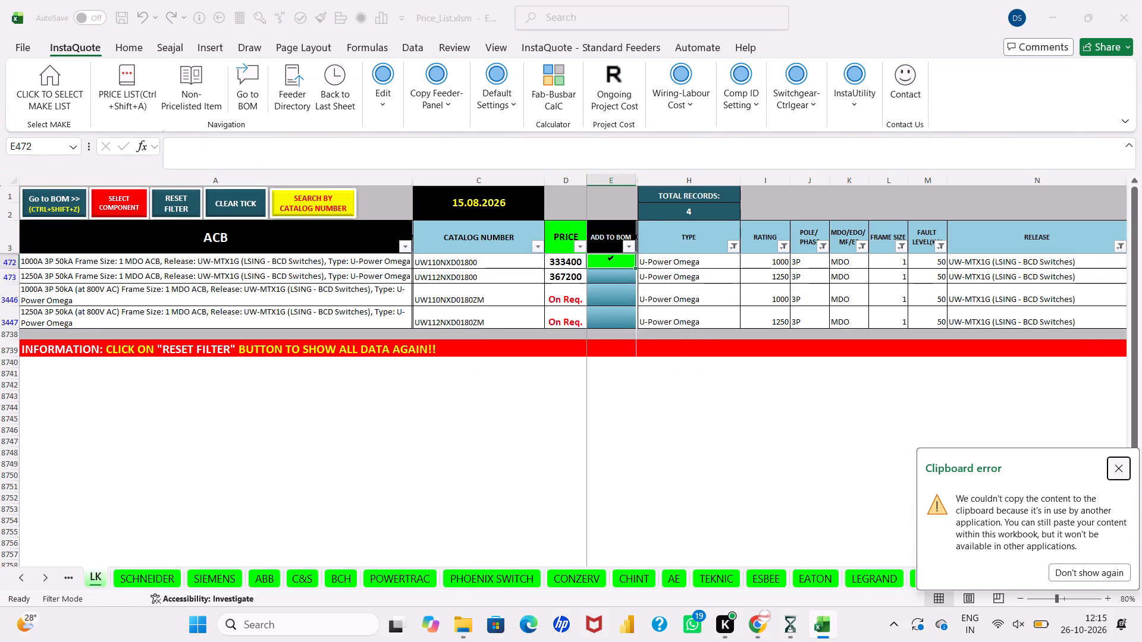
pyautogui.doubleClick(599, 272)
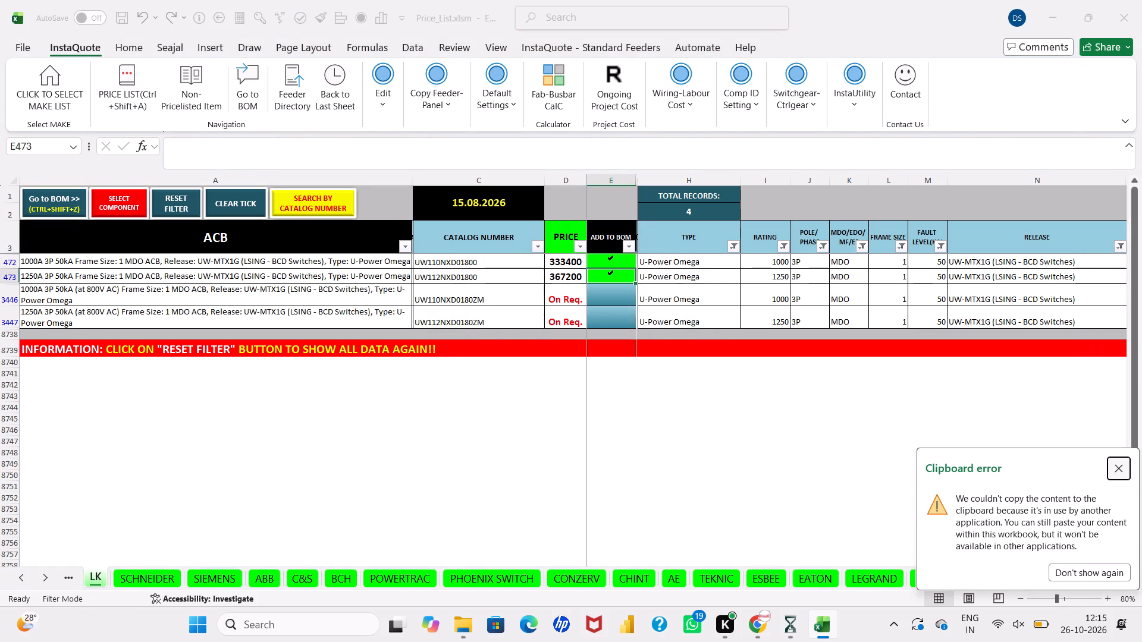
pyautogui.click(58, 198)
pyautogui.click(58, 198)
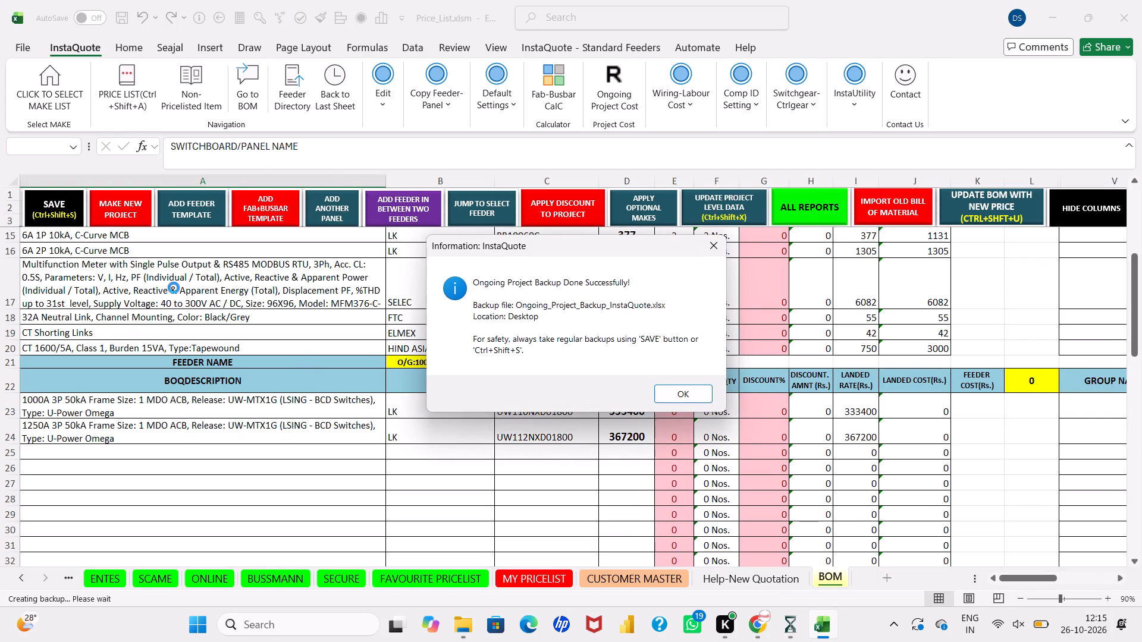
pyautogui.click(667, 397)
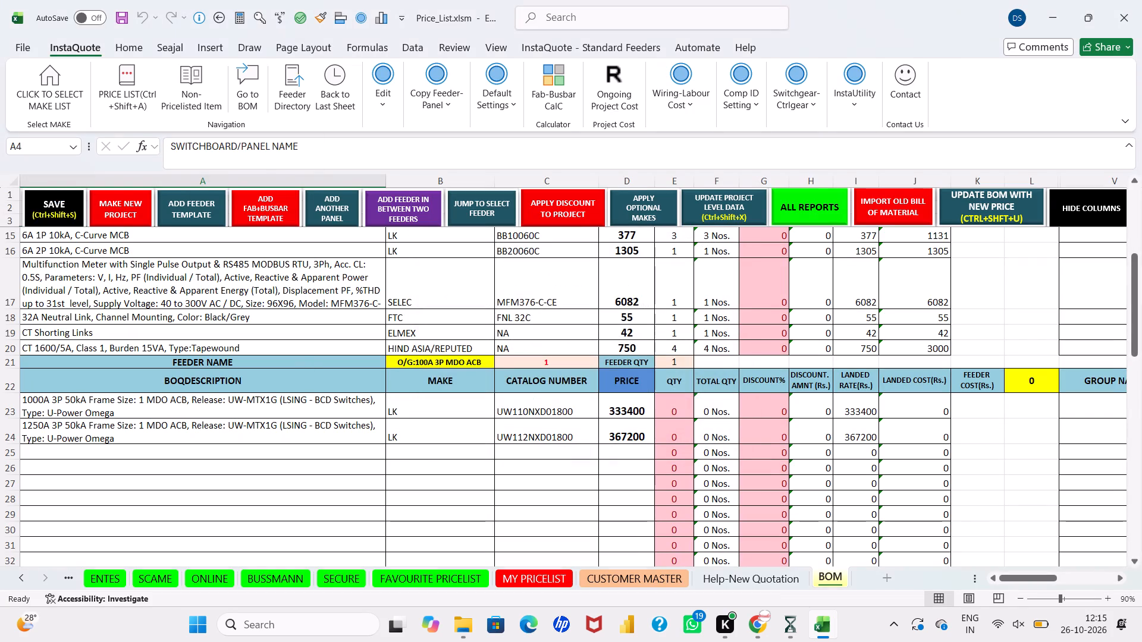
# Copy the Incomer items from the Under Voltage Release through the Multifunction Meter, including quantities, into the outgoing feeder starting at row 25.
pyautogui.scroll(2, 212, 451)
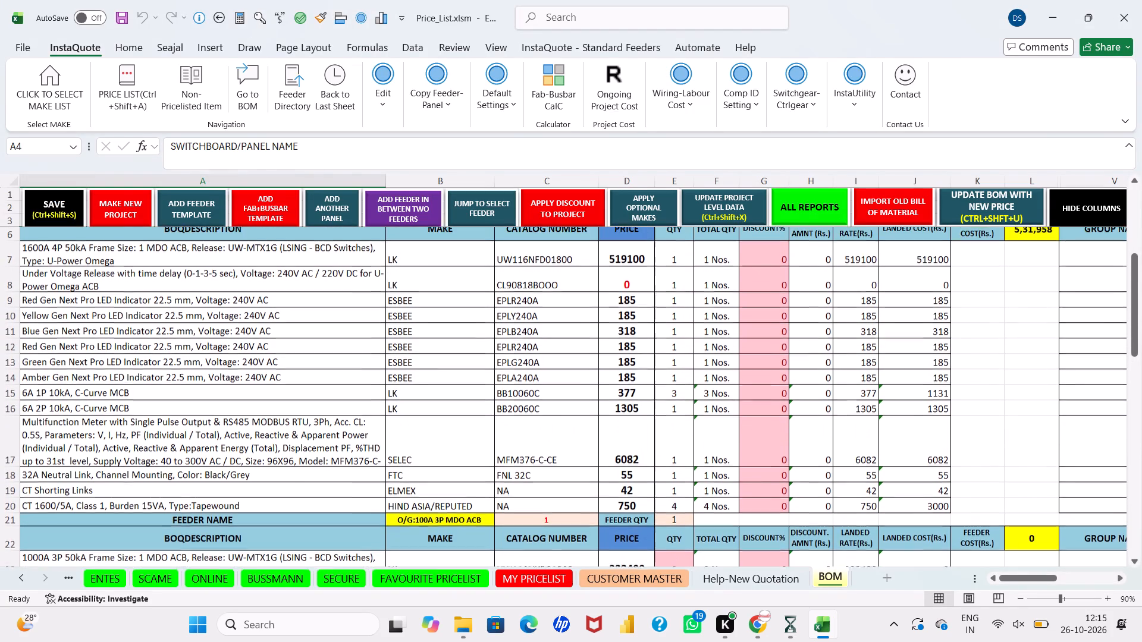
pyautogui.scroll(1, 212, 451)
pyautogui.moveTo(277, 291); pyautogui.dragTo(282, 291)
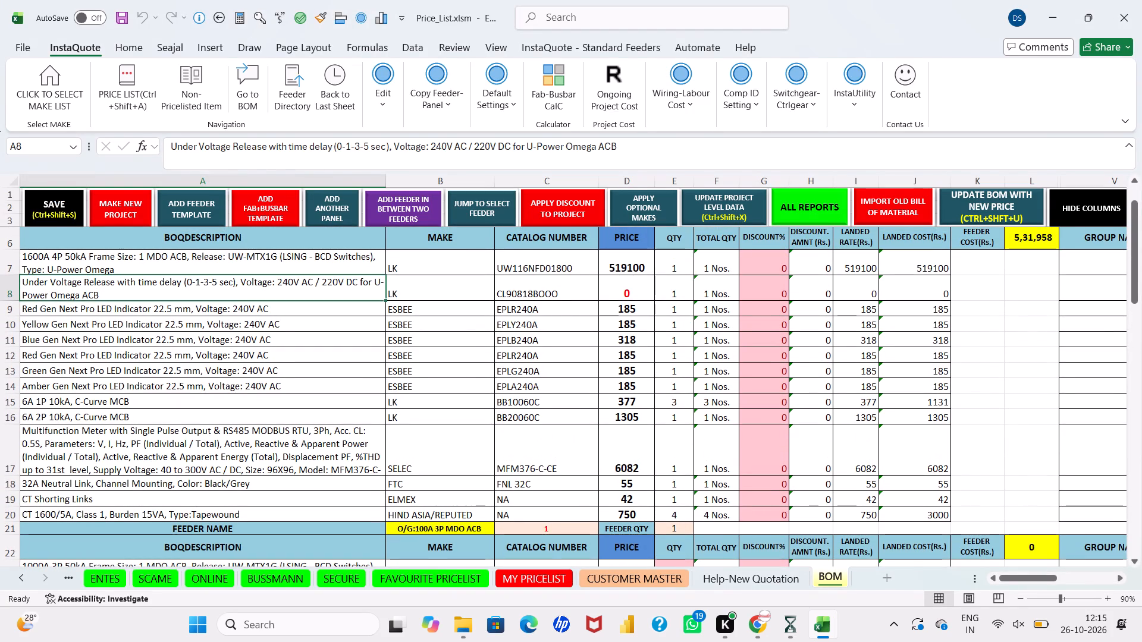
pyautogui.moveTo(282, 291); pyautogui.dragTo(678, 448)
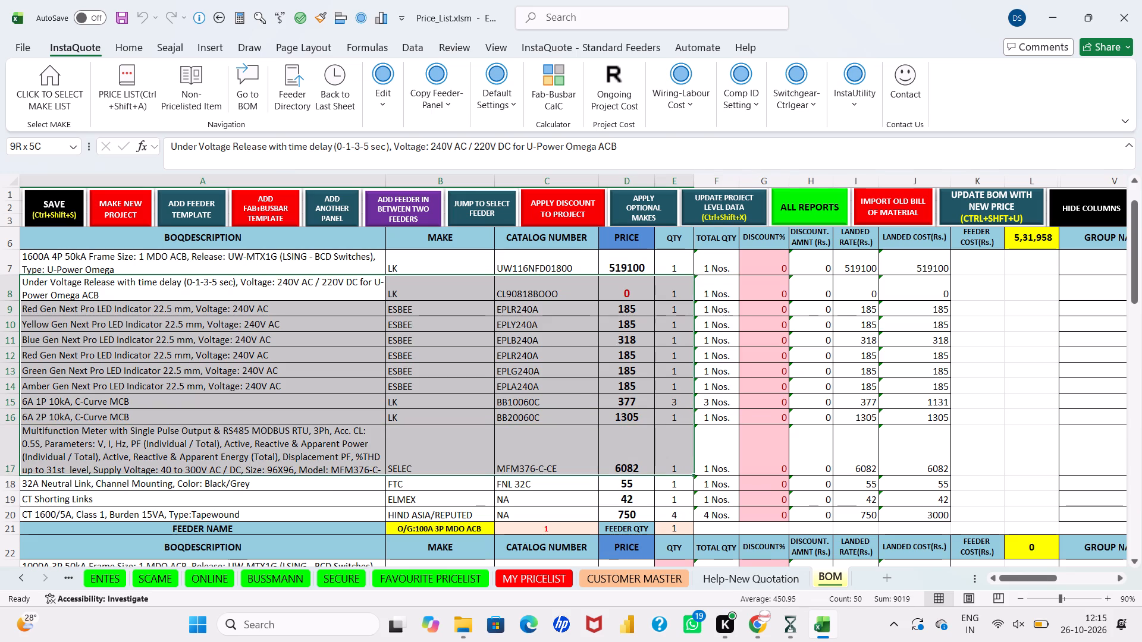
pyautogui.moveTo(678, 448); pyautogui.dragTo(676, 454)
pyautogui.hotkey('ctrl', 'c')
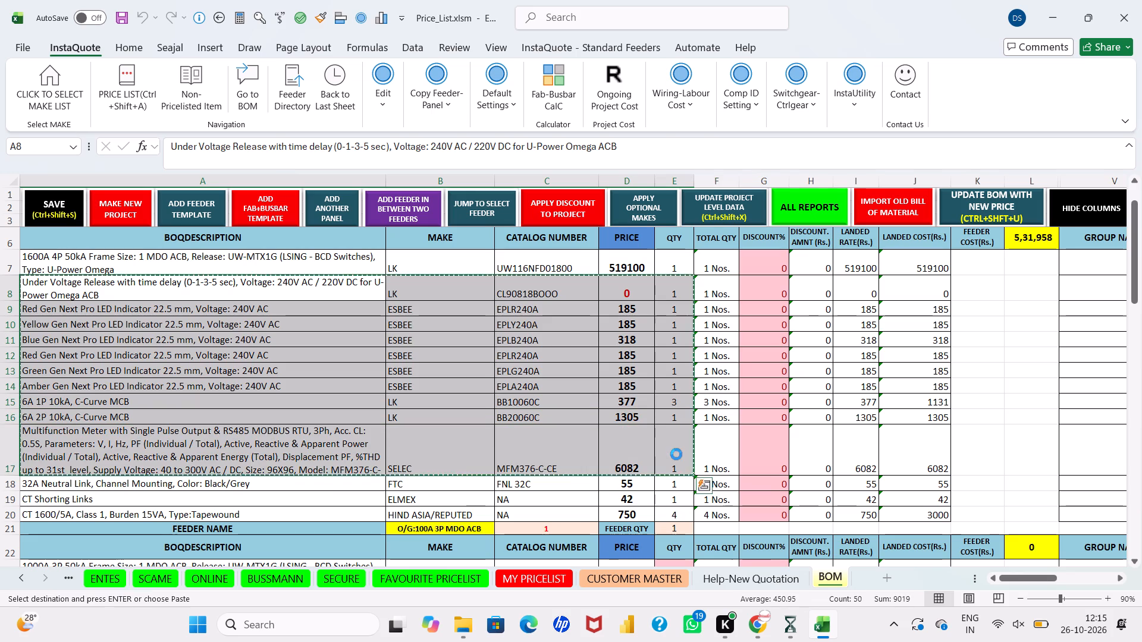
pyautogui.scroll(-2, 676, 454)
pyautogui.click(259, 436)
pyautogui.hotkey('ctrl', 'v')
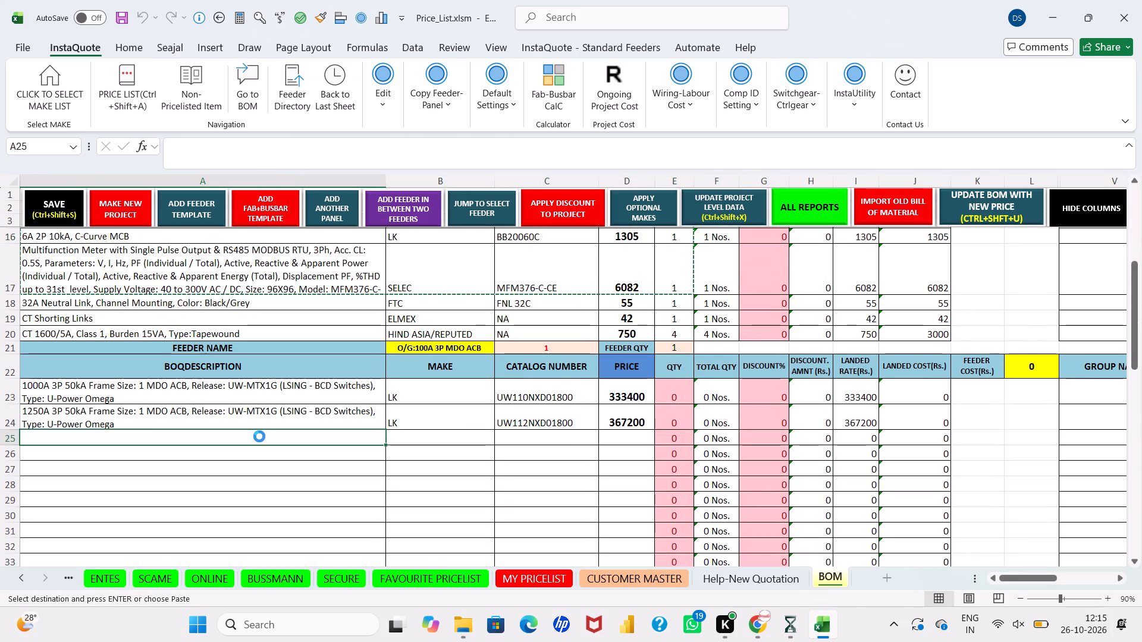
pyautogui.press('Escape')
pyautogui.click(259, 436)
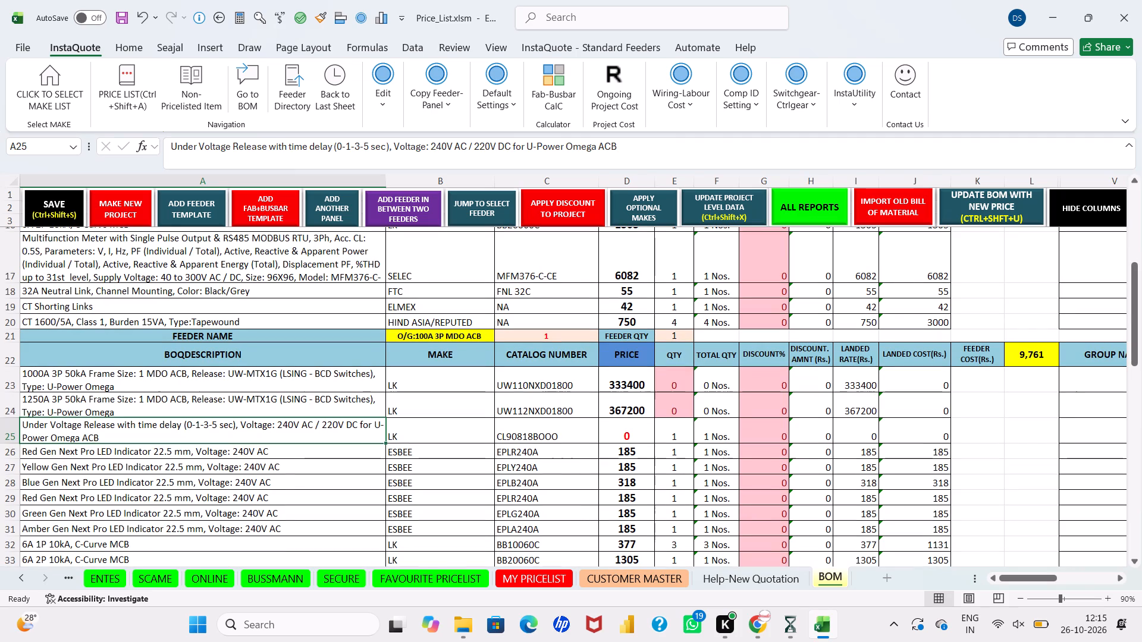
# Set the quantity of both the 1000A and 1250A ACBs in the outgoing feeder to 1.
pyautogui.click(663, 379)
pyautogui.press('1')
pyautogui.press('Return')
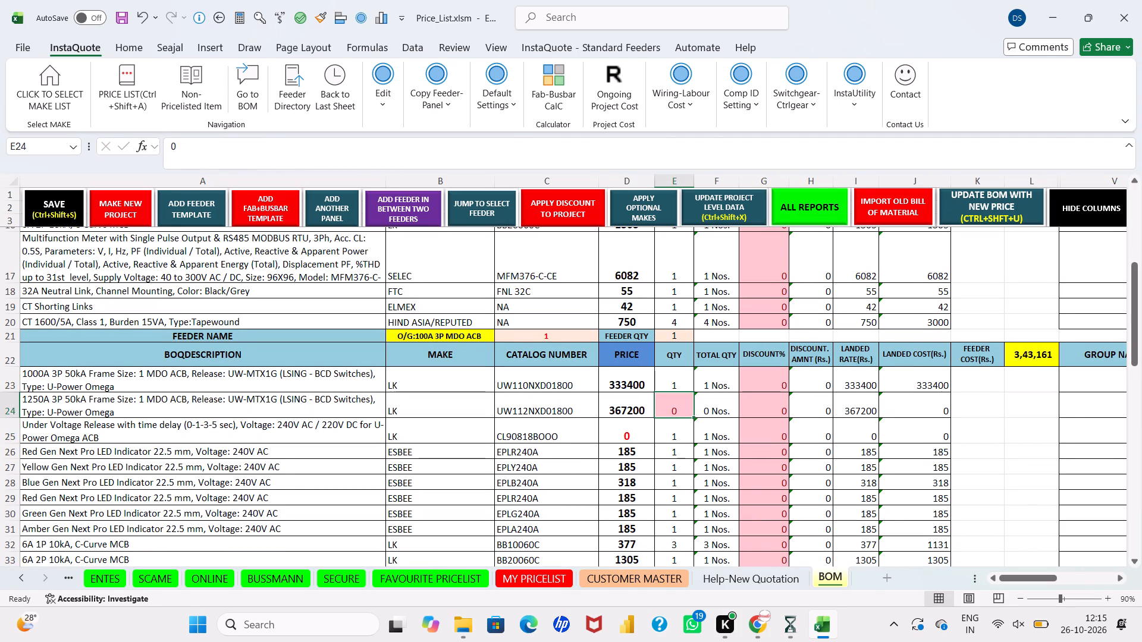
pyautogui.press('1')
pyautogui.press('Return')
# Delete the Red, Yellow and Blue LED indicator rows 26 to 28 from the outgoing feeder, and save the project backup.
pyautogui.scroll(-2, 663, 379)
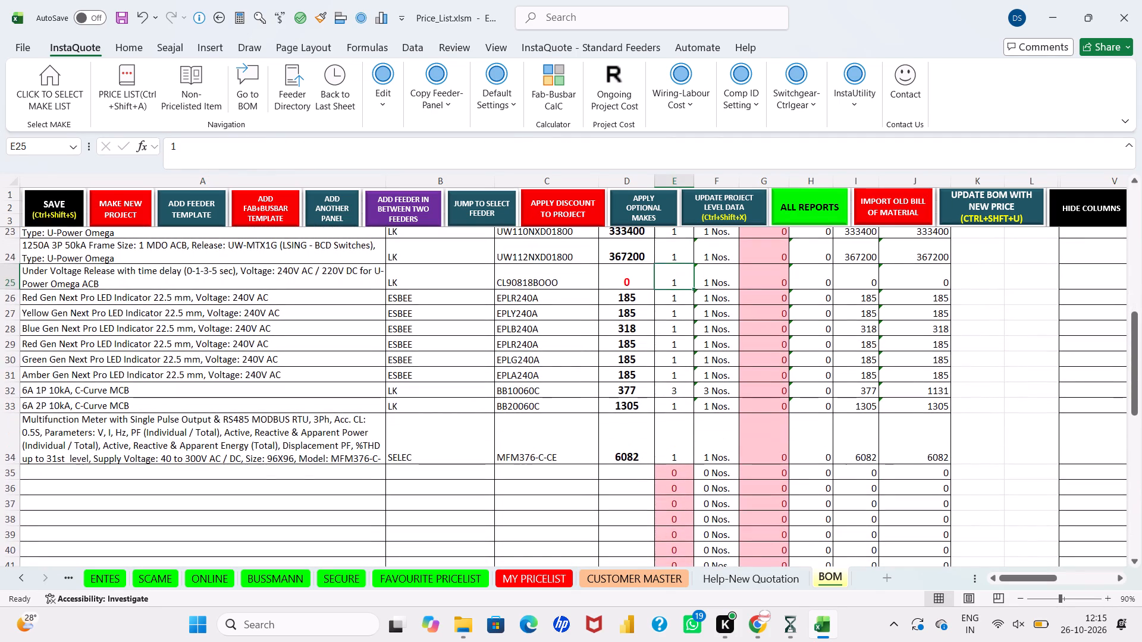
pyautogui.moveTo(17, 297); pyautogui.dragTo(12, 319)
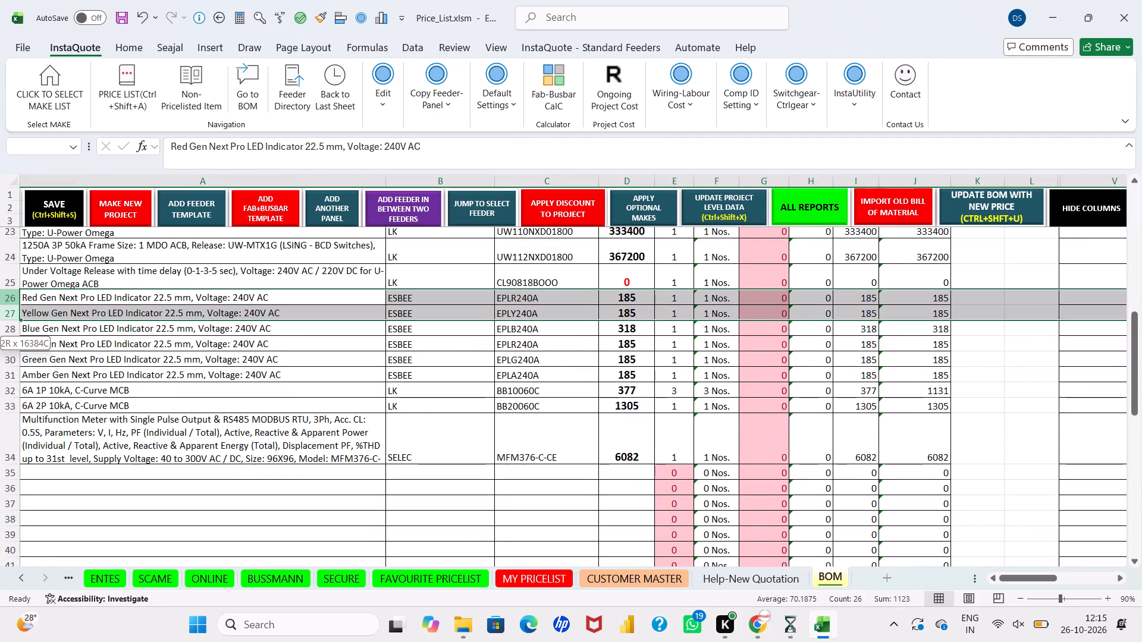
pyautogui.moveTo(12, 319); pyautogui.dragTo(12, 330)
pyautogui.rightClick(12, 330)
pyautogui.click(60, 206)
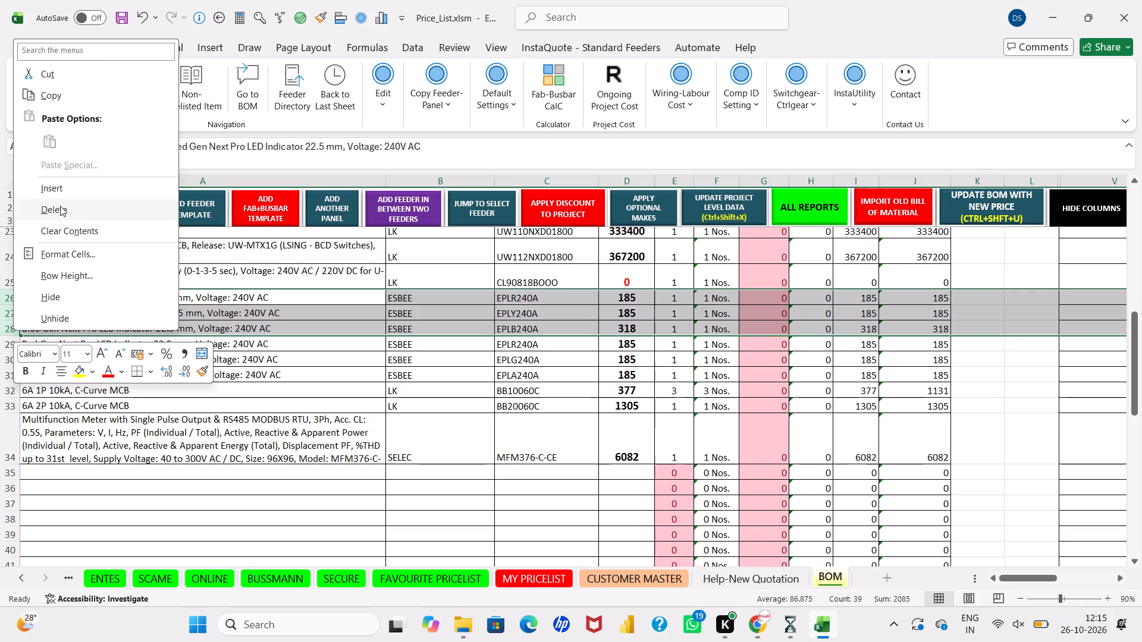
pyautogui.click(88, 348)
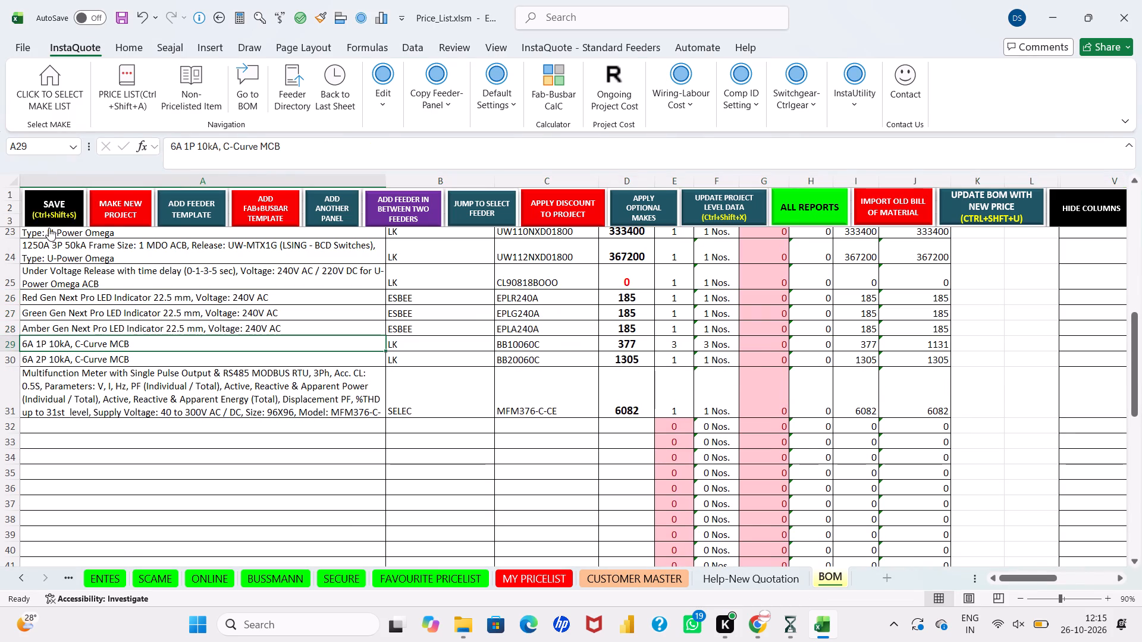
pyautogui.click(47, 212)
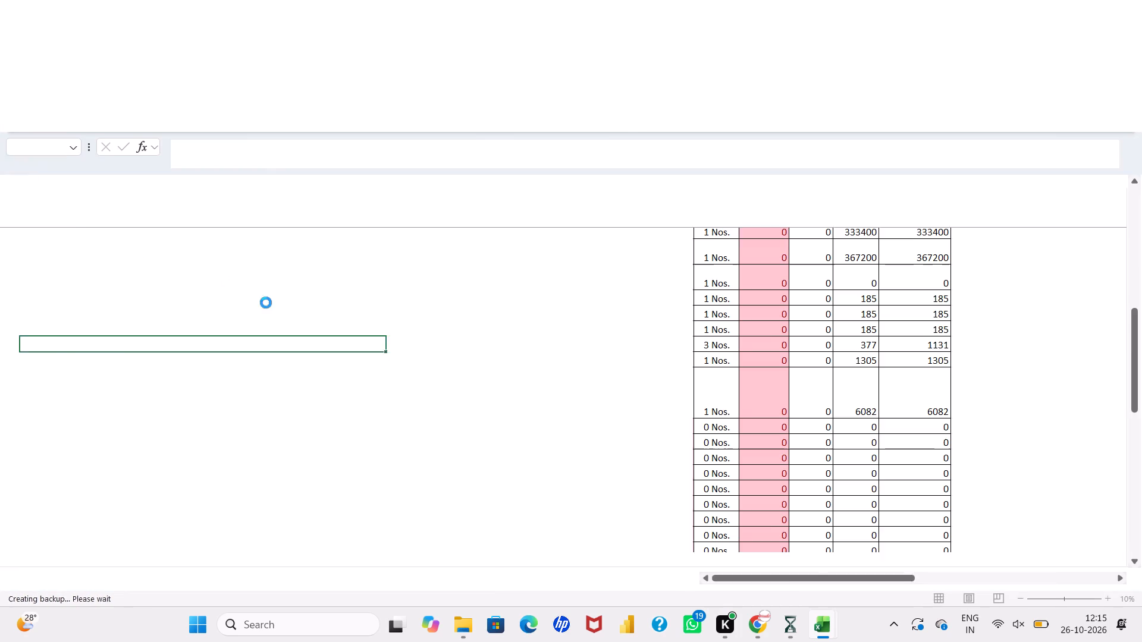
pyautogui.click(687, 399)
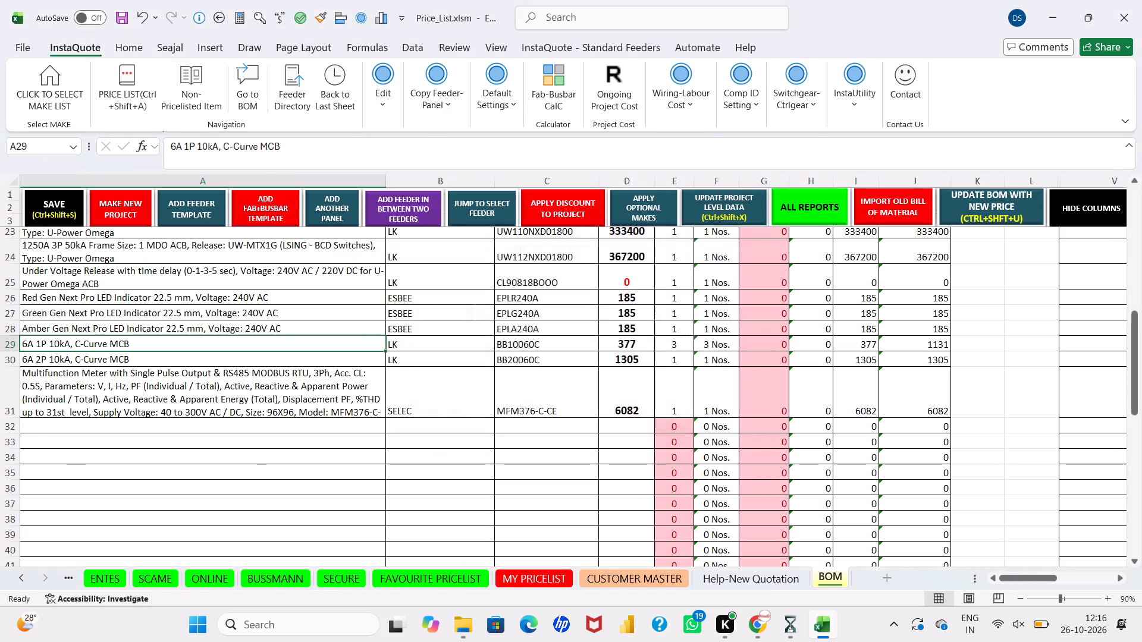
# Copy the Incomer's 32A Neutral Link, CT Shorting Links and CT 1600/5A items into the outgoing feeder starting at row 32.
pyautogui.scroll(2, 687, 399)
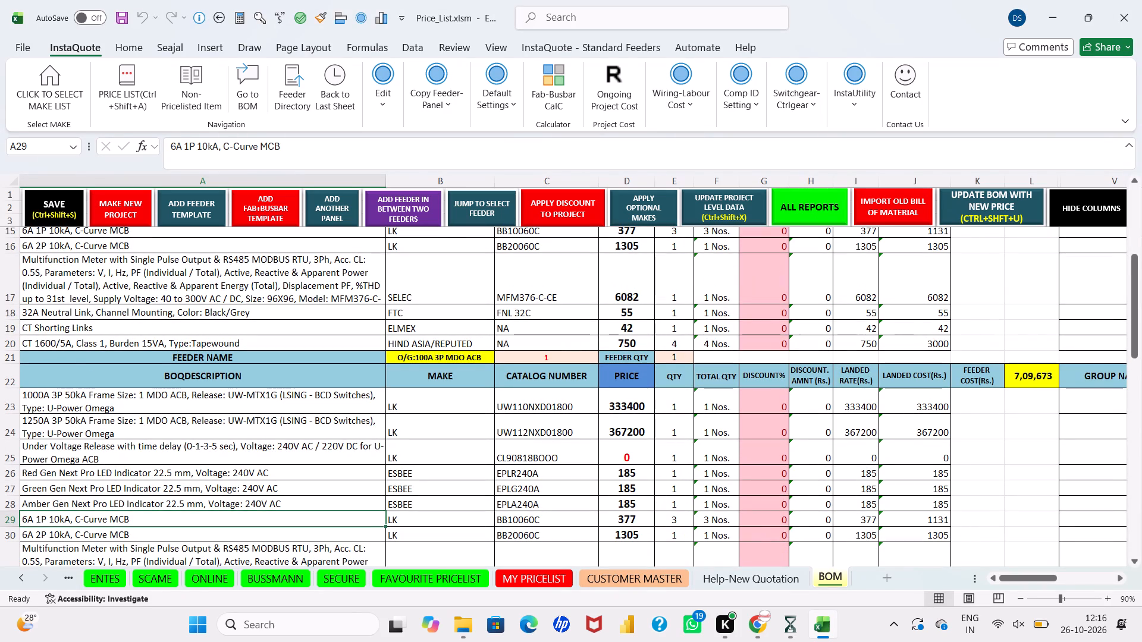
pyautogui.moveTo(373, 314); pyautogui.dragTo(664, 340)
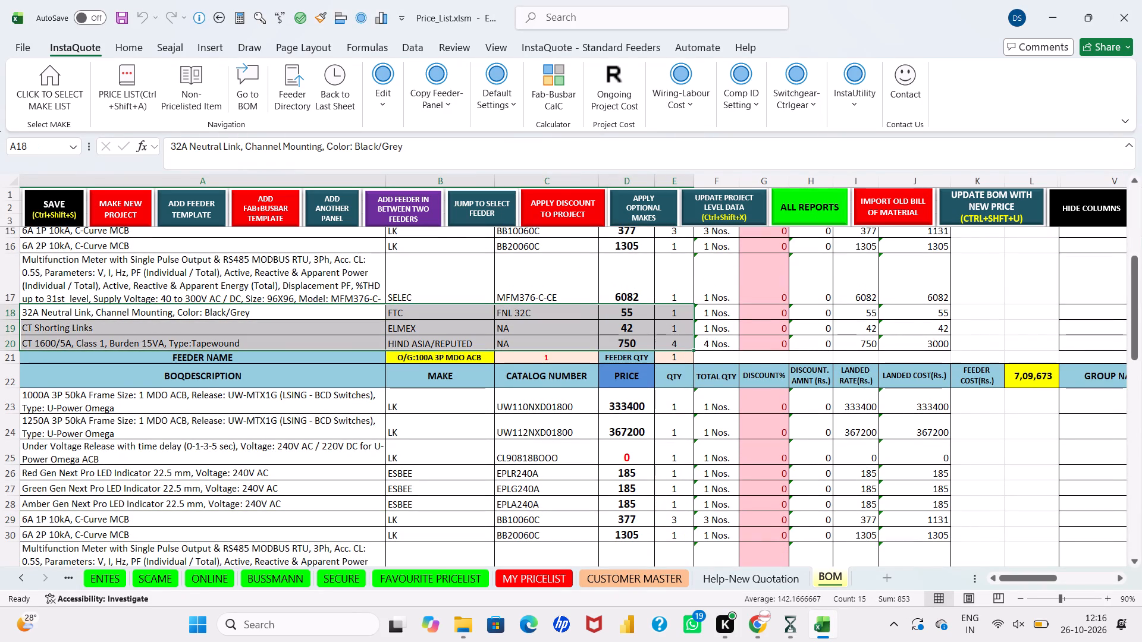
pyautogui.hotkey('ctrl', 'c')
pyautogui.scroll(-2, 664, 340)
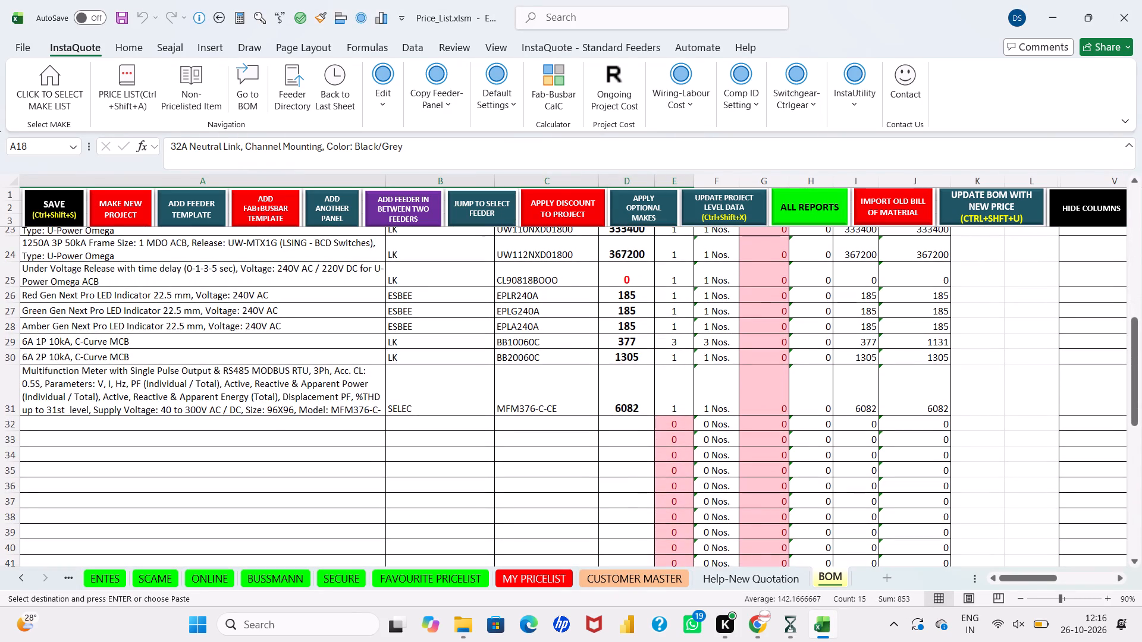
pyautogui.click(349, 422)
pyautogui.hotkey('ctrl', 'v')
pyautogui.press('Escape')
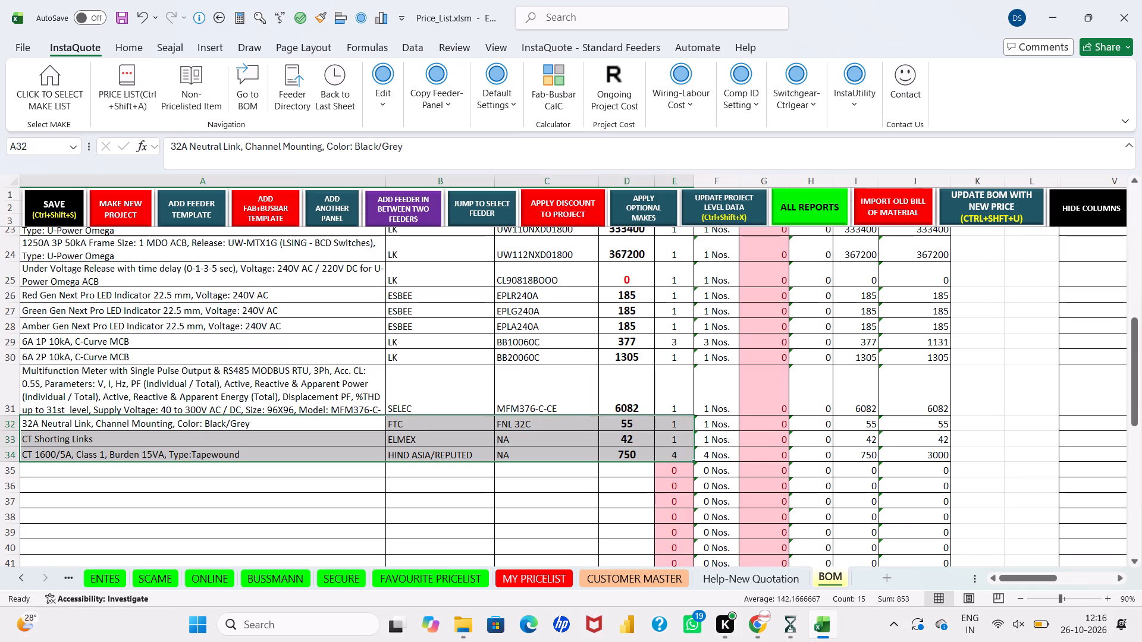
# Set the outgoing feeder's CT quantity in row 34 to 3, and save the project backup.
pyautogui.click(673, 454)
pyautogui.press('3')
pyautogui.press('Return')
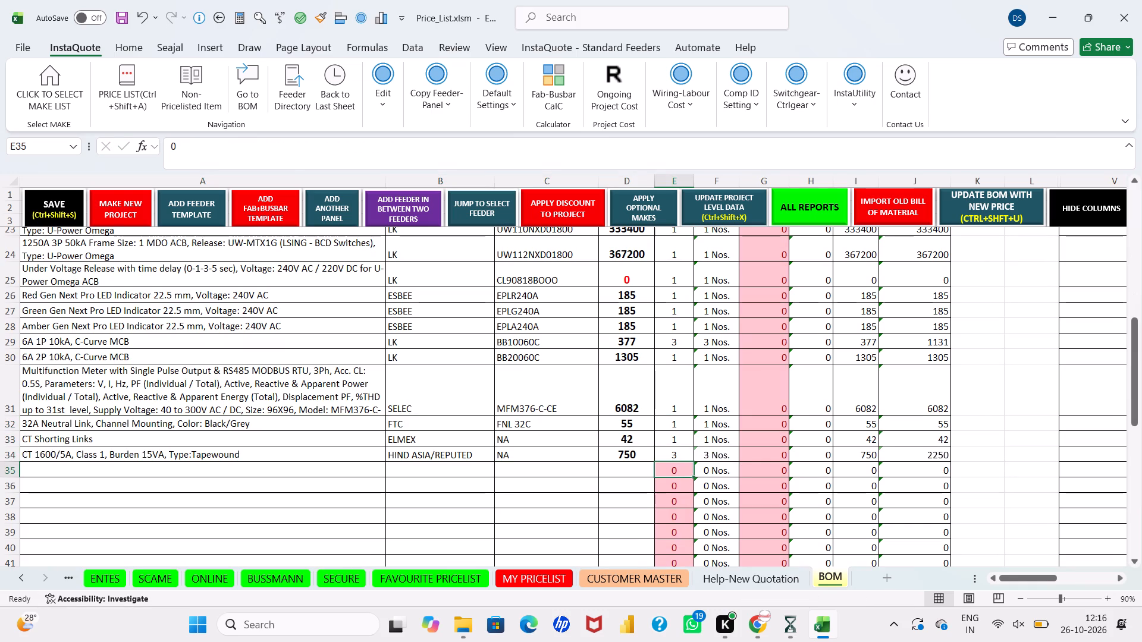
pyautogui.click(61, 217)
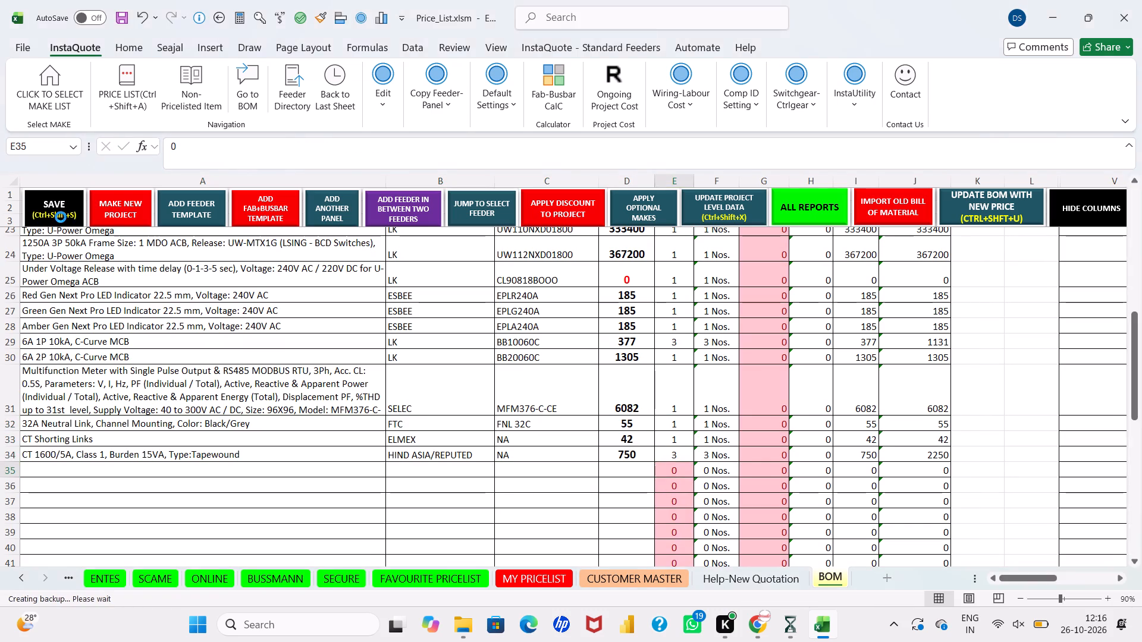
pyautogui.click(682, 392)
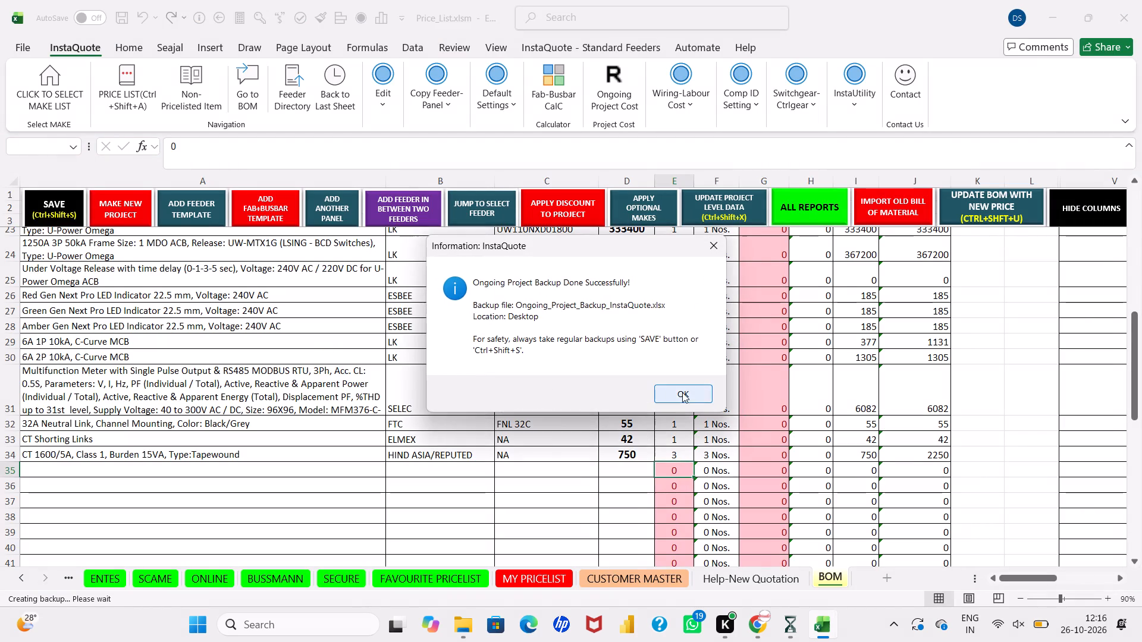
# Change the outgoing feeder's CT description in row 34 to "CT 1000/5A, Class 1, Burden 15VA, Type:Tapewound".
pyautogui.click(288, 458)
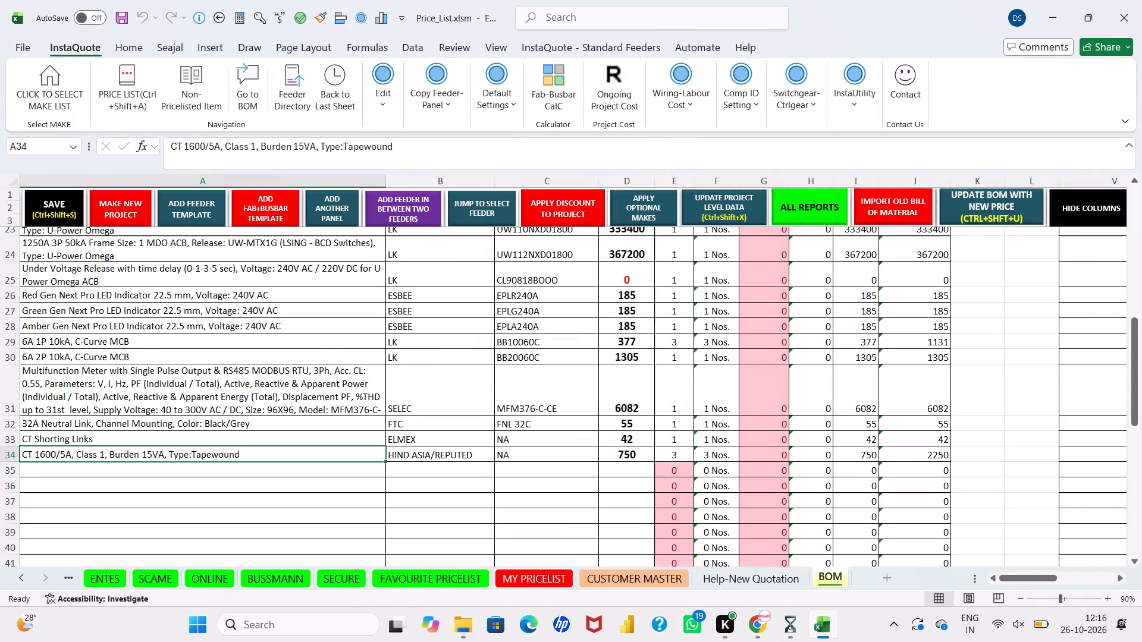
pyautogui.click(197, 153)
pyautogui.press('BackSpace')
pyautogui.press('0')
pyautogui.press('Return')
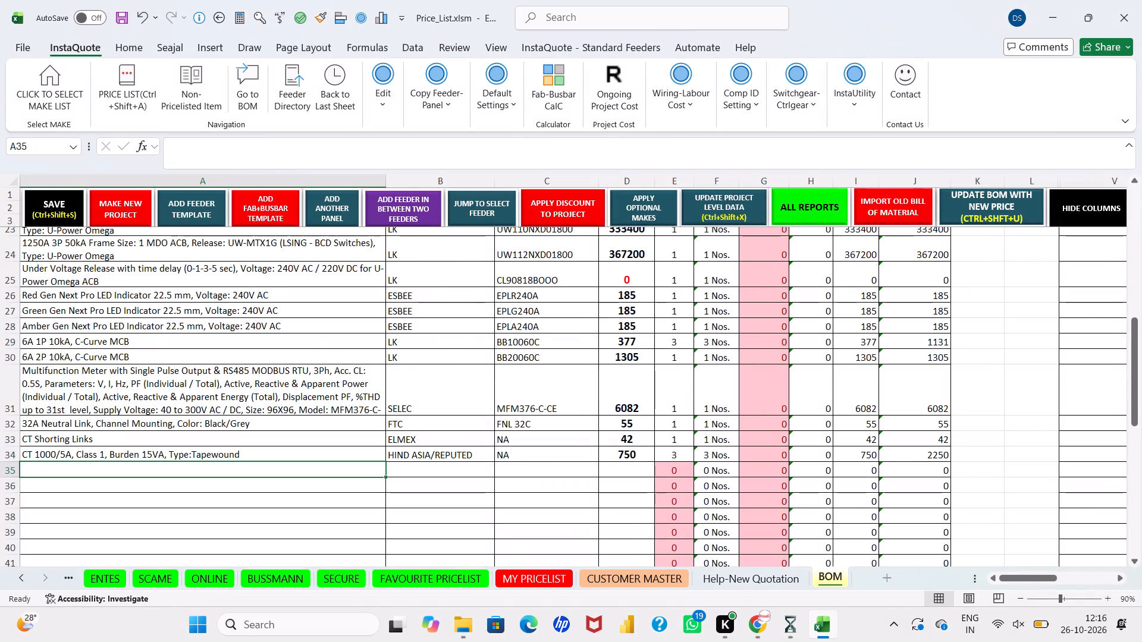
# Add a feeder template named "O/G:1250A 3P MDO ACB" with feeder quantity 1 below row 34, and save the project backup.
pyautogui.scroll(1, 301, 417)
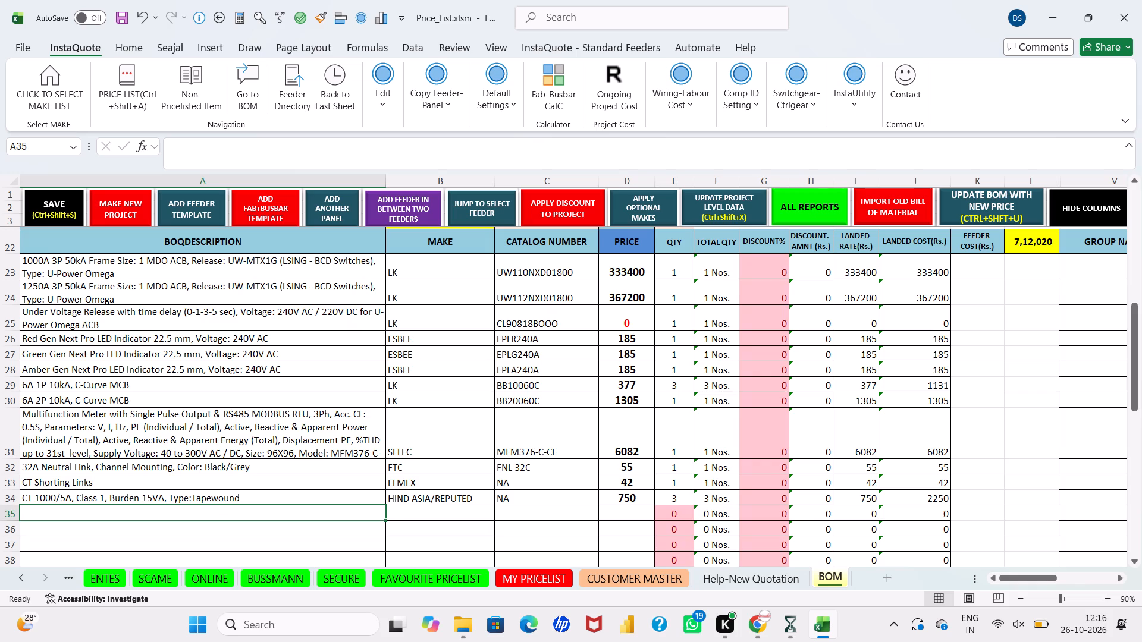
pyautogui.hotkey('ctrl', 'q')
pyautogui.click(517, 313)
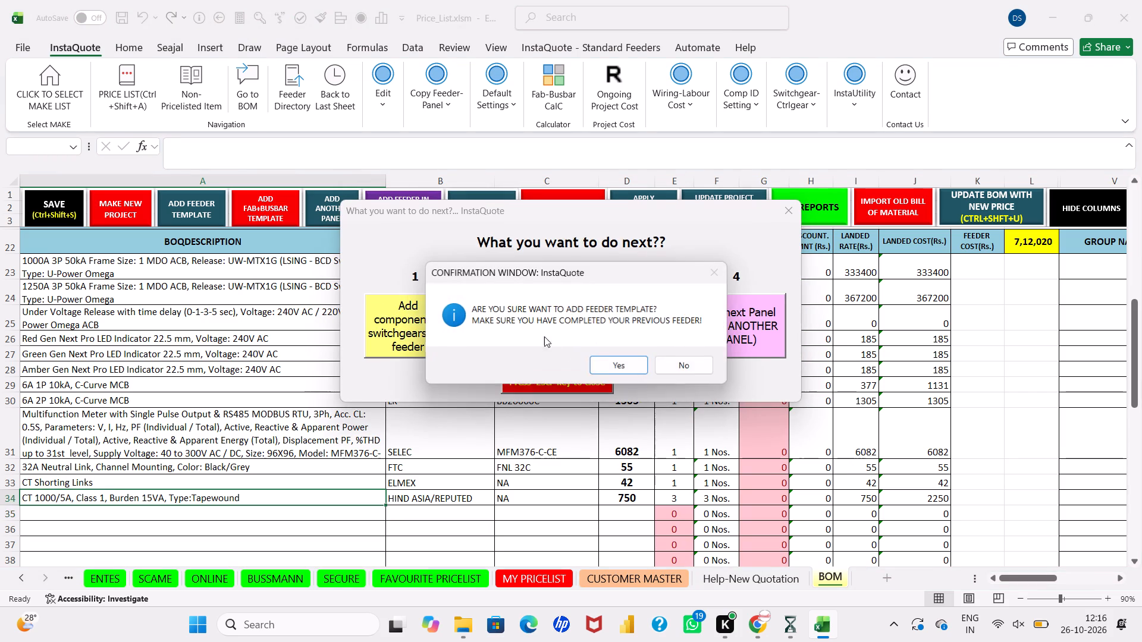
pyautogui.click(605, 362)
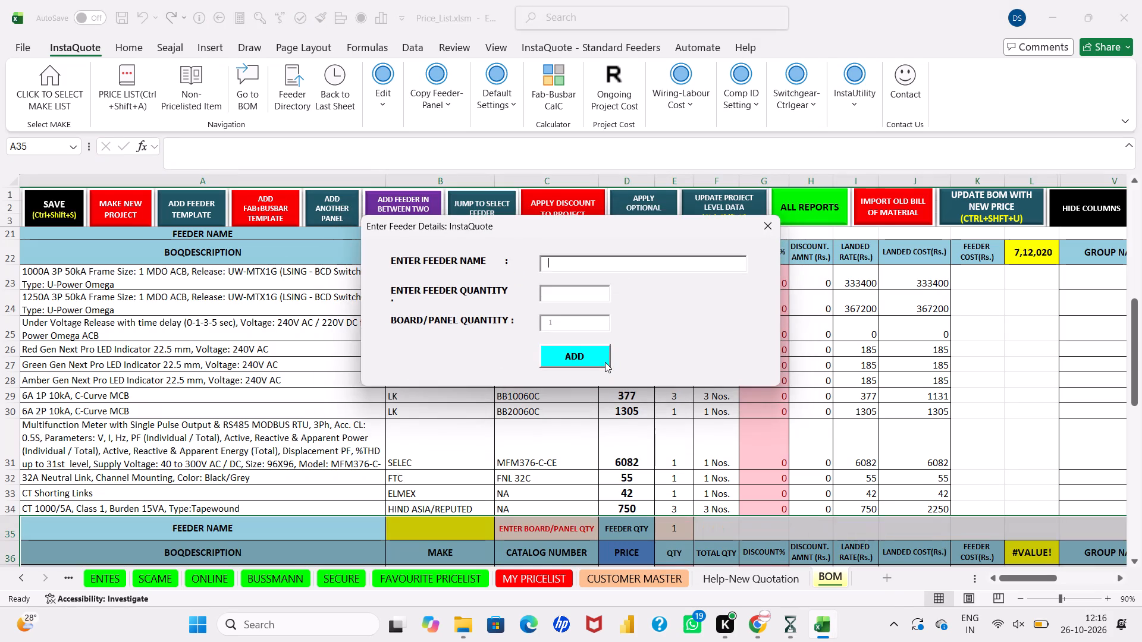
pyautogui.write('O/G:')
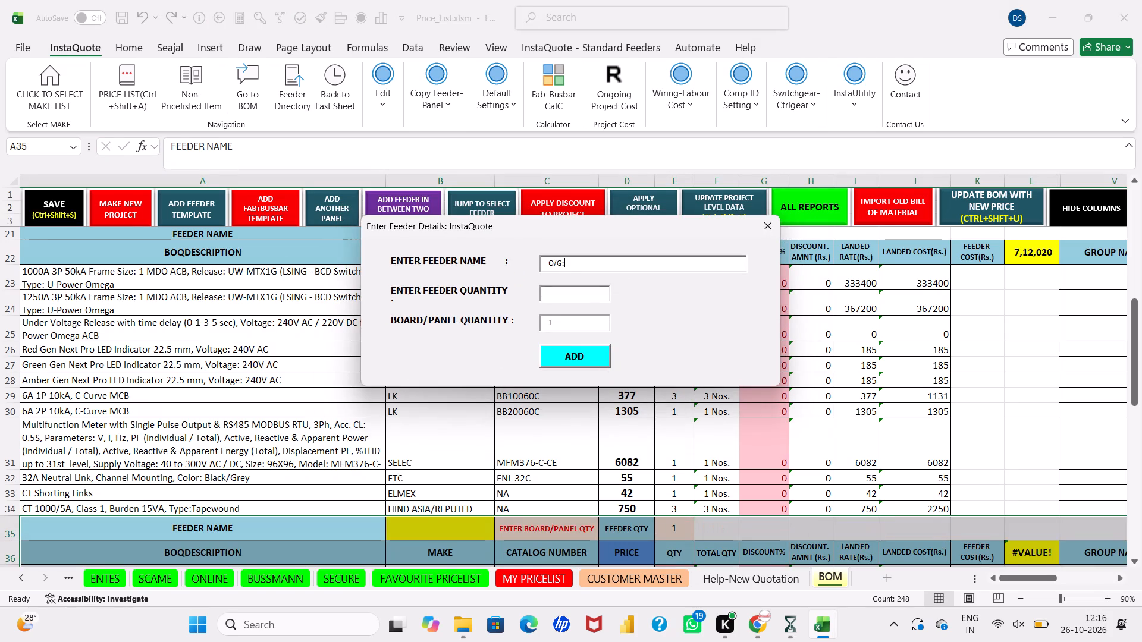
pyautogui.write('1250A')
pyautogui.press('space')
pyautogui.write('3P MDO ACB')
pyautogui.press('Return')
pyautogui.press('1')
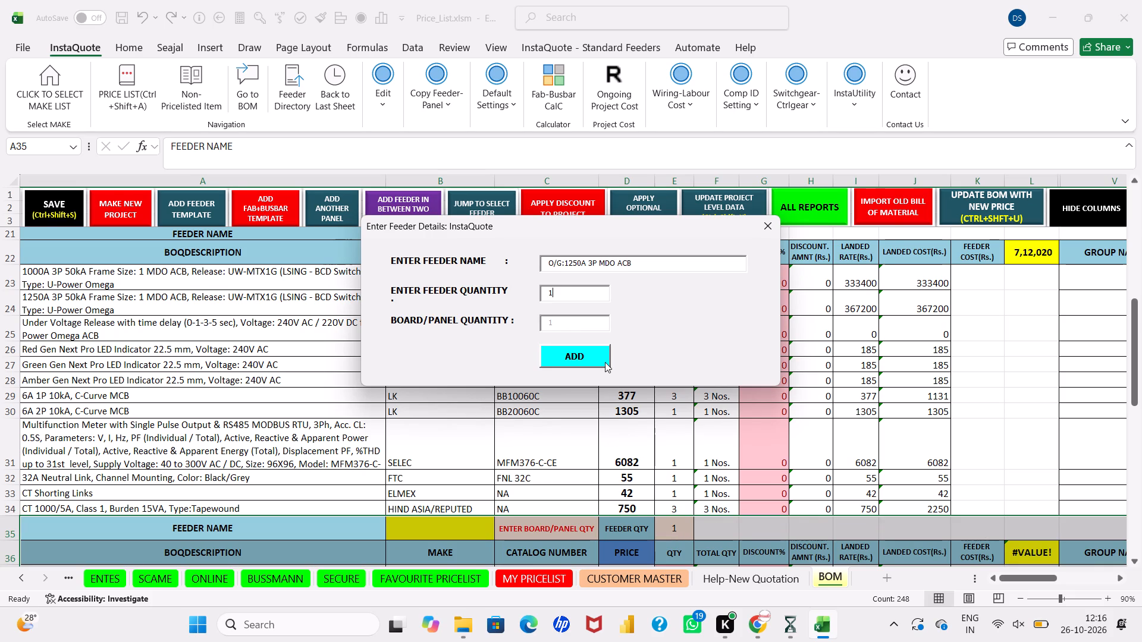
pyautogui.click(590, 360)
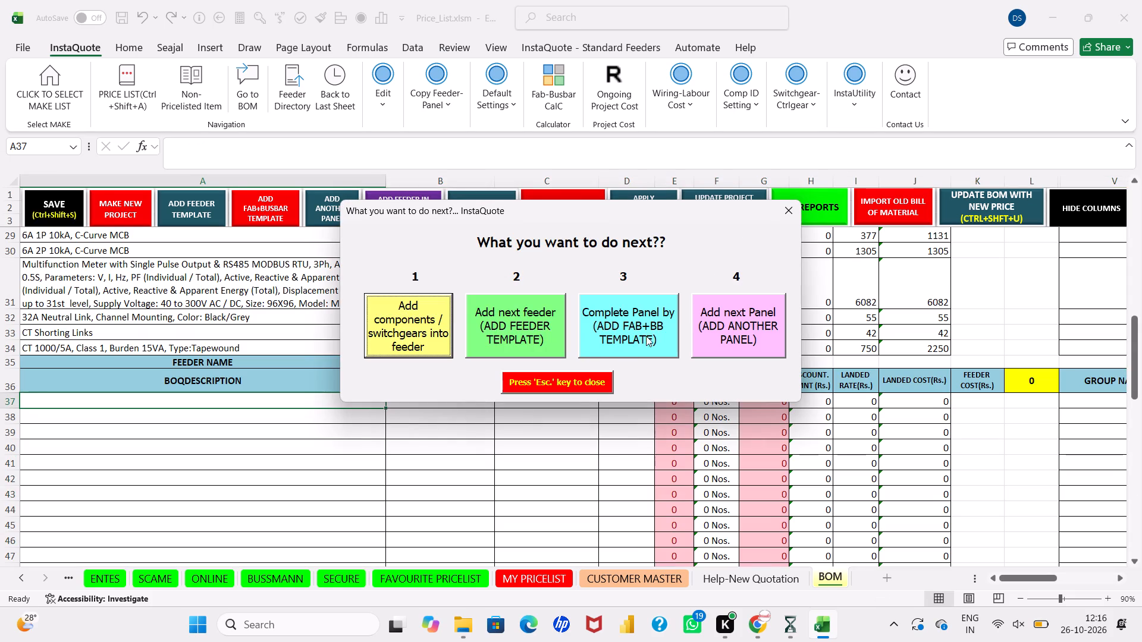
pyautogui.click(777, 204)
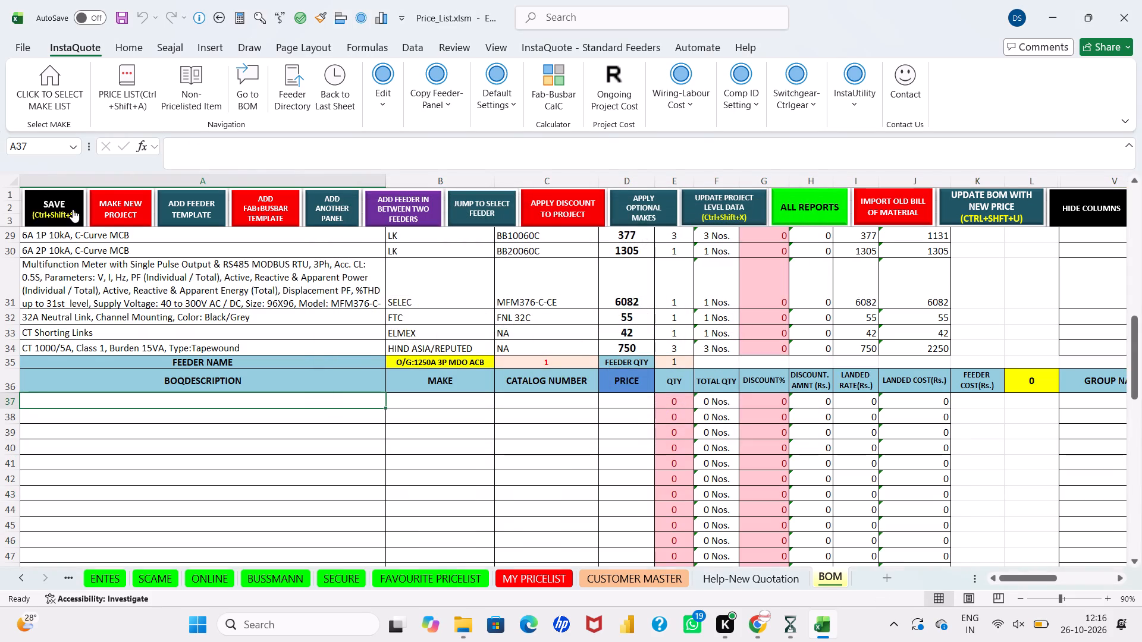
pyautogui.click(73, 209)
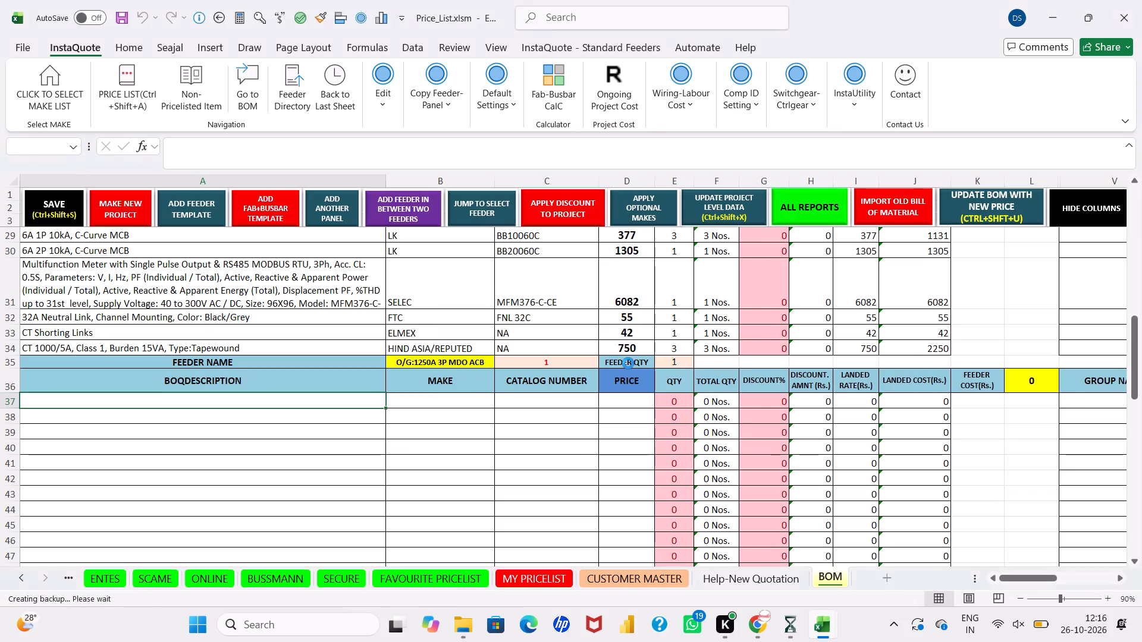
pyautogui.click(670, 387)
# Copy the 1250A ACB through CT items in rows 24 to 34 into the 1250A outgoing feeder starting at row 37, and save the project backup.
pyautogui.scroll(1, 670, 387)
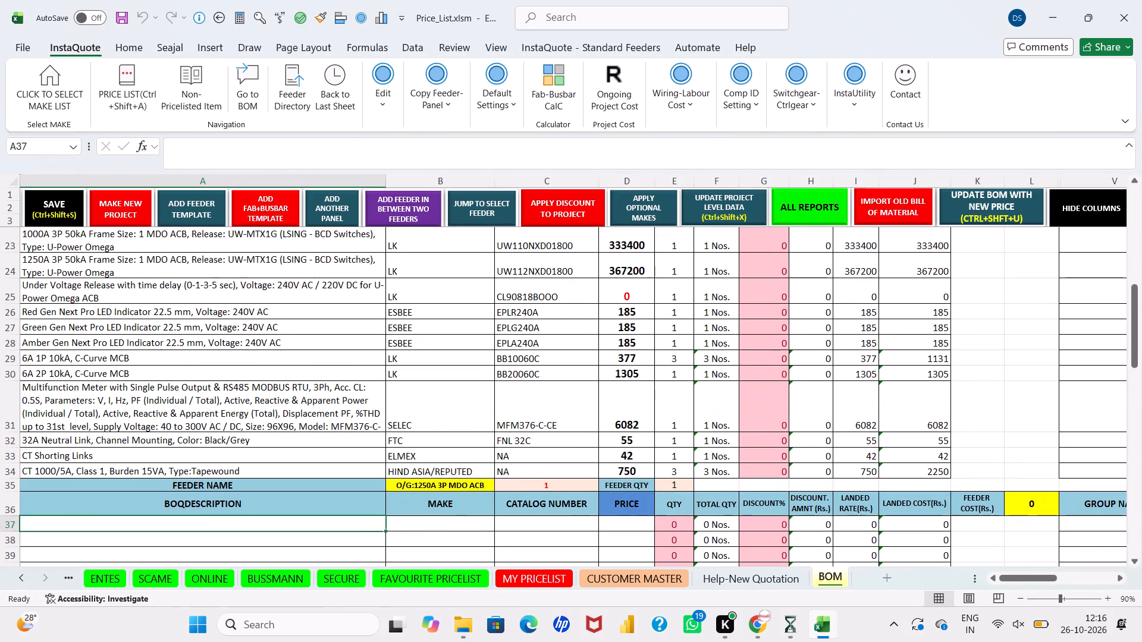
pyautogui.scroll(1, 441, 333)
pyautogui.moveTo(356, 303); pyautogui.dragTo(674, 386)
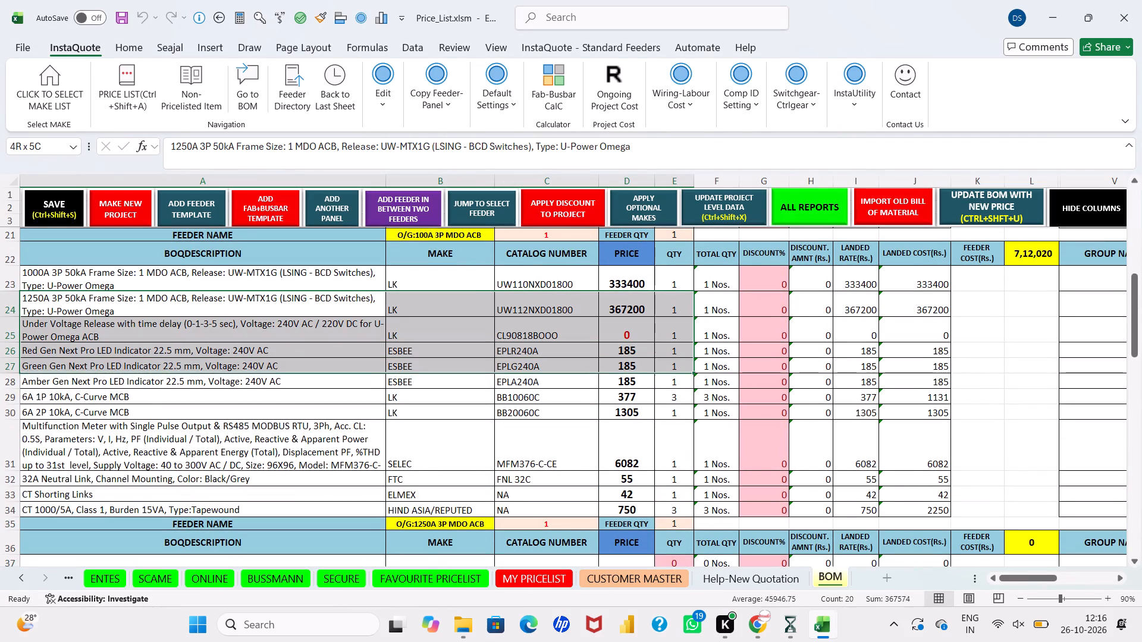
pyautogui.moveTo(674, 386); pyautogui.dragTo(668, 506)
pyautogui.hotkey('ctrl', 'c')
pyautogui.scroll(-1, 668, 506)
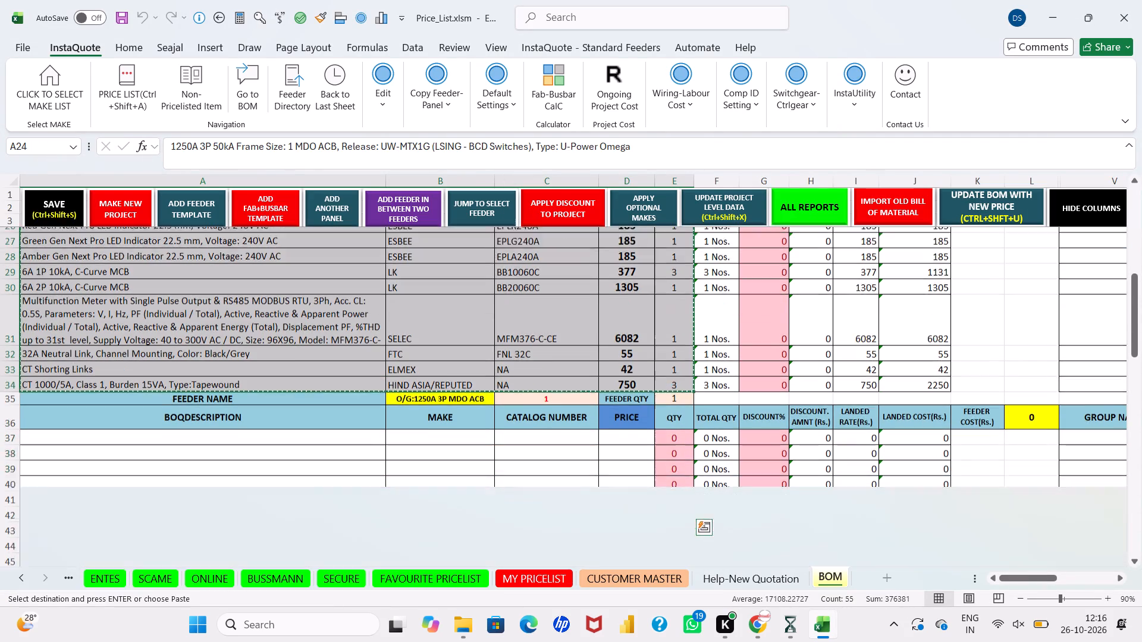
pyautogui.scroll(-1, 668, 506)
pyautogui.click(363, 362)
pyautogui.hotkey('ctrl', 'v')
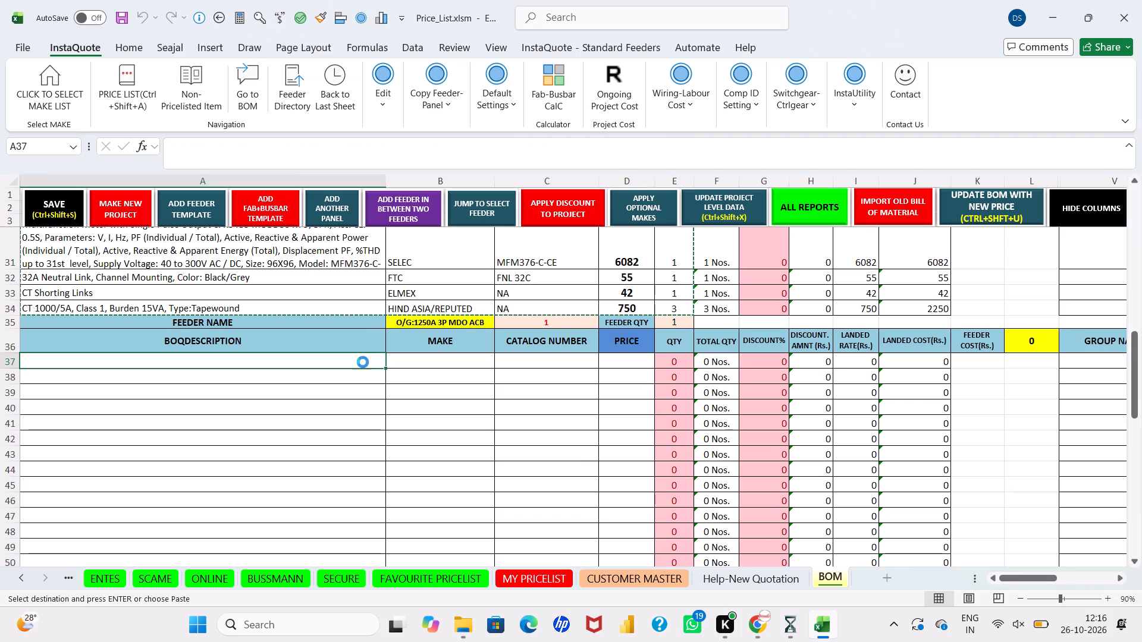
pyautogui.press('Escape')
pyautogui.click(363, 362)
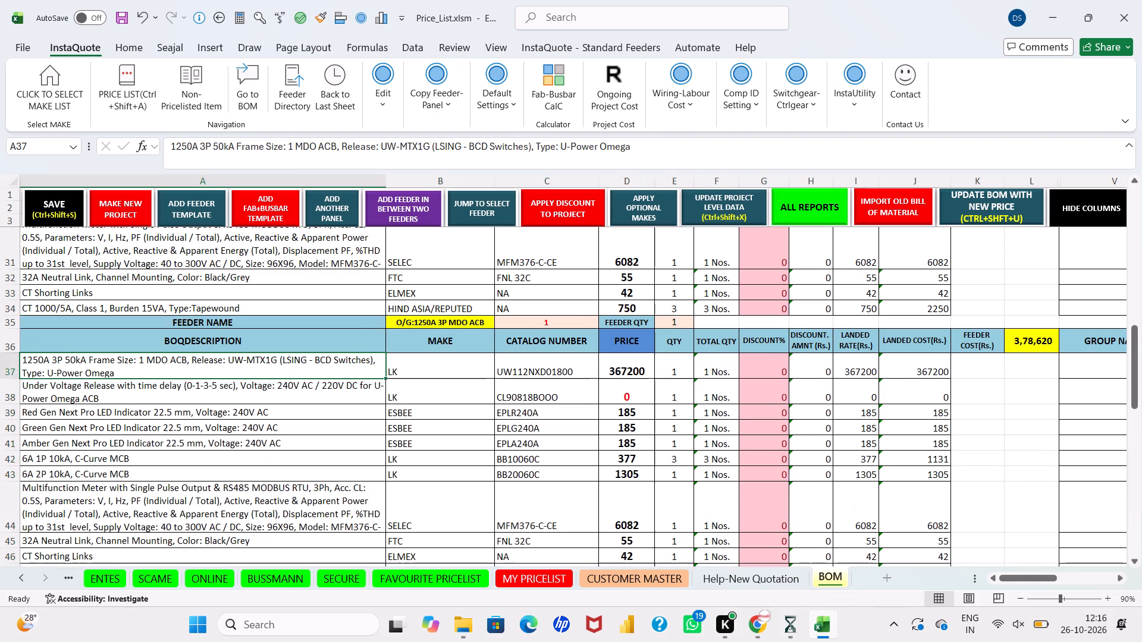
pyautogui.click(45, 216)
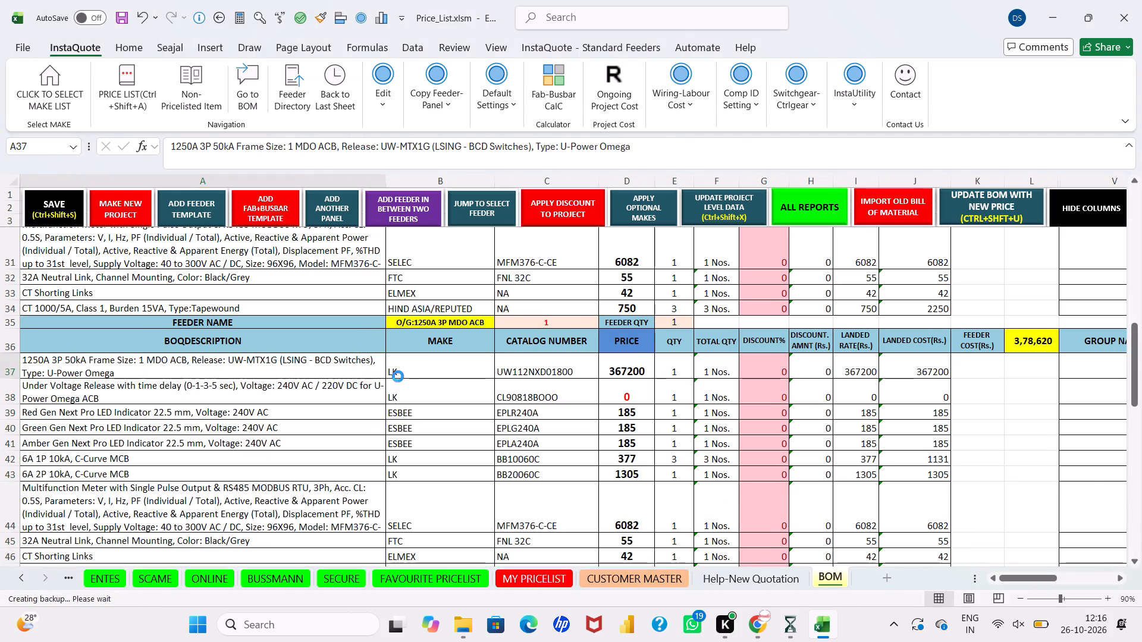
pyautogui.click(679, 389)
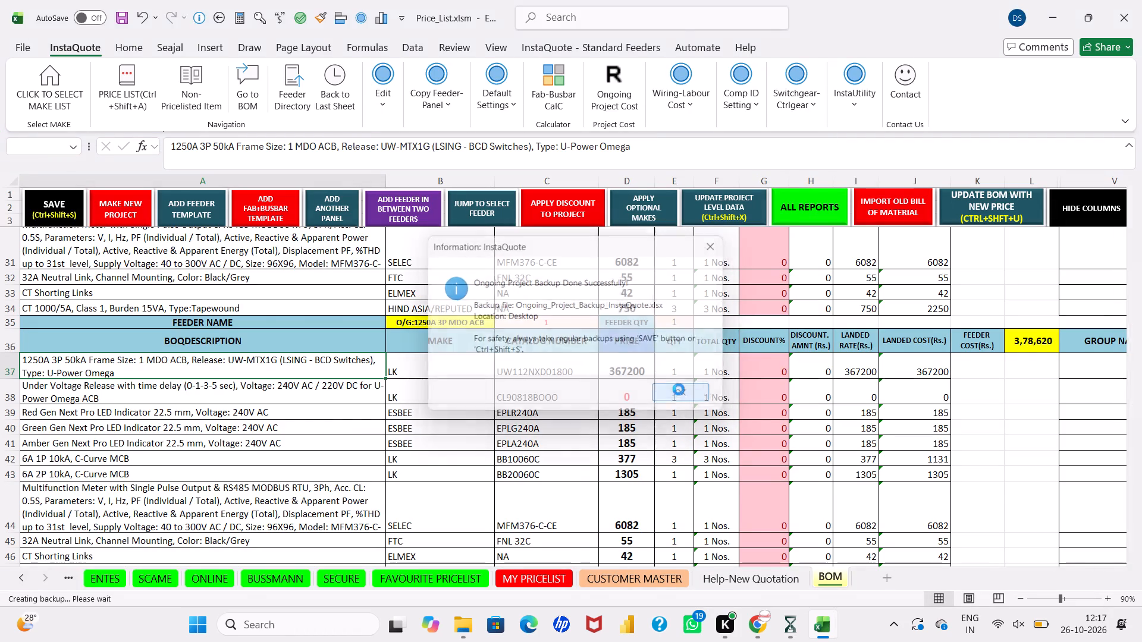
# Delete the 1250A ACB row 24 from the first outgoing feeder, and save the project backup.
pyautogui.scroll(2, 679, 389)
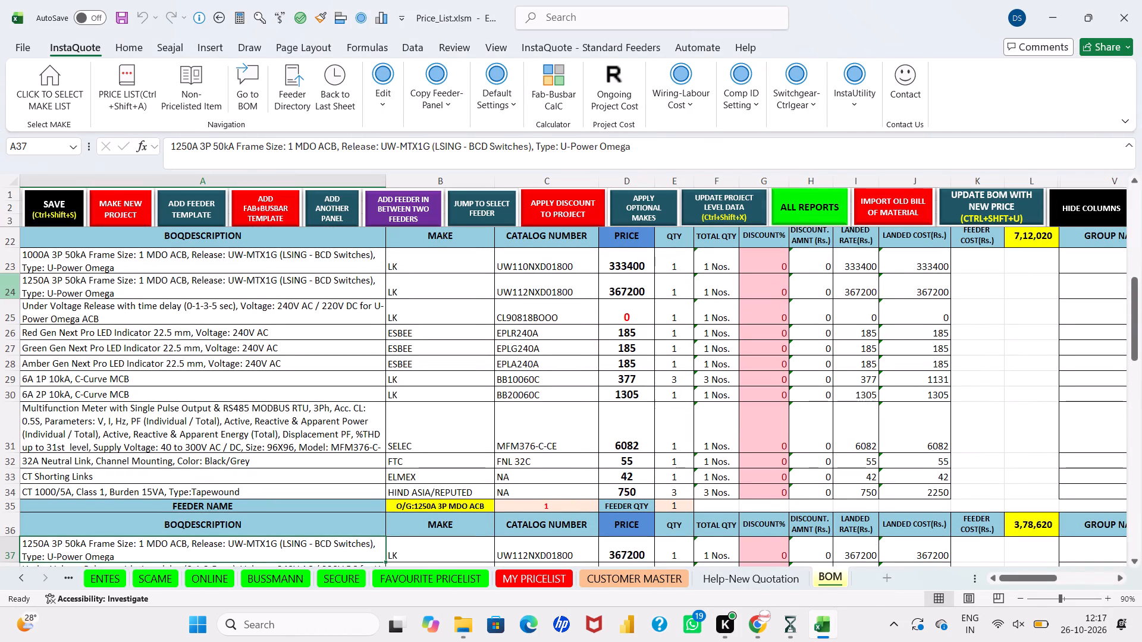
pyautogui.click(8, 292)
pyautogui.rightClick(8, 292)
pyautogui.click(72, 455)
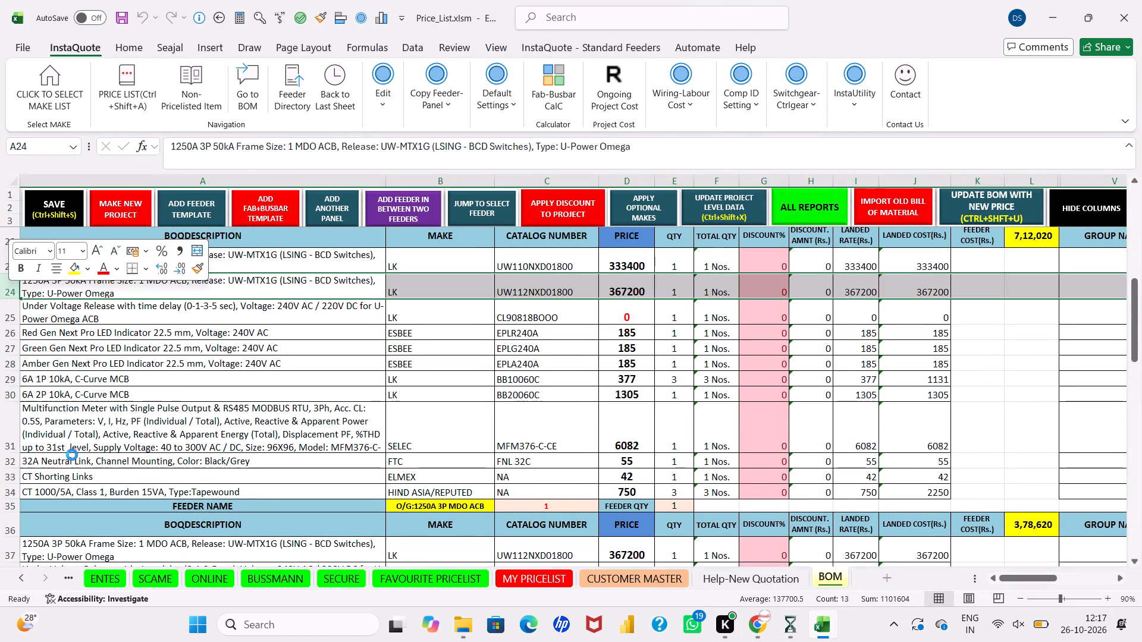
pyautogui.click(39, 210)
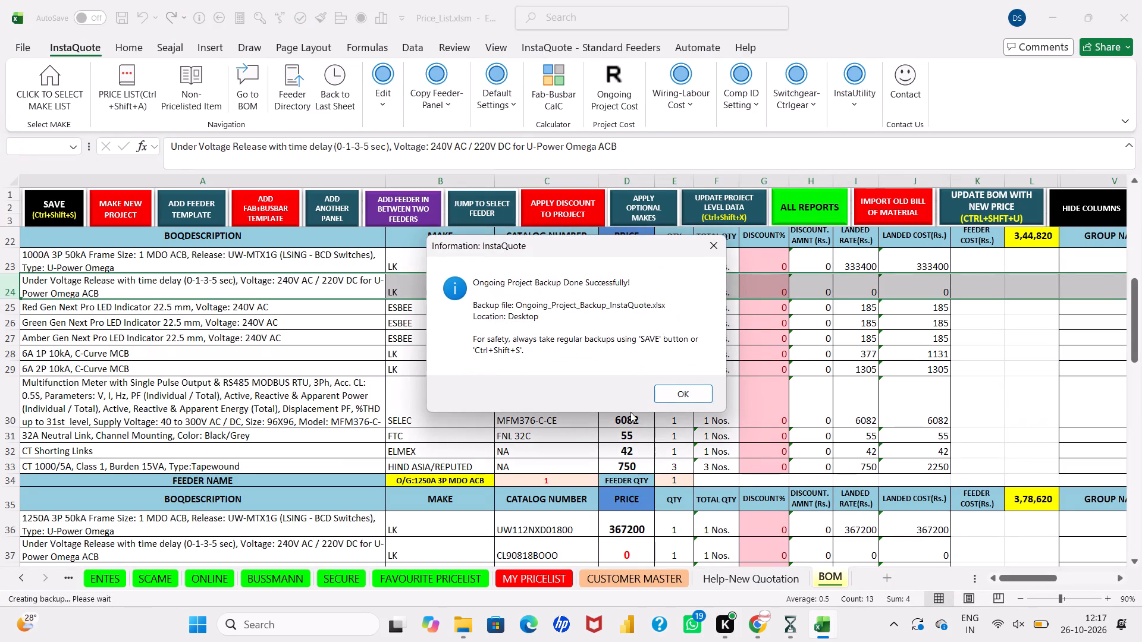
pyautogui.click(663, 394)
# Change the 1250A feeder's CT description in row 46 to "CT 1200/5A, Class 1, Burden 15VA, Type:Tapewound", and save the project backup.
pyautogui.click(485, 288)
pyautogui.scroll(-1, 485, 288)
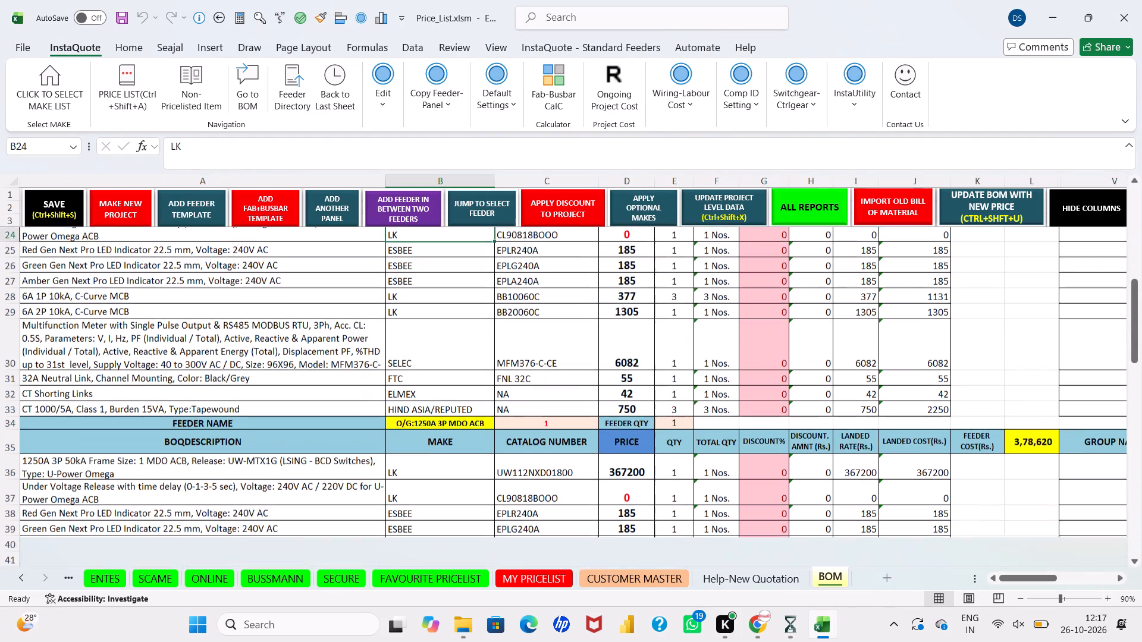
pyautogui.scroll(-2, 485, 288)
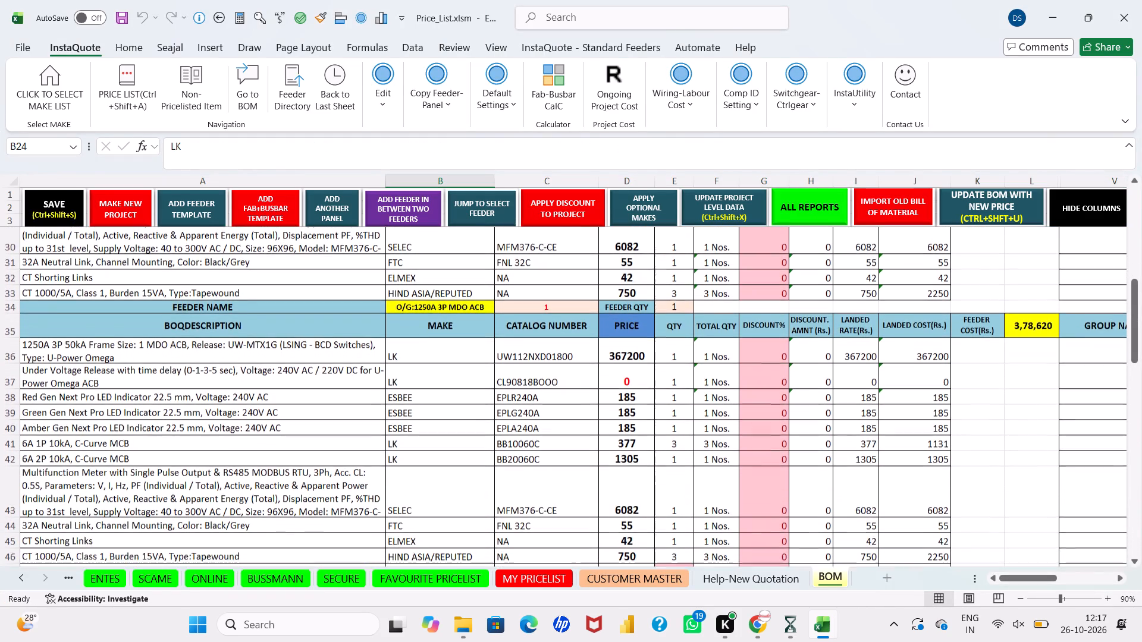
pyautogui.scroll(-1, 485, 288)
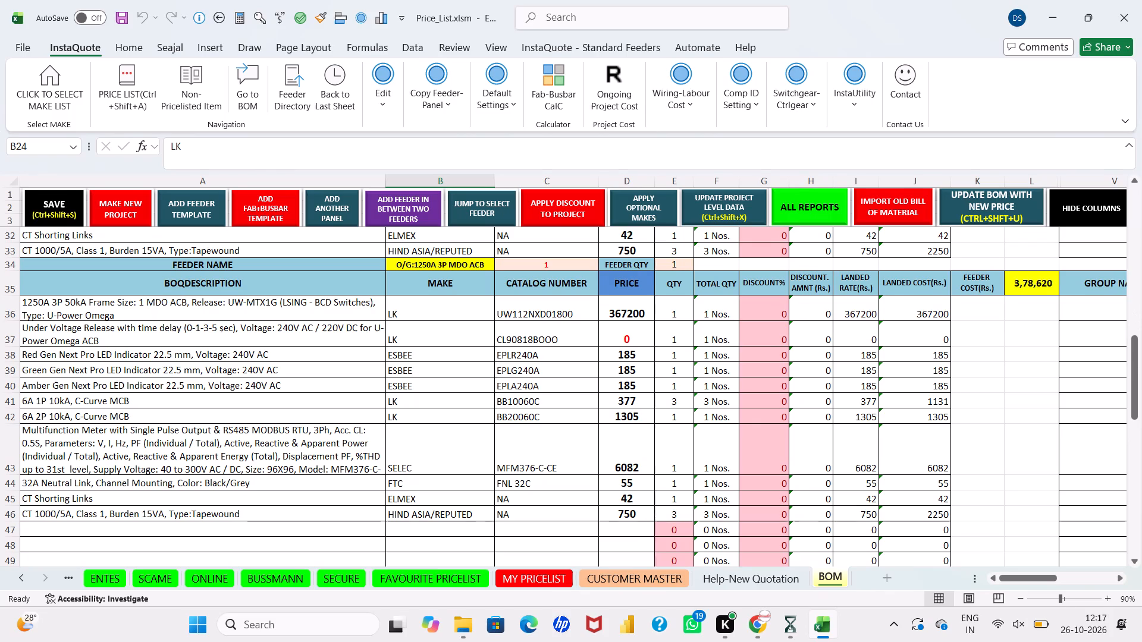
pyautogui.click(375, 402)
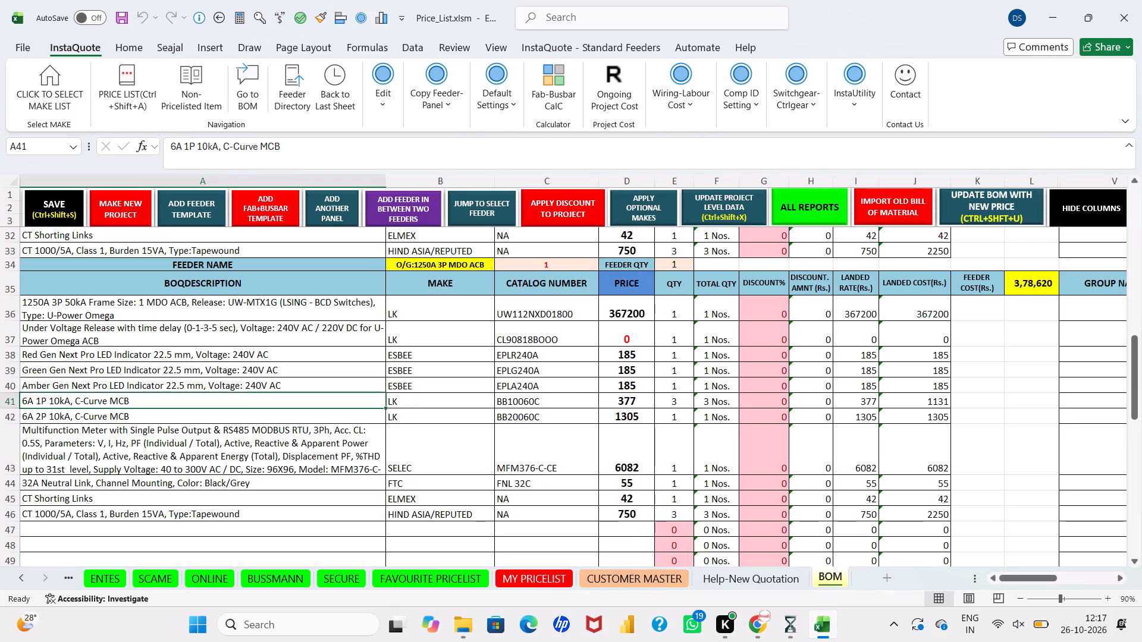
pyautogui.scroll(-1, 365, 527)
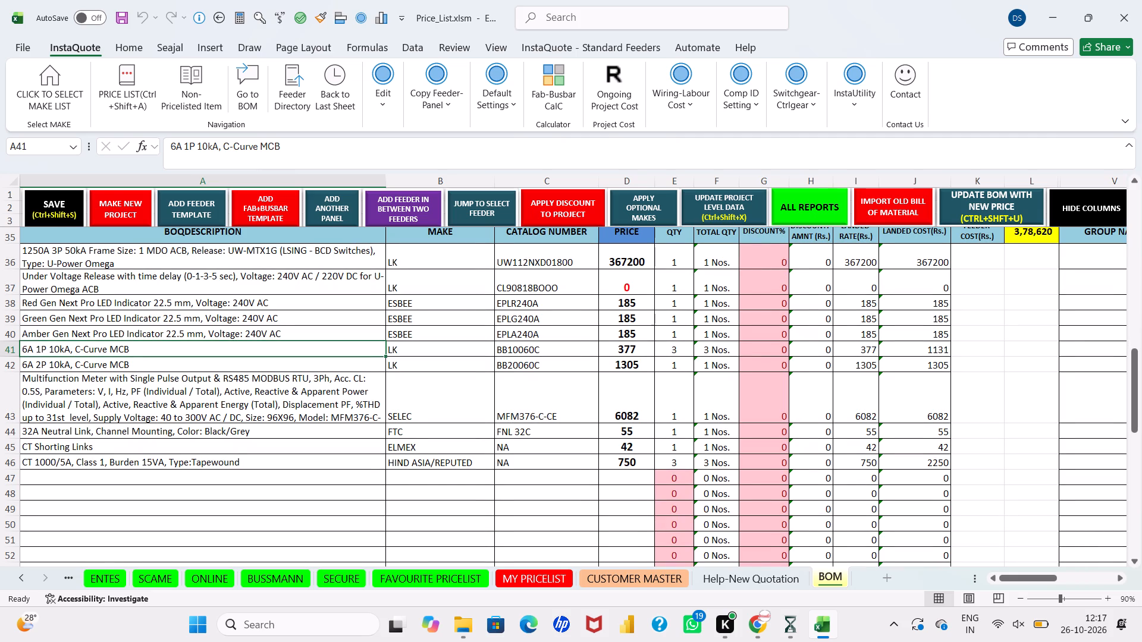
pyautogui.click(320, 466)
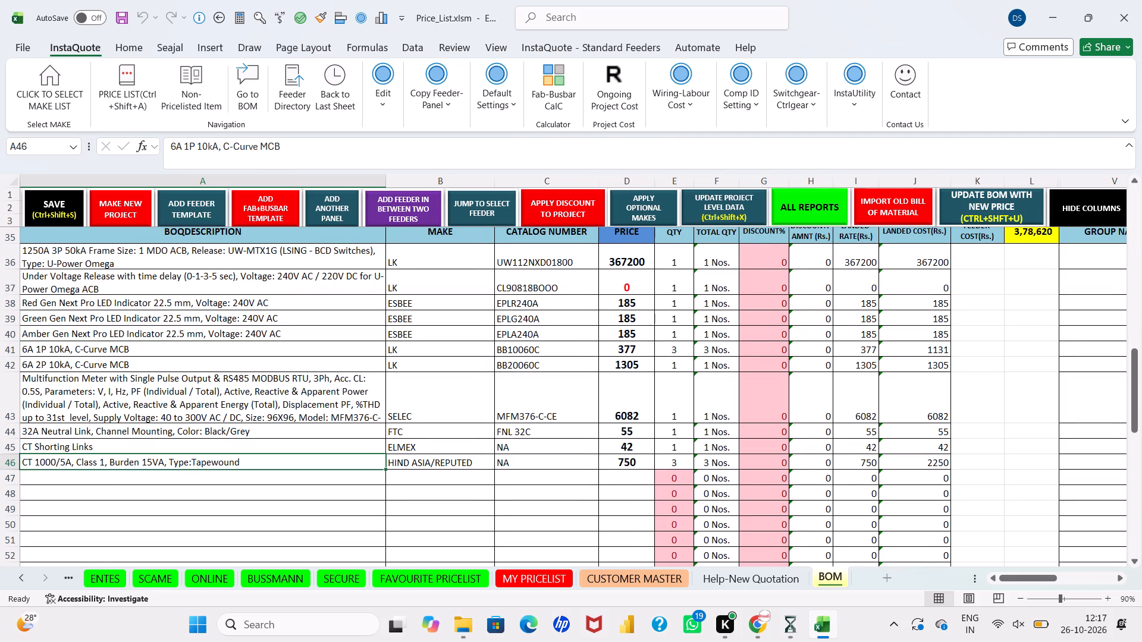
pyautogui.click(195, 150)
pyautogui.press('BackSpace')
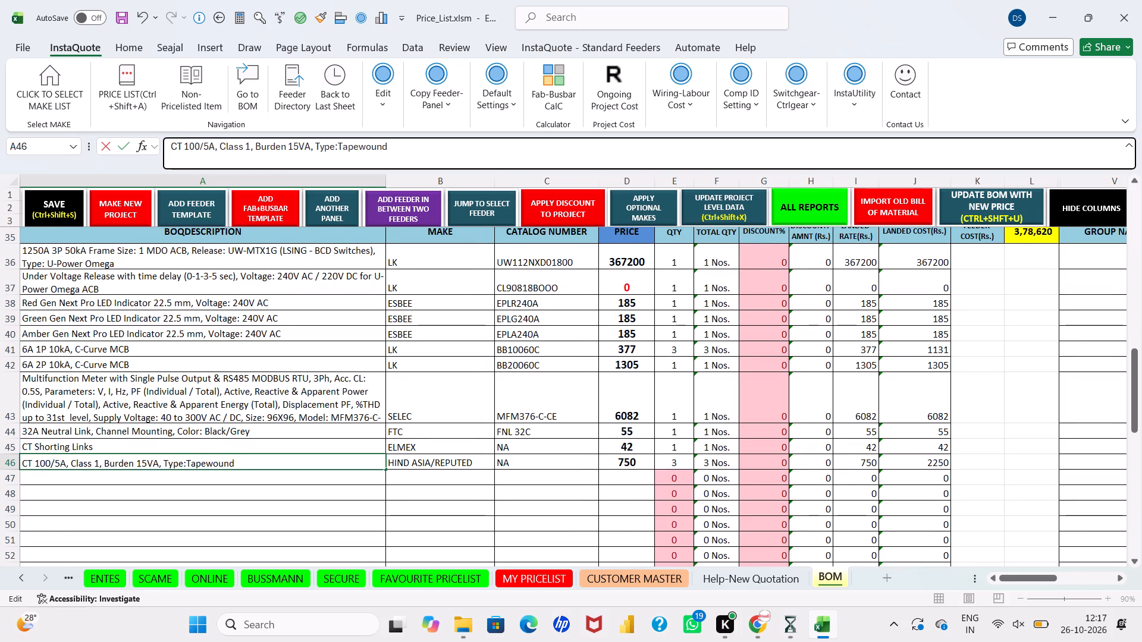
pyautogui.press('2')
pyautogui.press('Return')
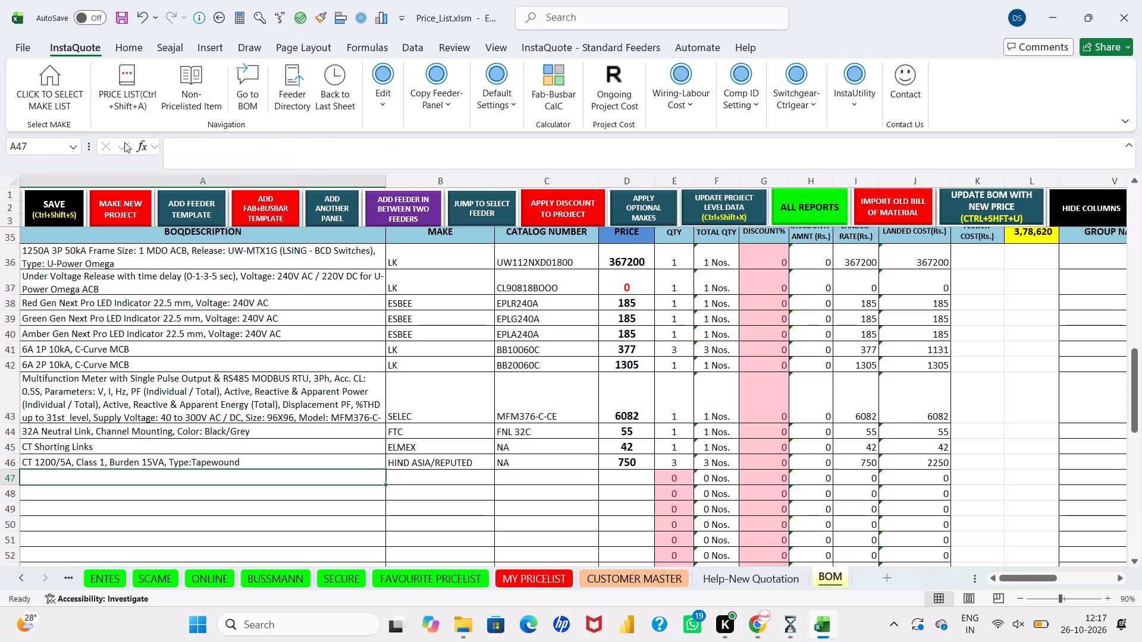
pyautogui.click(54, 222)
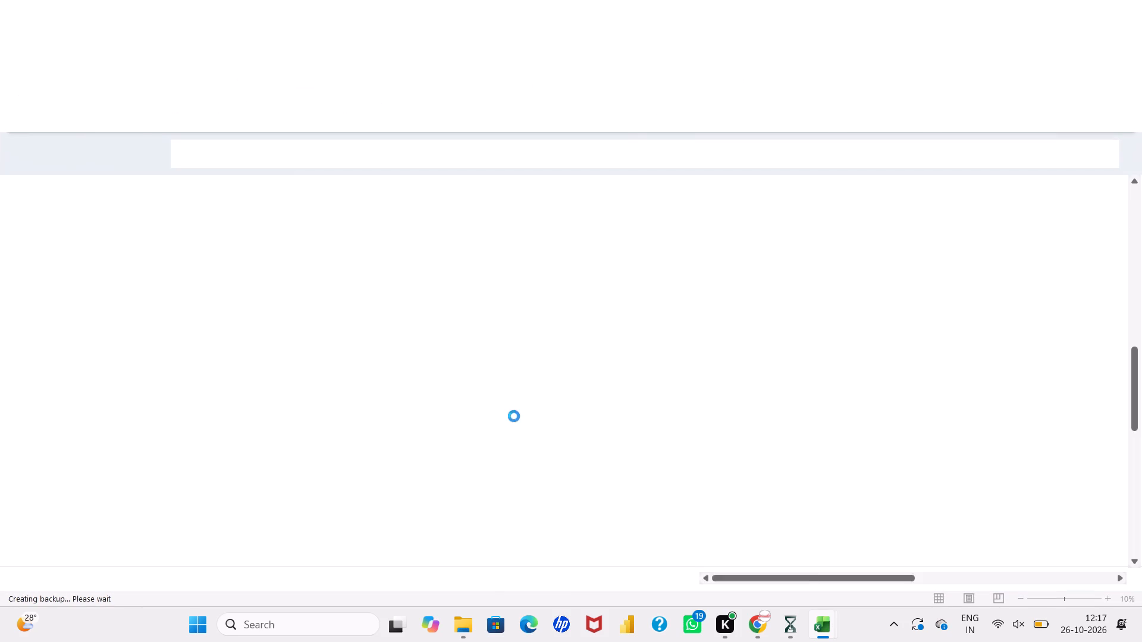
pyautogui.click(681, 402)
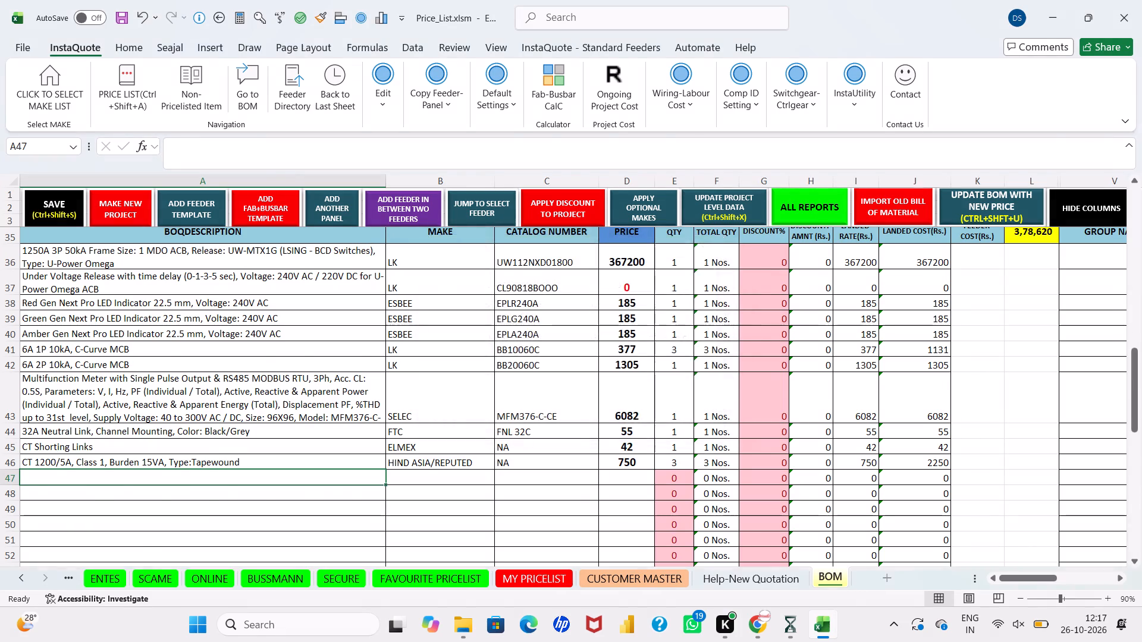
# Set the price of the CT 1000/5A in row 33 to 580.
pyautogui.scroll(3, 681, 402)
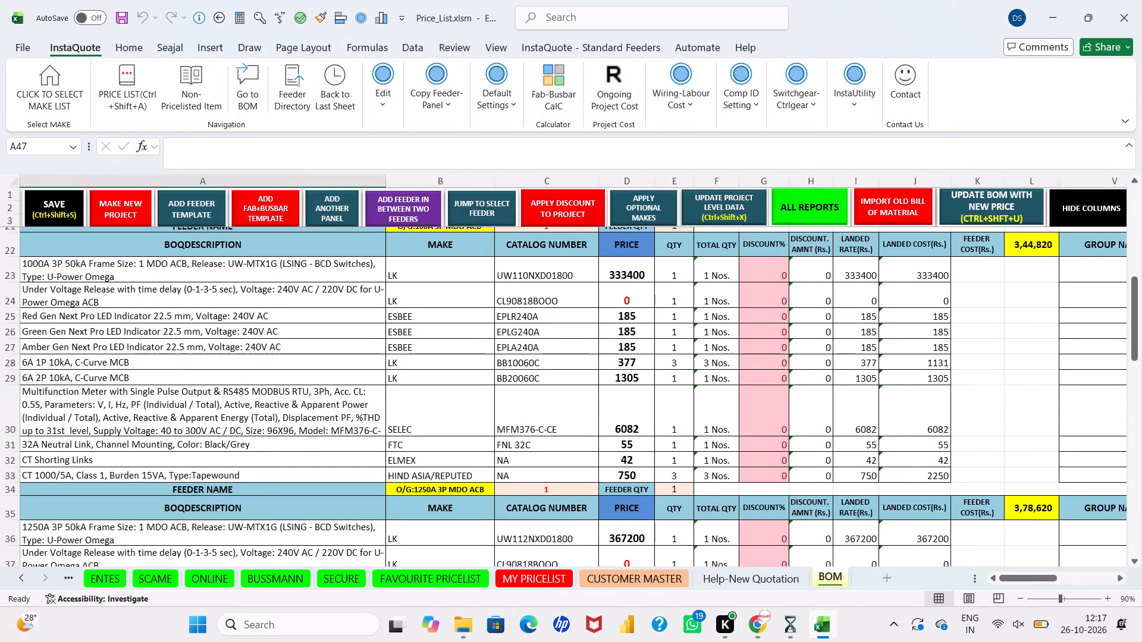
pyautogui.click(650, 475)
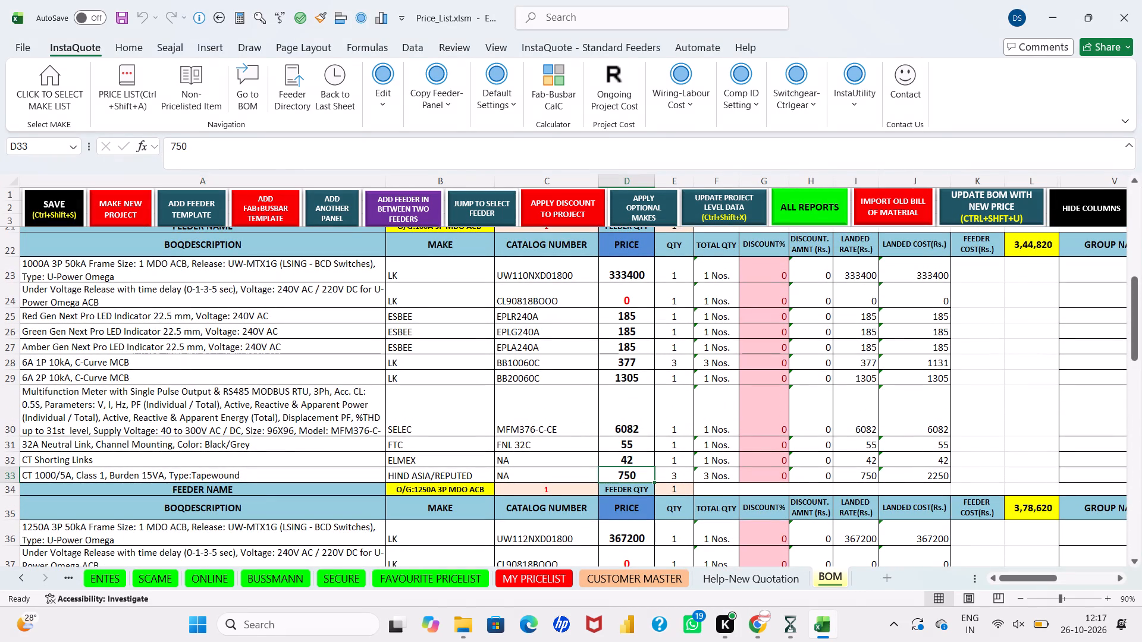
pyautogui.click(650, 475)
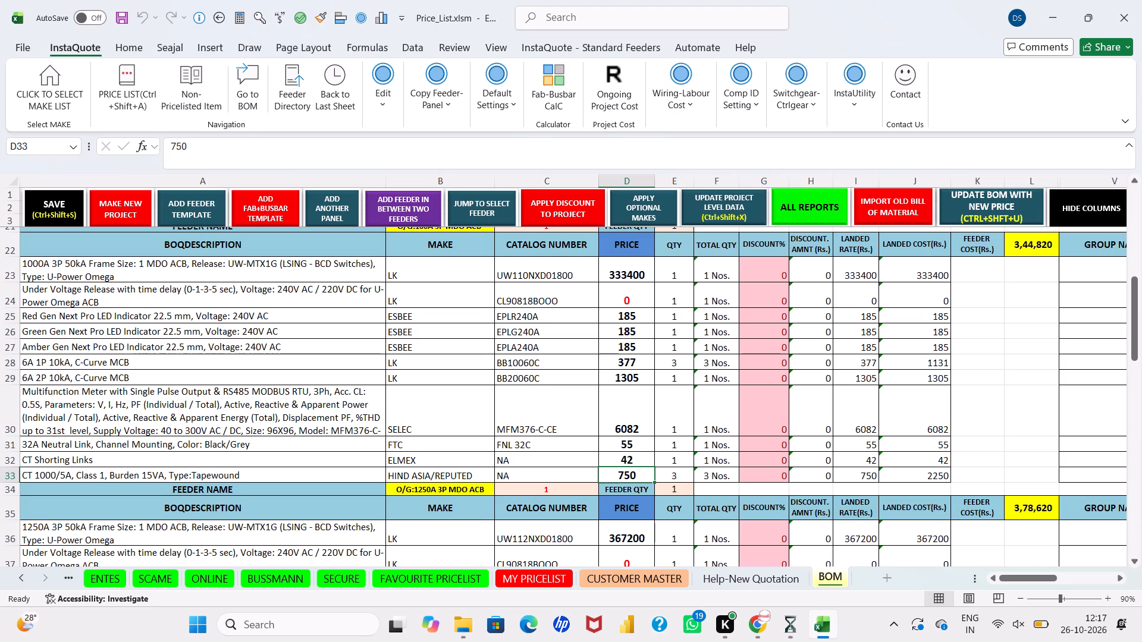
pyautogui.write('580')
pyautogui.press('Return')
pyautogui.scroll(-1, 650, 475)
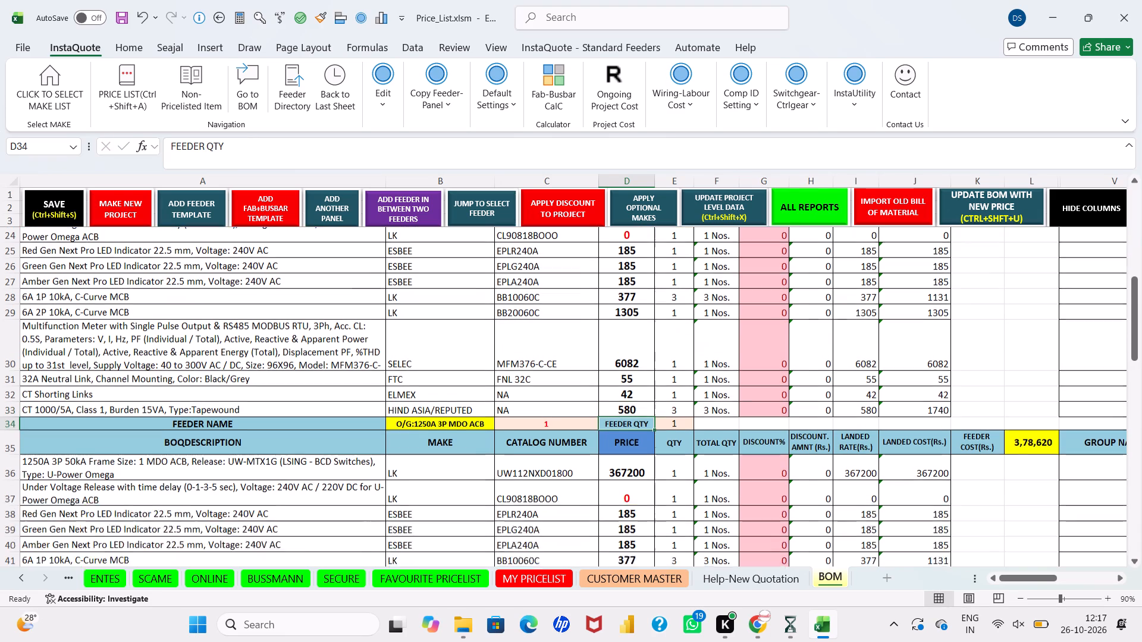
pyautogui.scroll(-1, 650, 475)
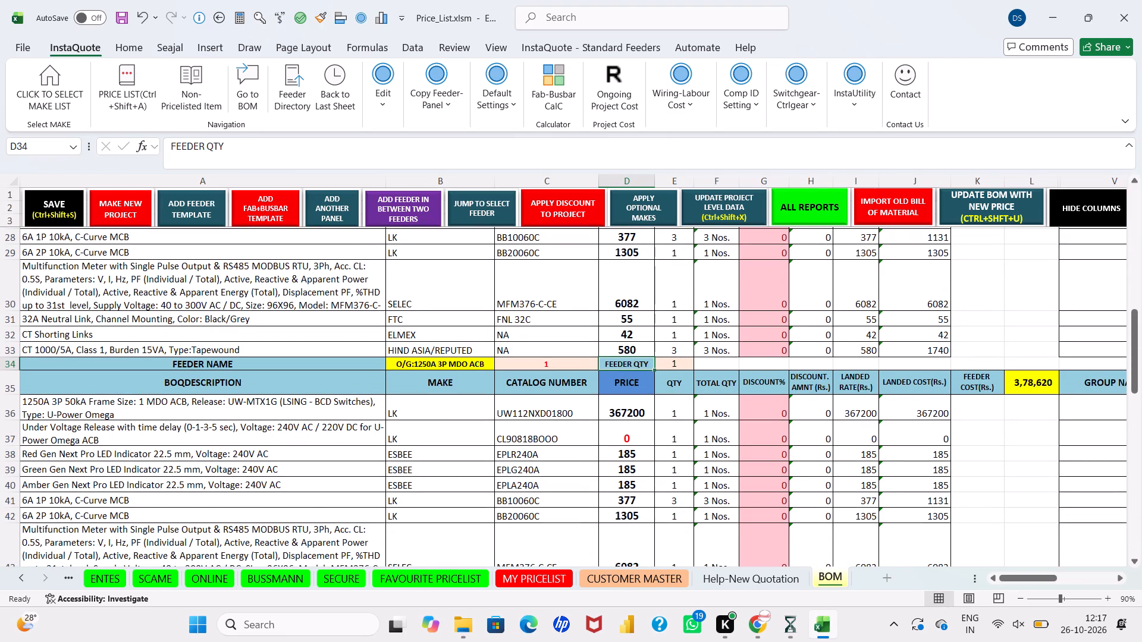
# Set the price of the CT 1200/5A in row 46 to 640, and save the project backup.
pyautogui.scroll(-1, 650, 475)
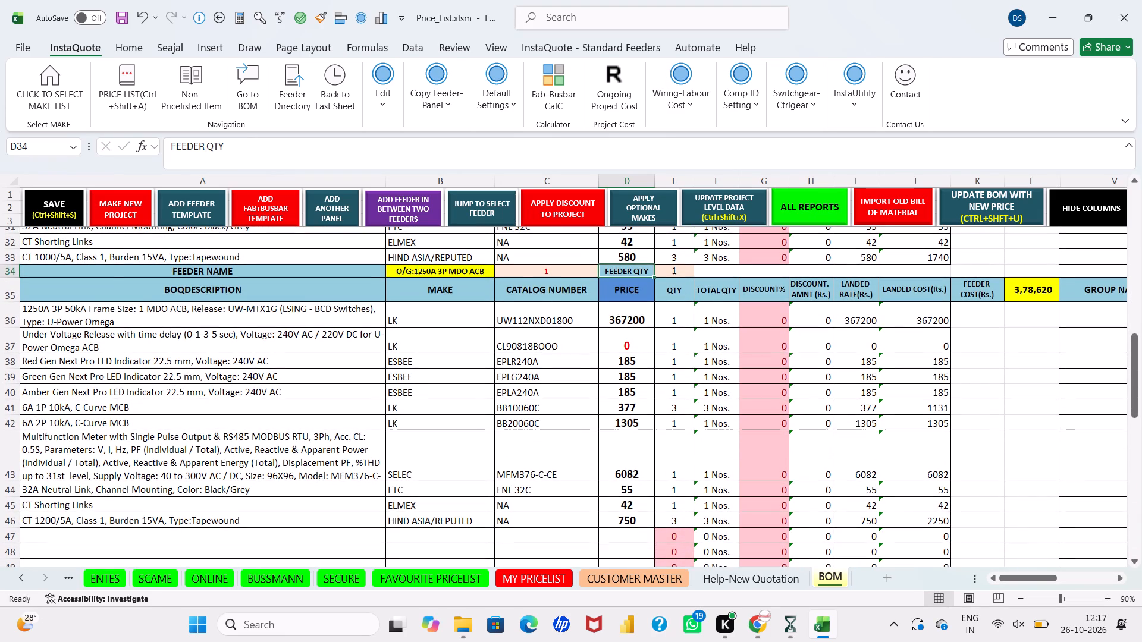
pyautogui.click(635, 519)
pyautogui.write('640')
pyautogui.press('Return')
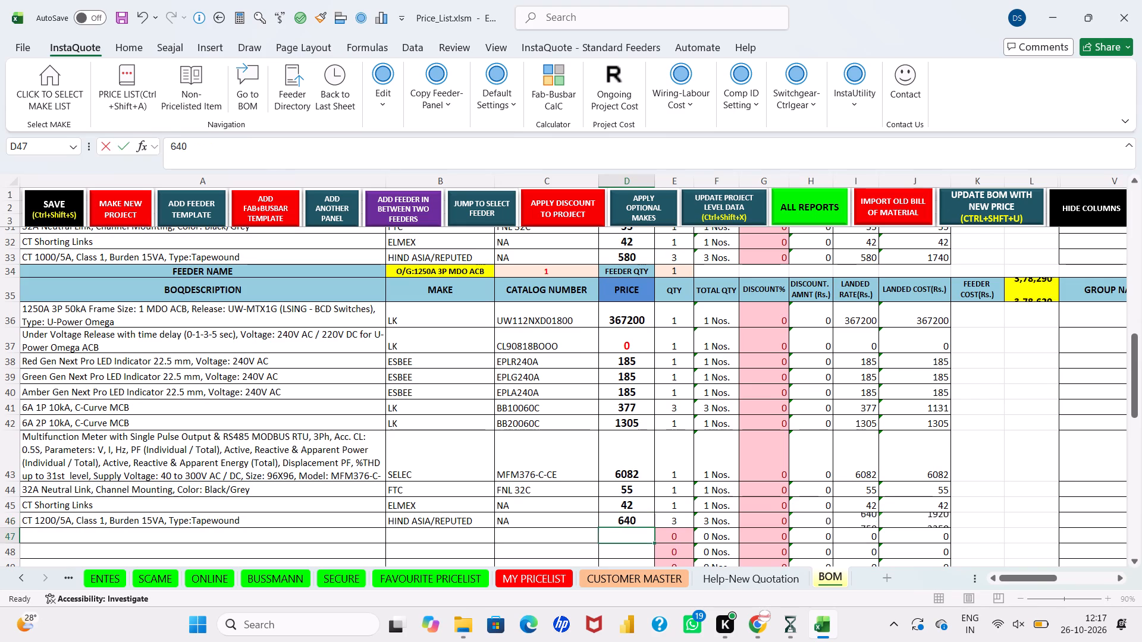
pyautogui.click(58, 212)
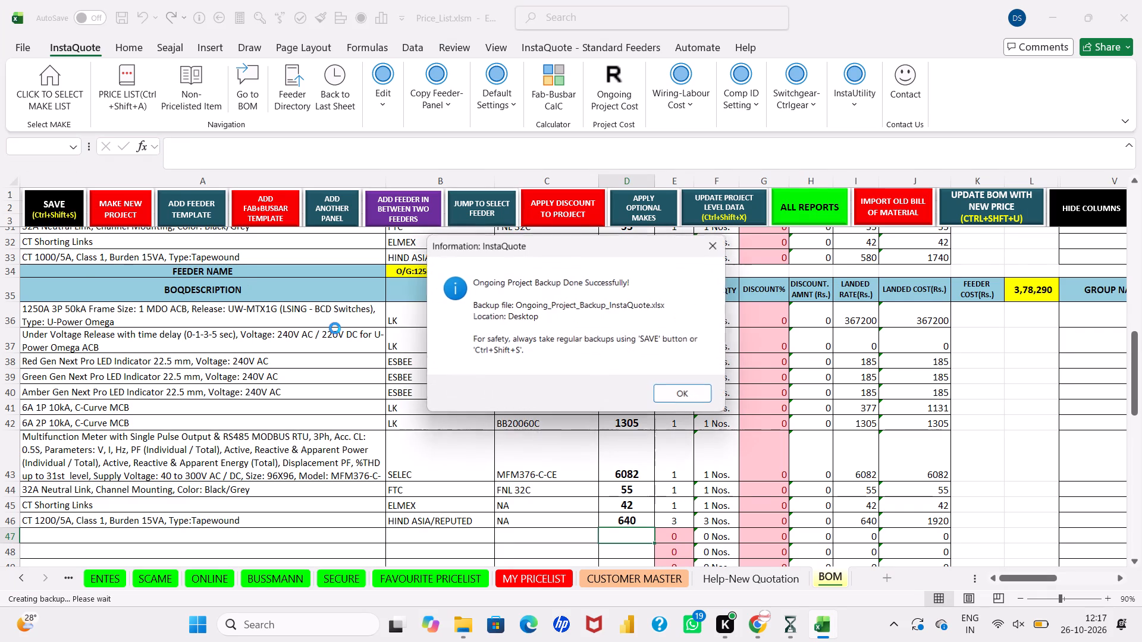
pyautogui.click(684, 396)
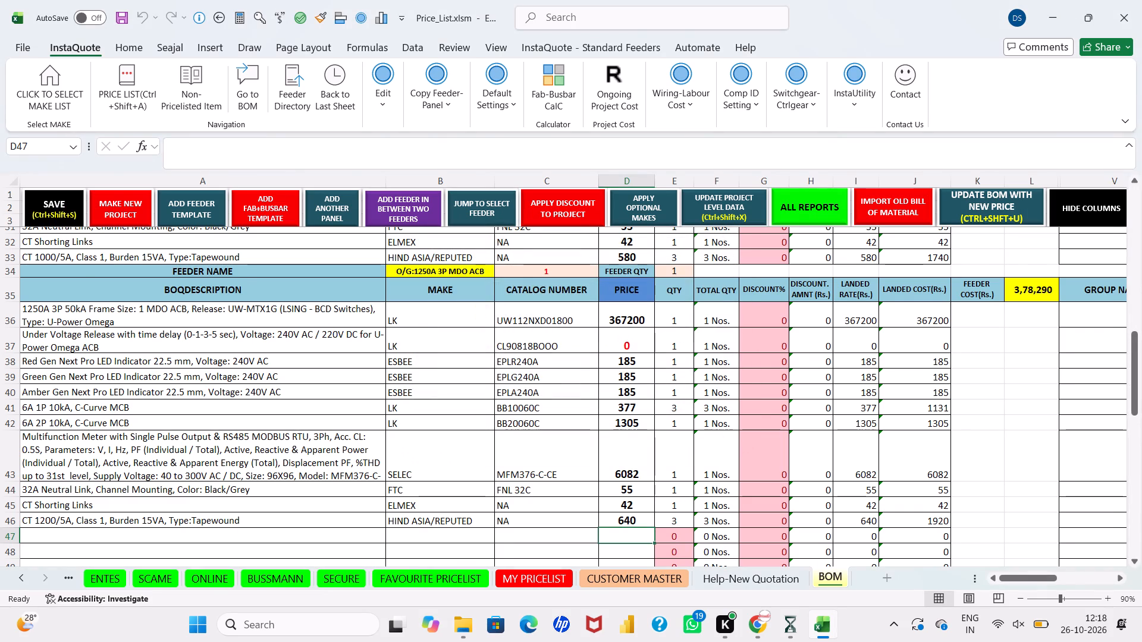
pyautogui.click(447, 458)
pyautogui.hscroll(1, 447, 458)
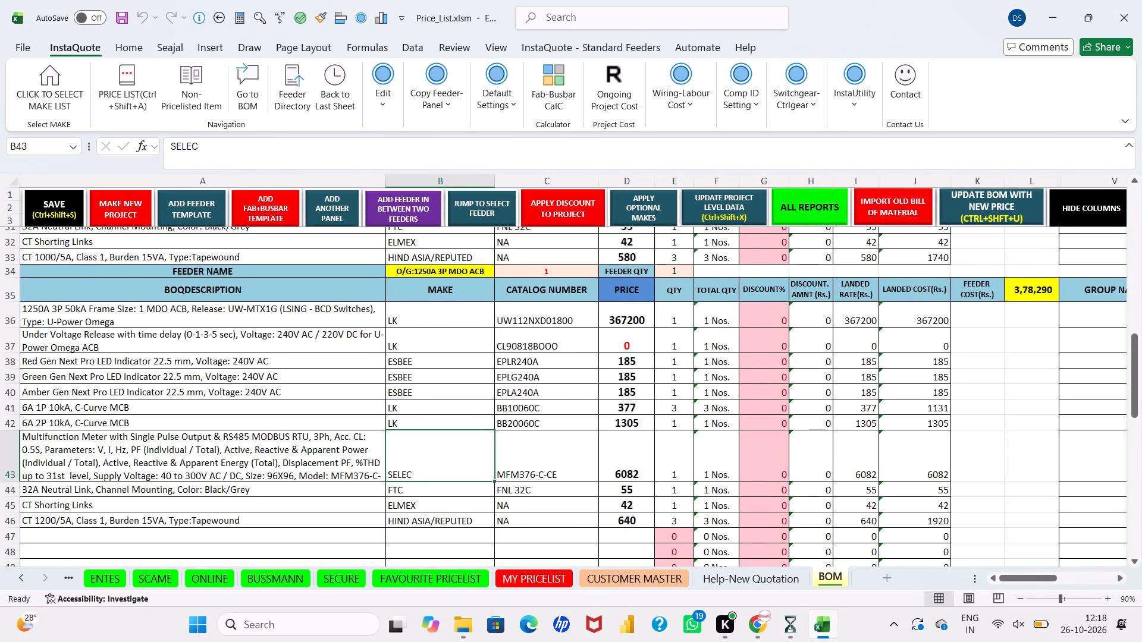
pyautogui.click(302, 519)
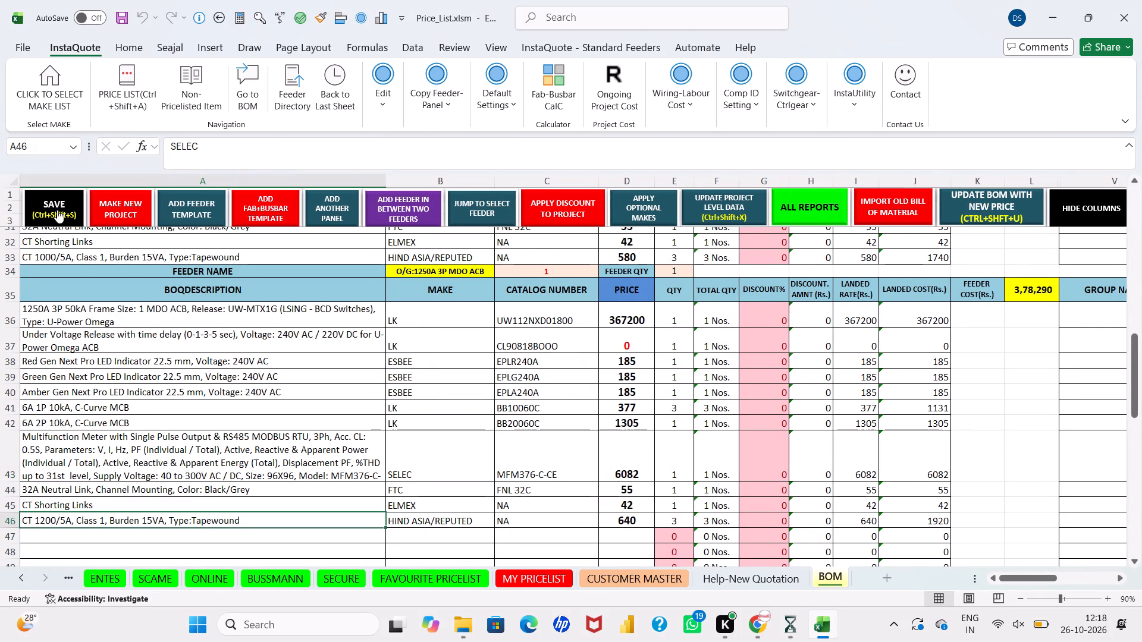
pyautogui.click(54, 205)
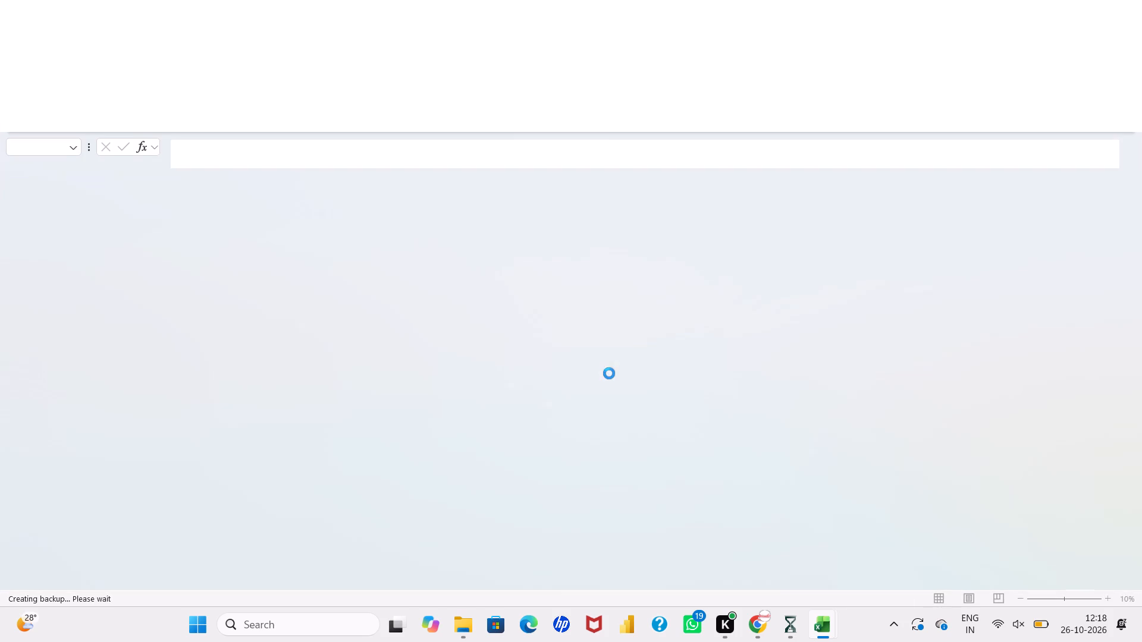
pyautogui.click(681, 393)
# Add a feeder template at row 47 named "O/G:800A 3P MCCB" with a feeder quantity of 1.
pyautogui.hscroll(1, 681, 393)
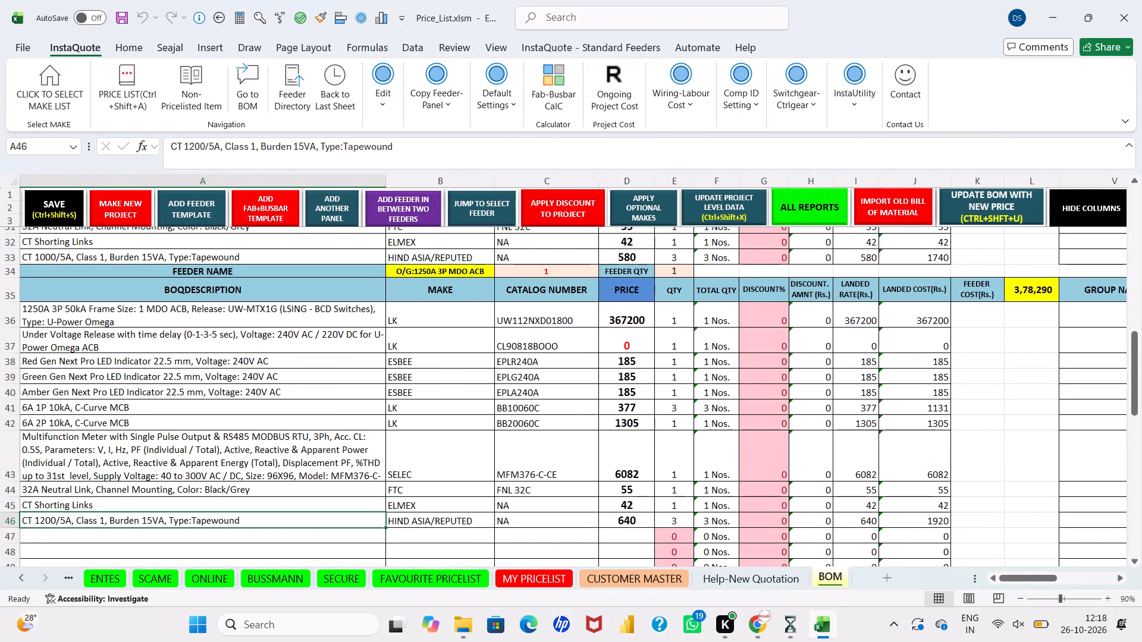
pyautogui.scroll(-1, 464, 423)
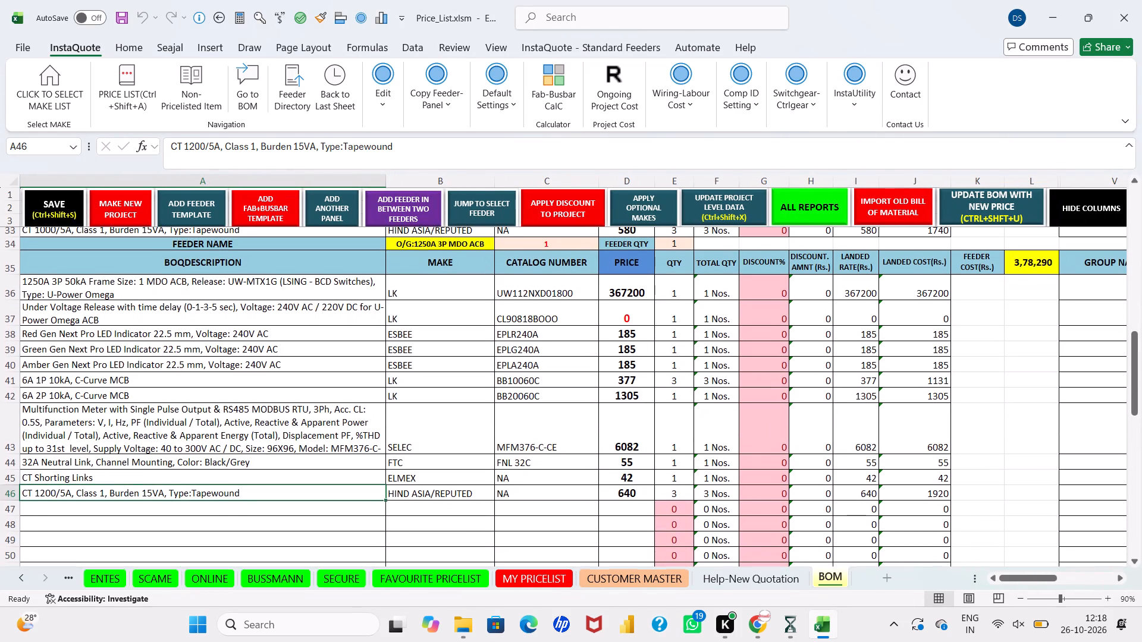
pyautogui.scroll(-1, 464, 423)
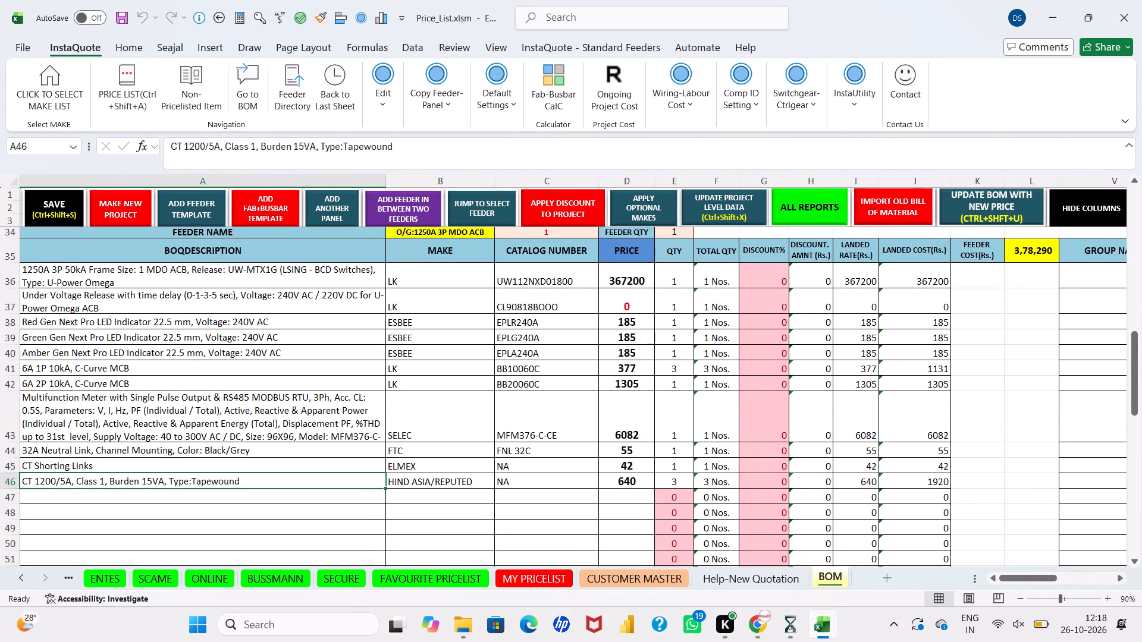
pyautogui.scroll(-3, 464, 423)
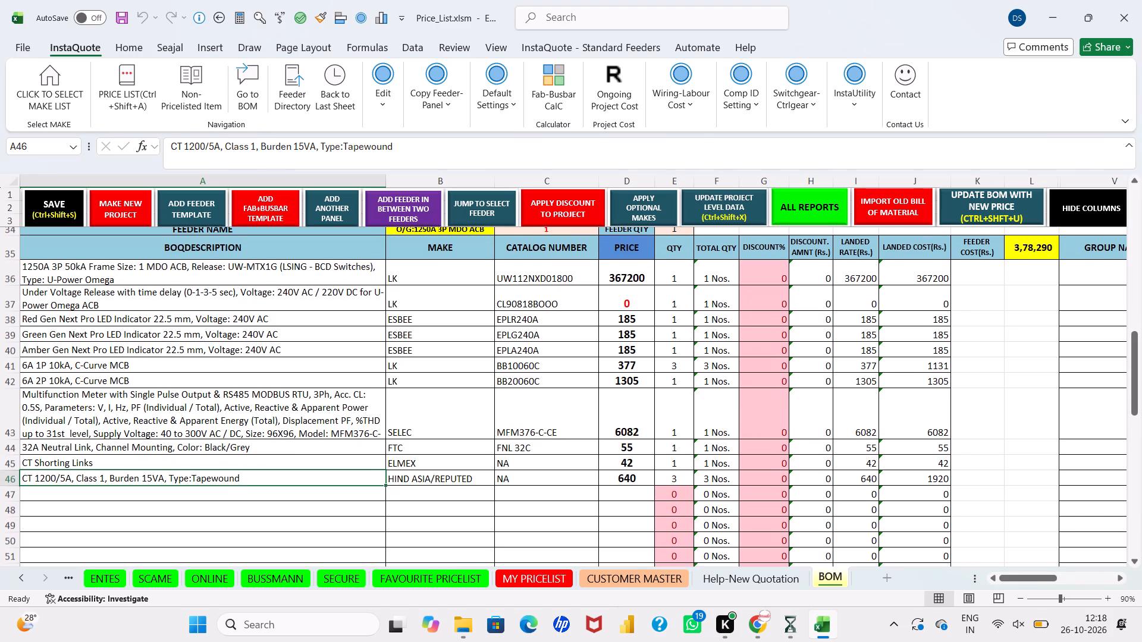
pyautogui.scroll(-3, 464, 423)
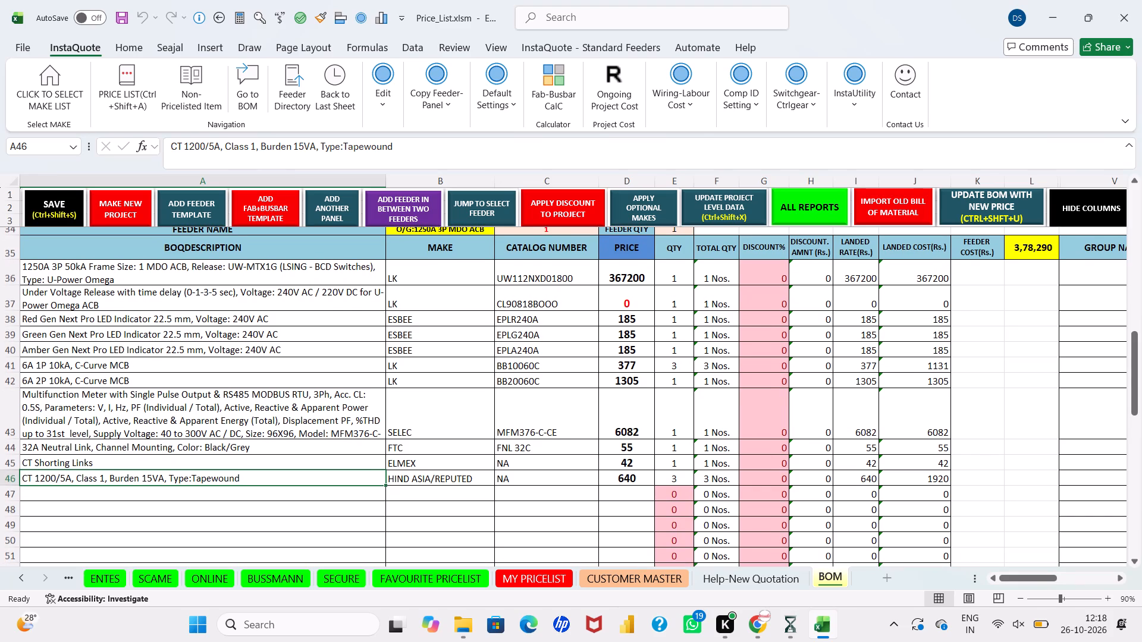
pyautogui.scroll(-3, 464, 423)
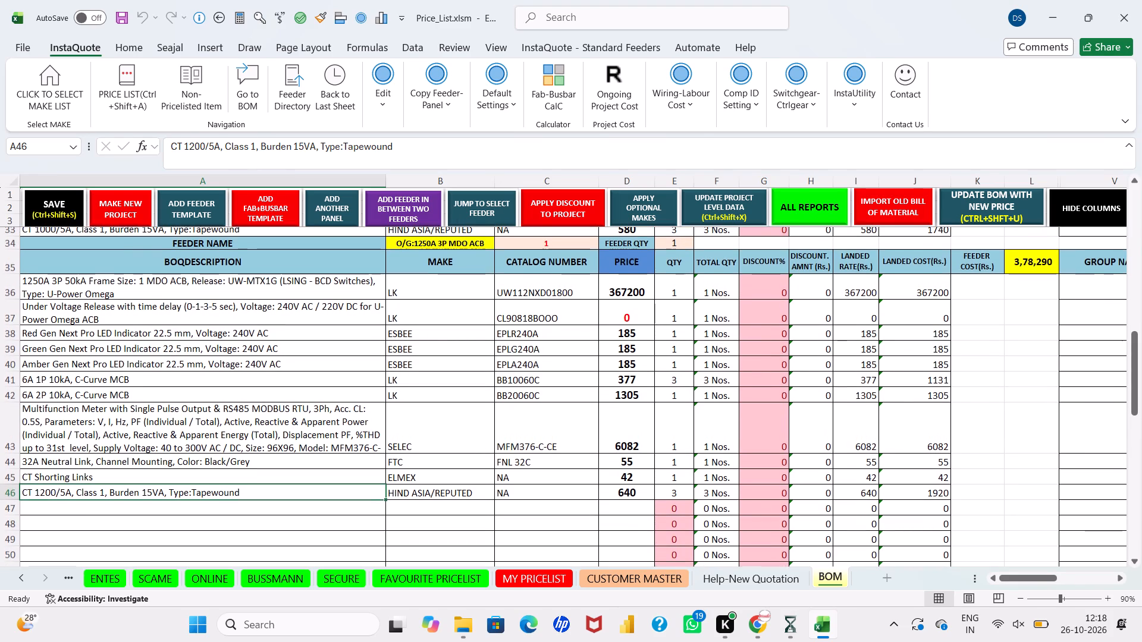
pyautogui.scroll(-1, 464, 423)
pyautogui.click(277, 464)
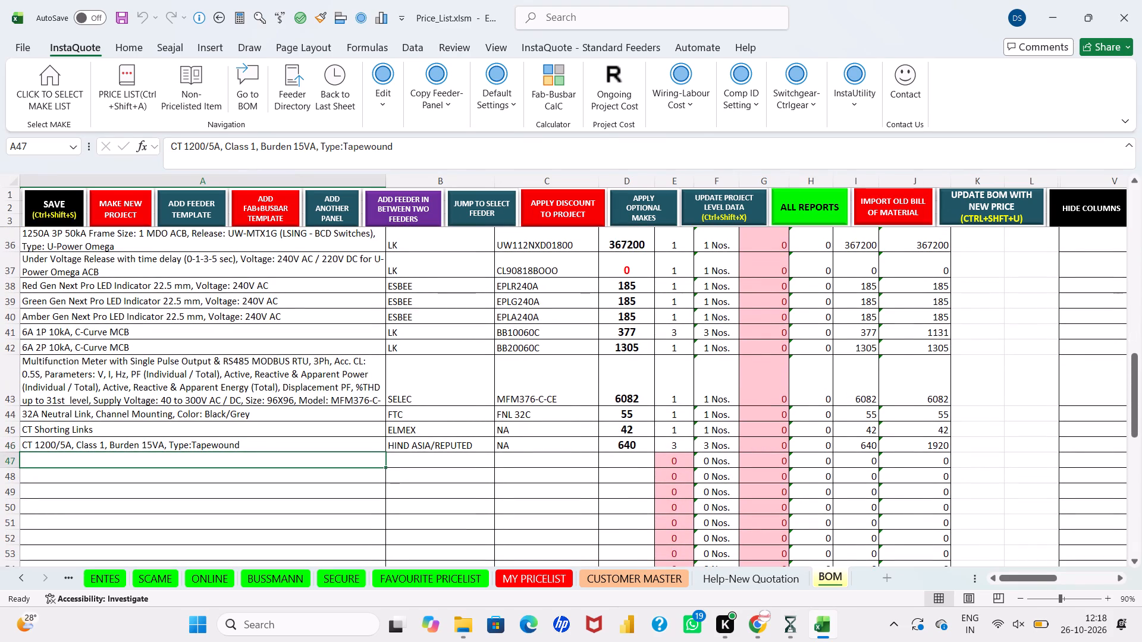
pyautogui.hotkey('ctrl', 'q')
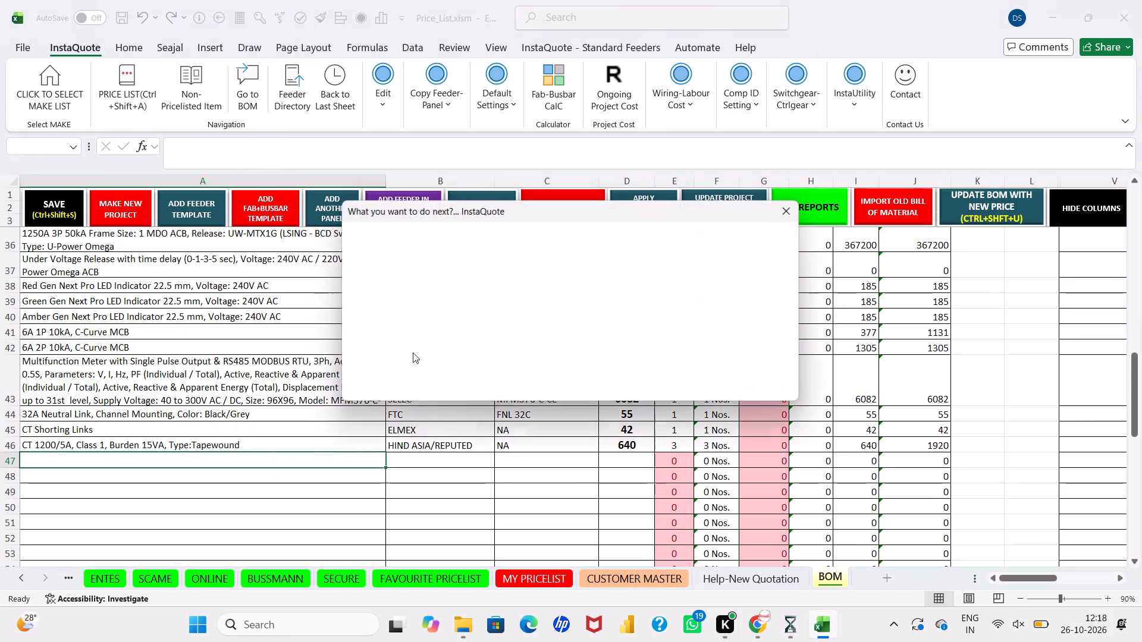
pyautogui.click(510, 313)
pyautogui.click(613, 362)
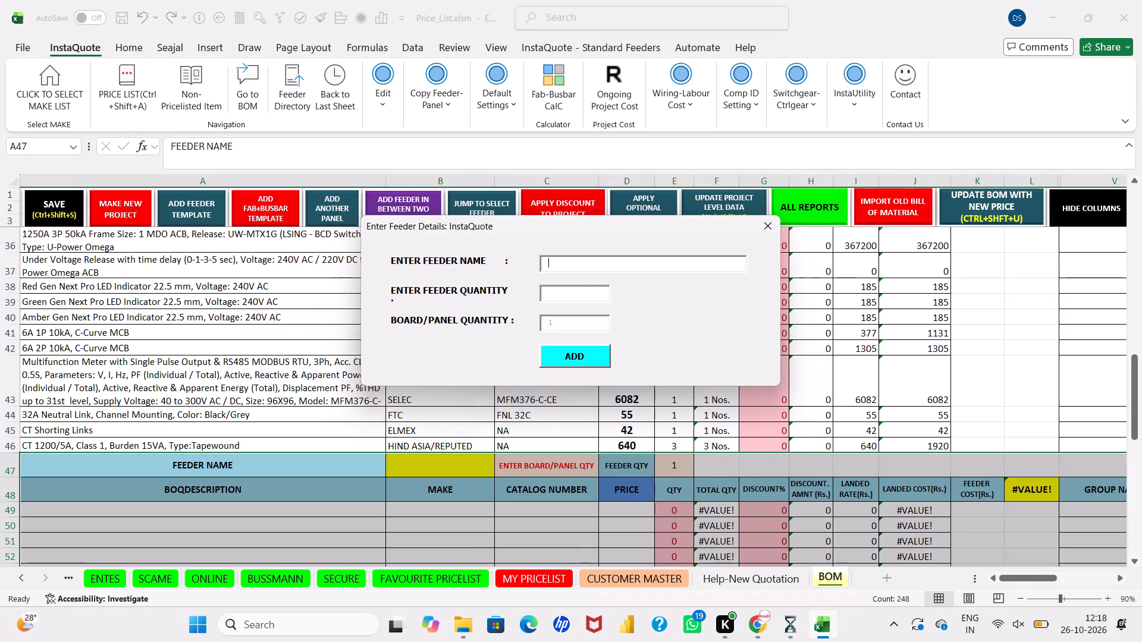
pyautogui.write('O/G:')
pyautogui.write('800A 3P MCCB')
pyautogui.press('Return')
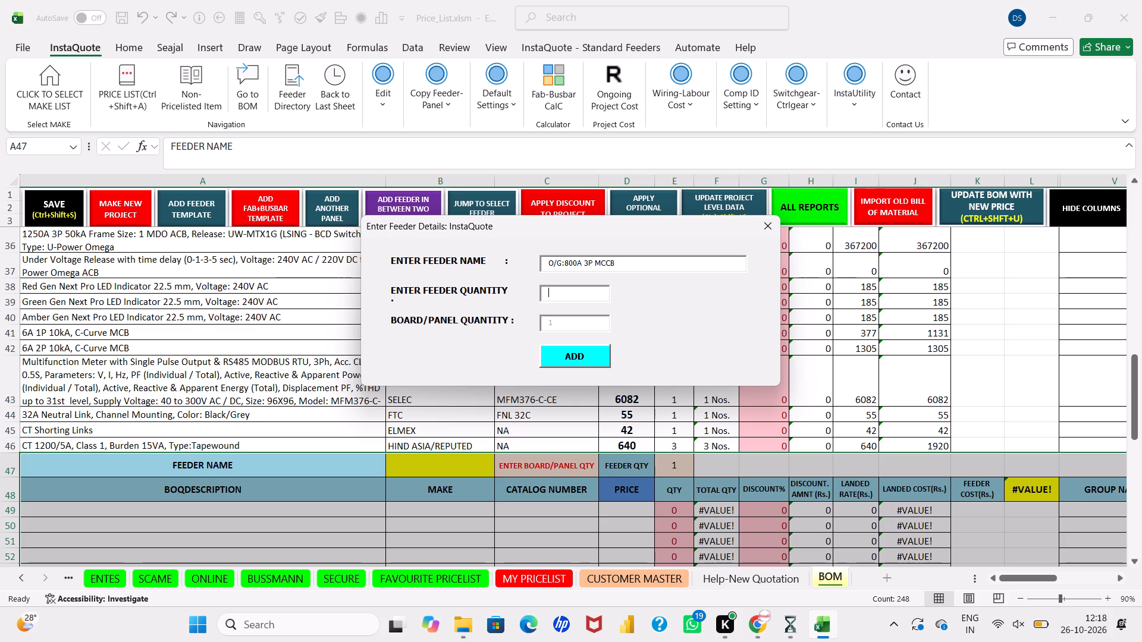
pyautogui.press('1')
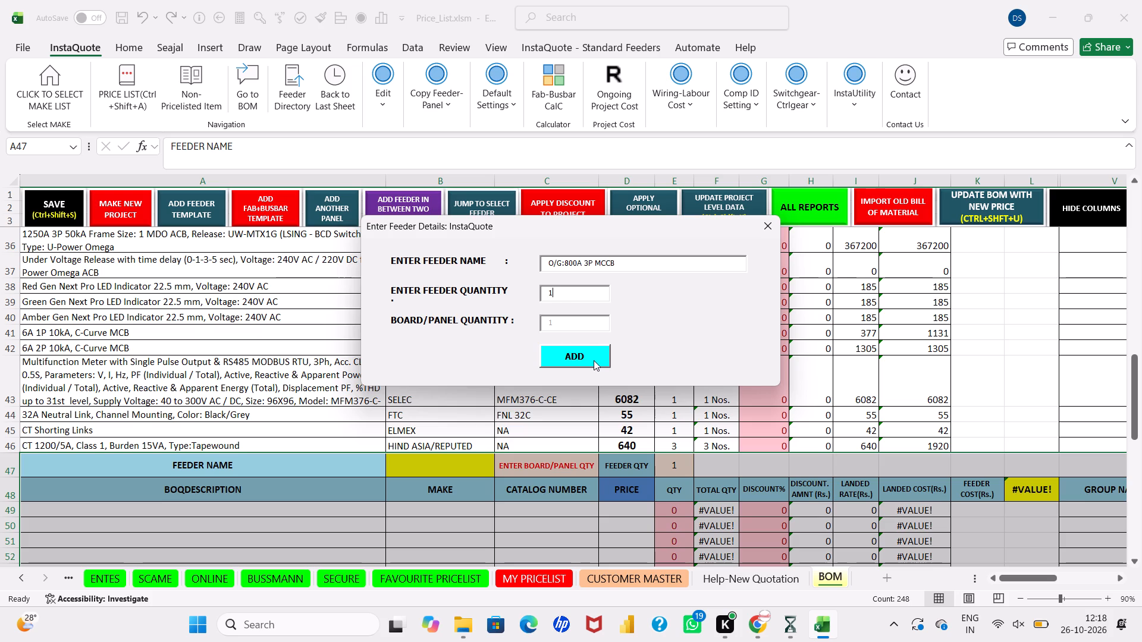
pyautogui.click(594, 360)
# Open the LK MCCB price list for the new feeder, filtered to 400, 630 and 800 A ratings, 3P and 36 kA fault level.
pyautogui.click(416, 317)
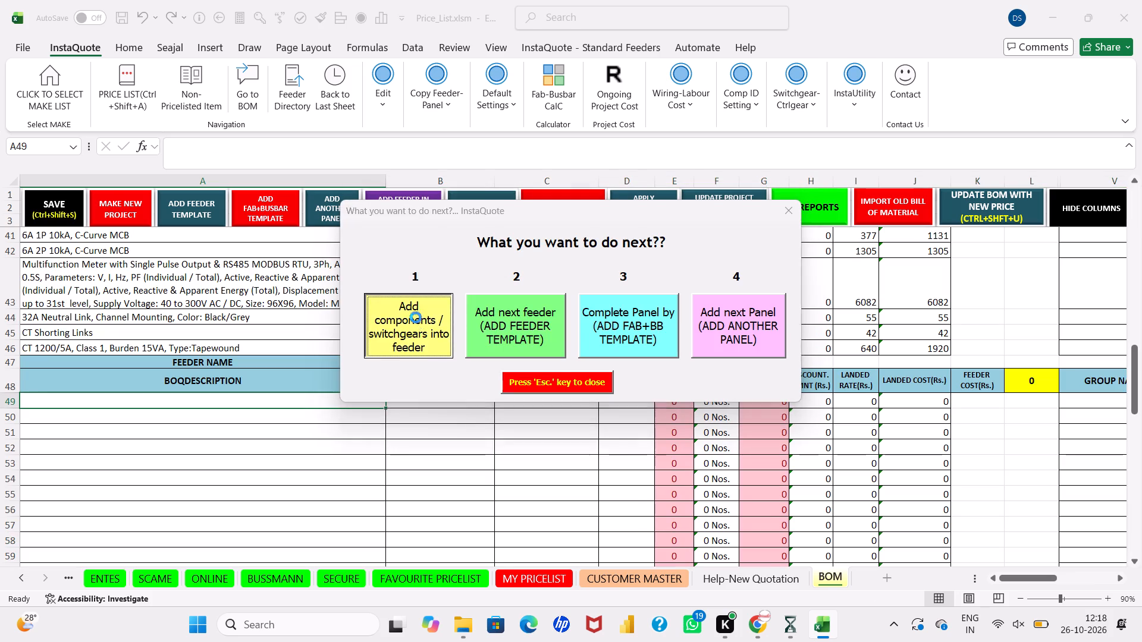
pyautogui.write('MCC')
pyautogui.press('Tab')
pyautogui.press('l')
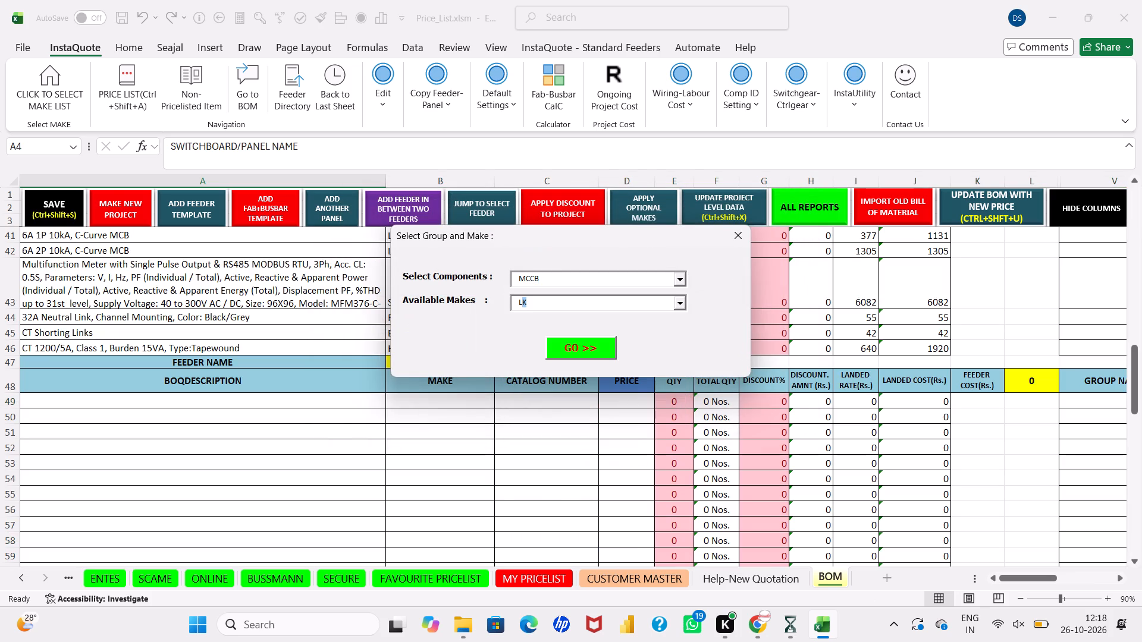
pyautogui.click(573, 336)
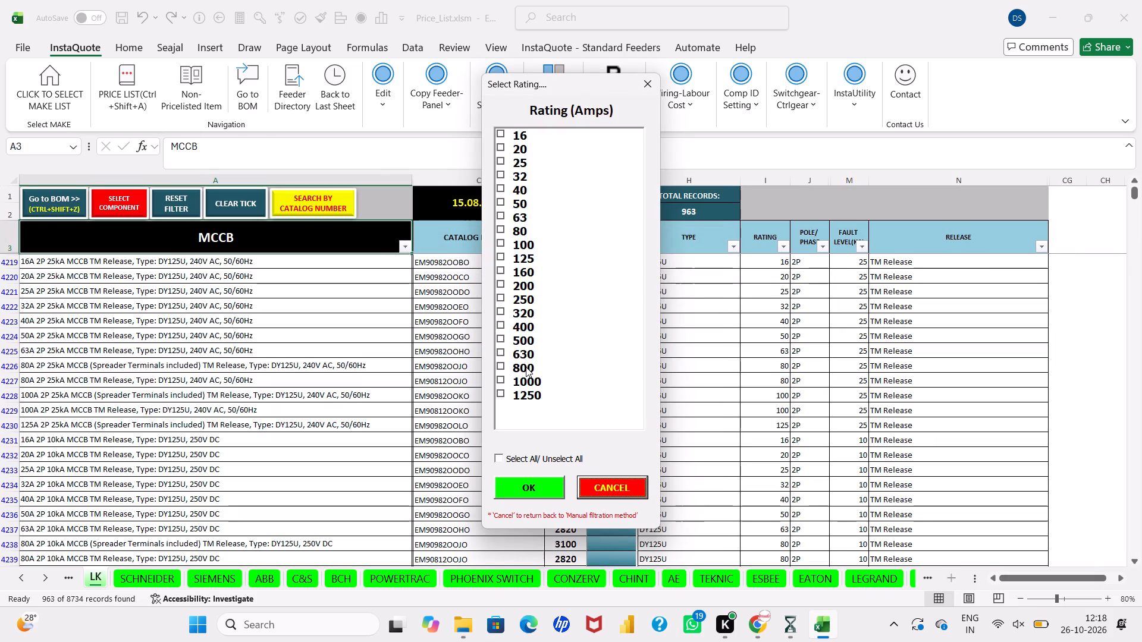
pyautogui.click(526, 367)
pyautogui.click(538, 350)
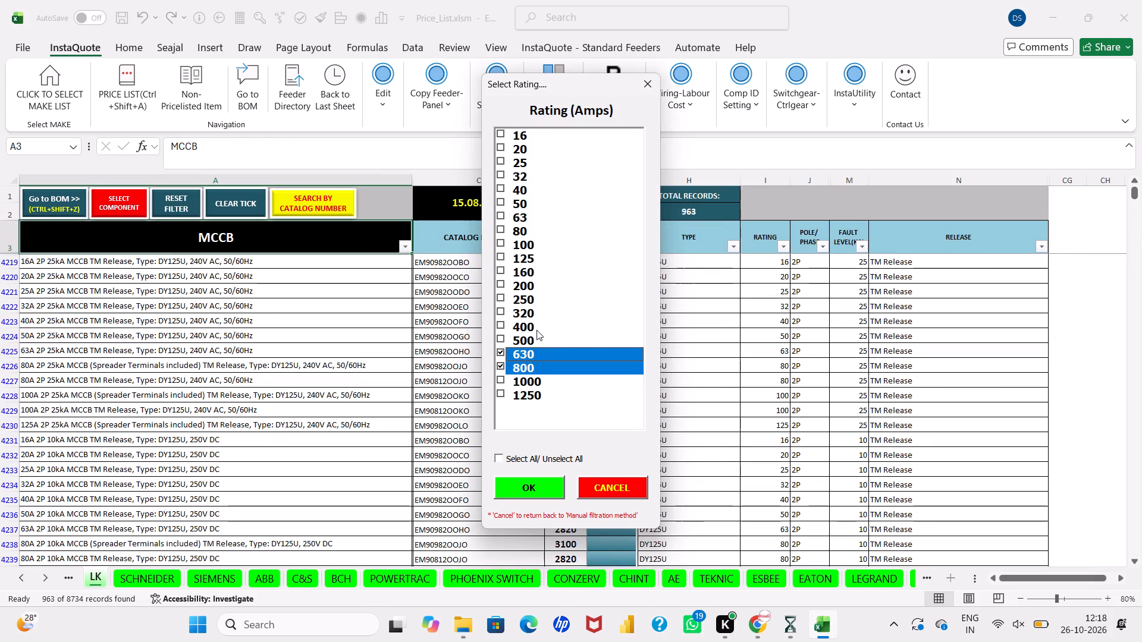
pyautogui.click(530, 320)
pyautogui.click(528, 488)
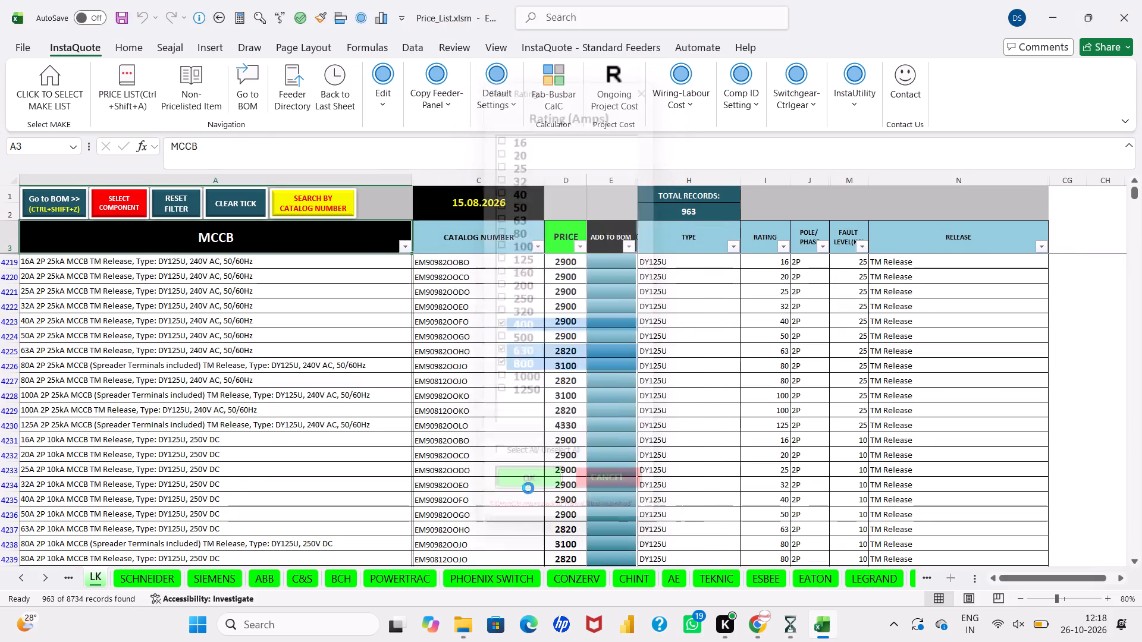
pyautogui.click(523, 219)
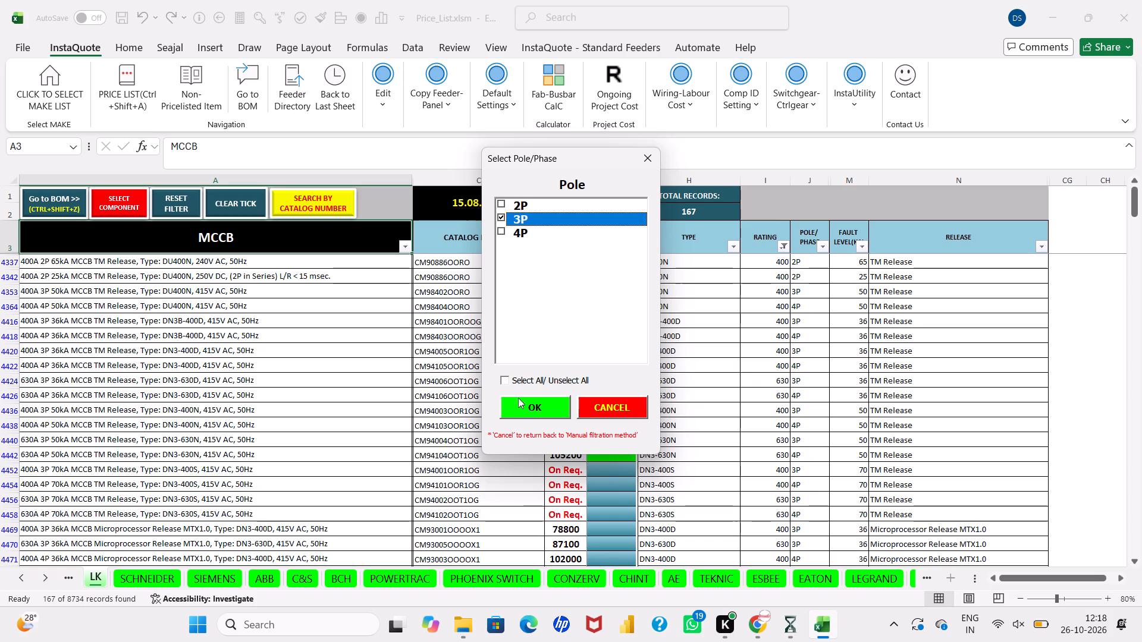
pyautogui.click(518, 413)
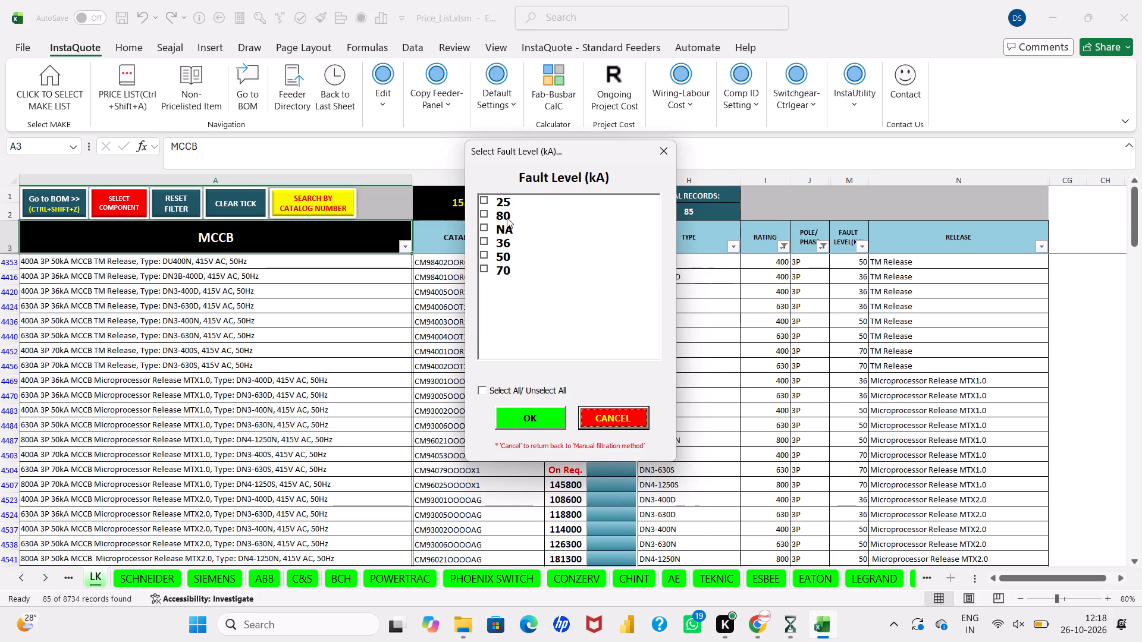
pyautogui.click(506, 248)
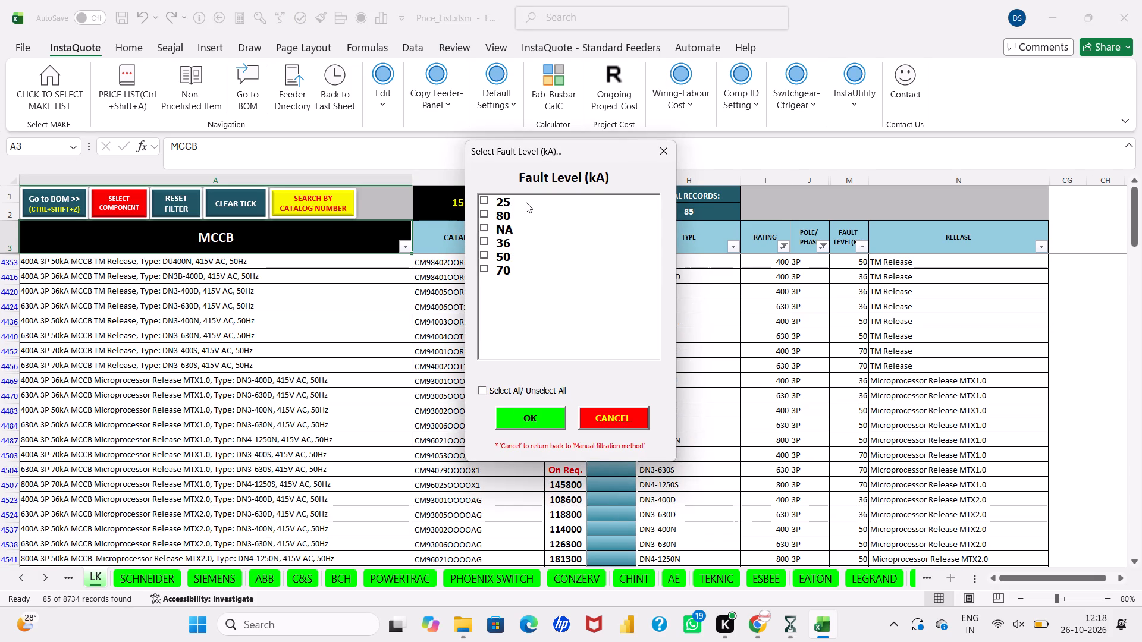
pyautogui.click(526, 202)
pyautogui.click(528, 416)
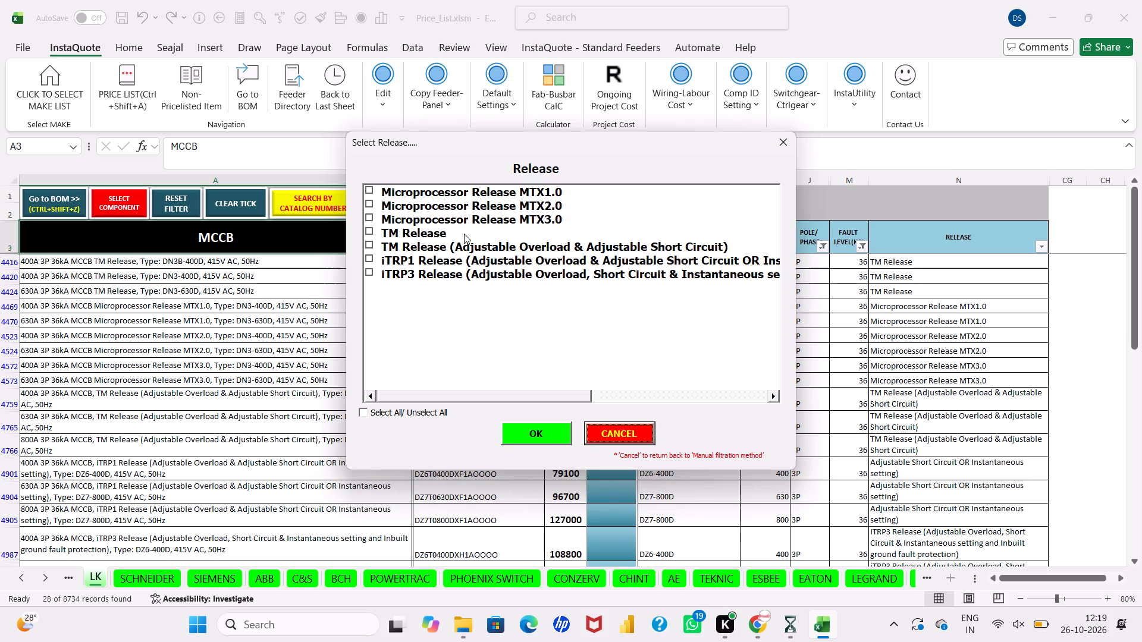
# Narrow the MCCB list to both TM Release options and the types DN3B-400D, DN3-400D and DN3-630D.
pyautogui.click(464, 234)
pyautogui.click(464, 243)
pyautogui.click(527, 432)
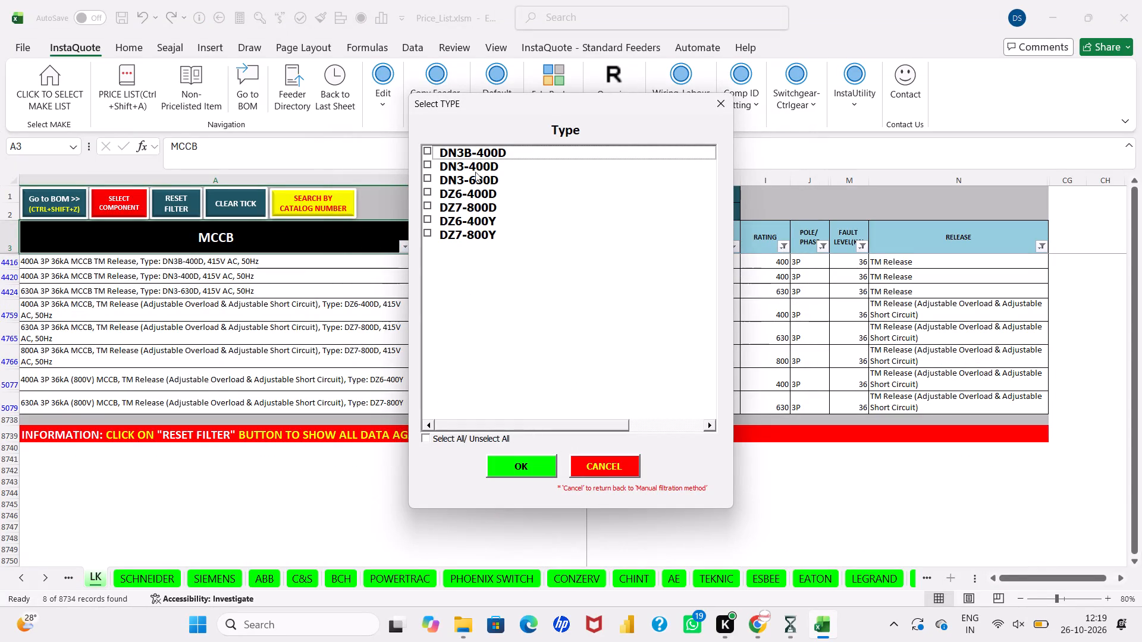
pyautogui.click(477, 163)
pyautogui.click(485, 156)
pyautogui.click(481, 177)
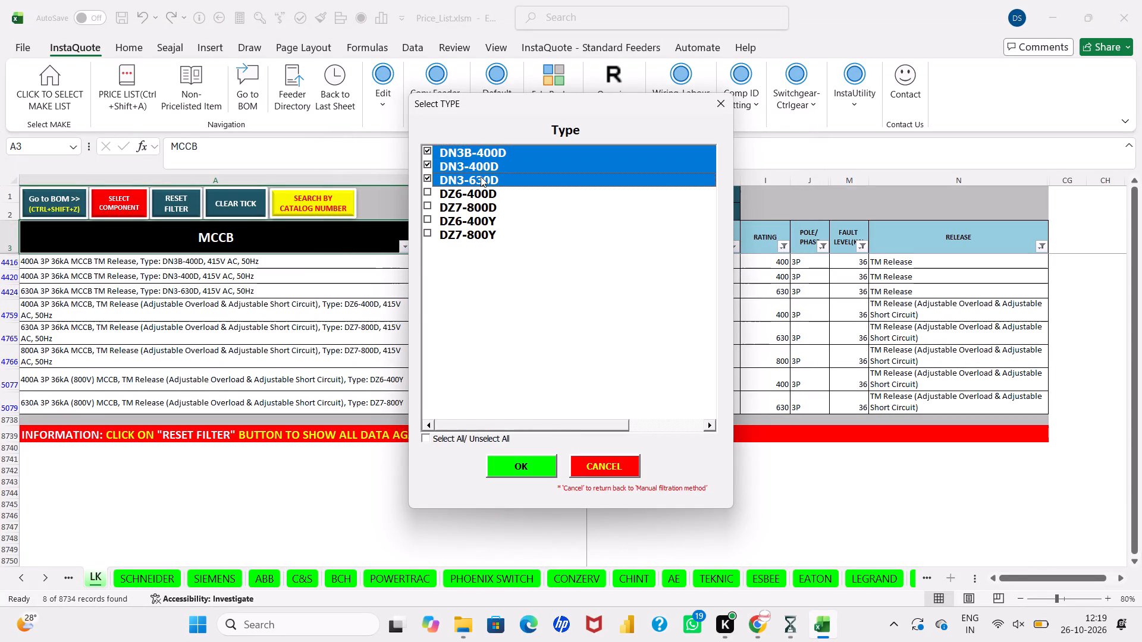
pyautogui.click(526, 458)
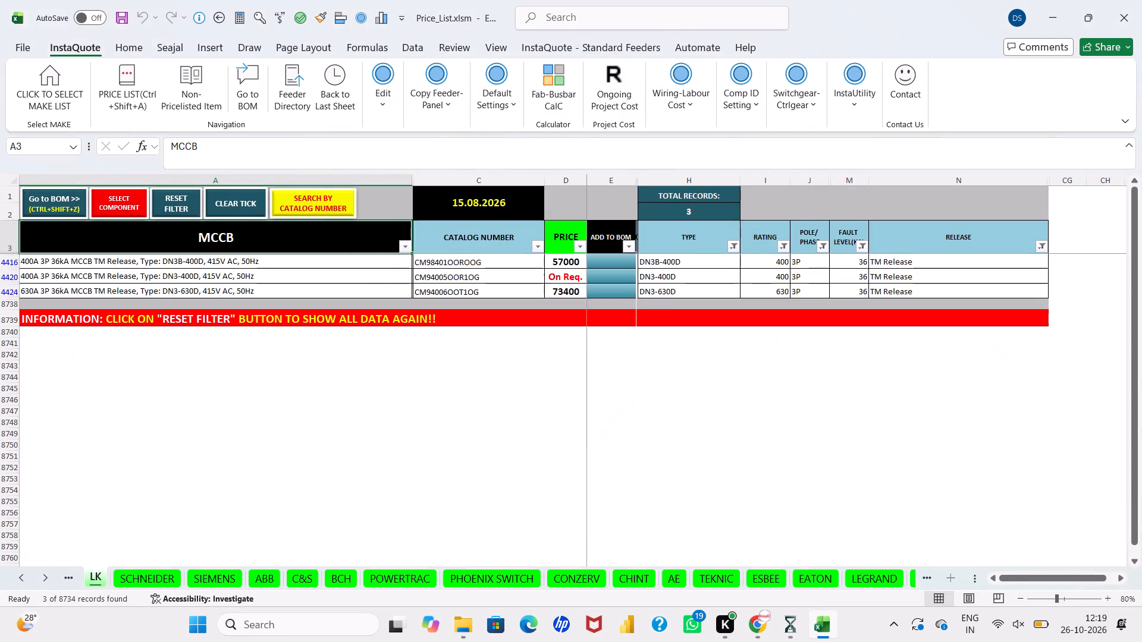
# Add the 630A DN3-630D and 400A DN3B-400D 3P 36kA MCCBs to the BOM, return to it and save the project backup.
pyautogui.scroll(1, 526, 458)
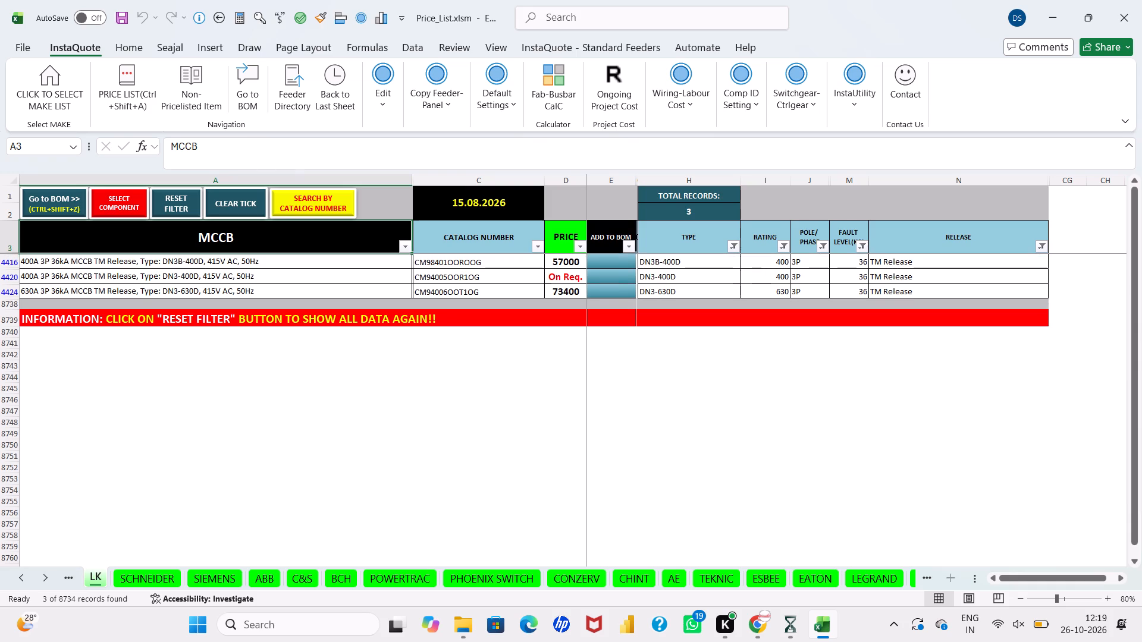
pyautogui.doubleClick(607, 291)
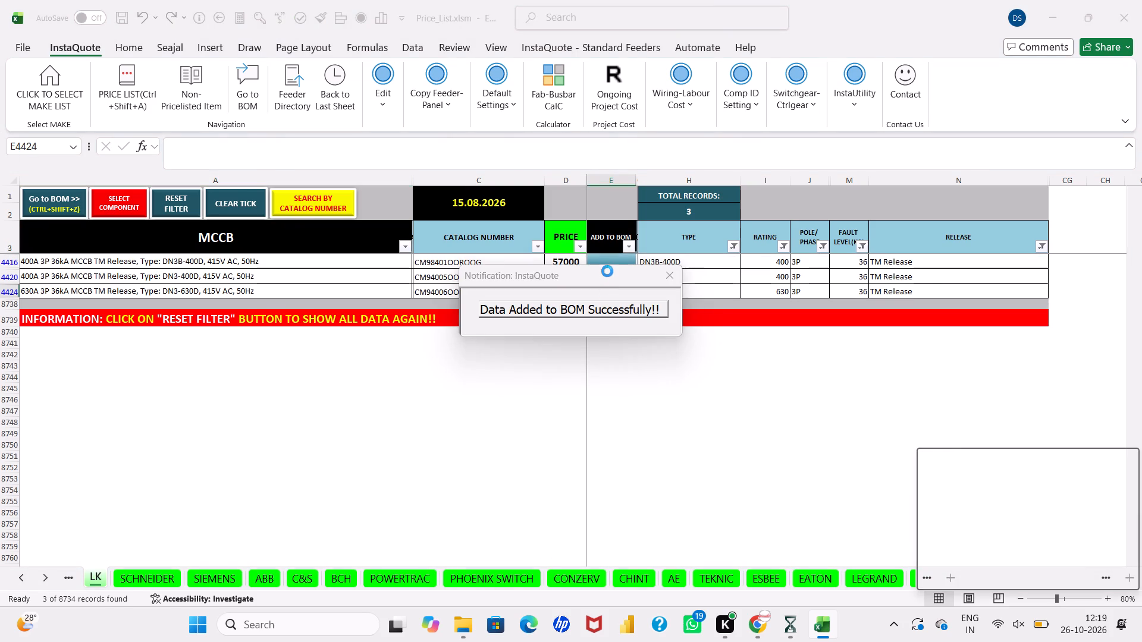
pyautogui.doubleClick(615, 259)
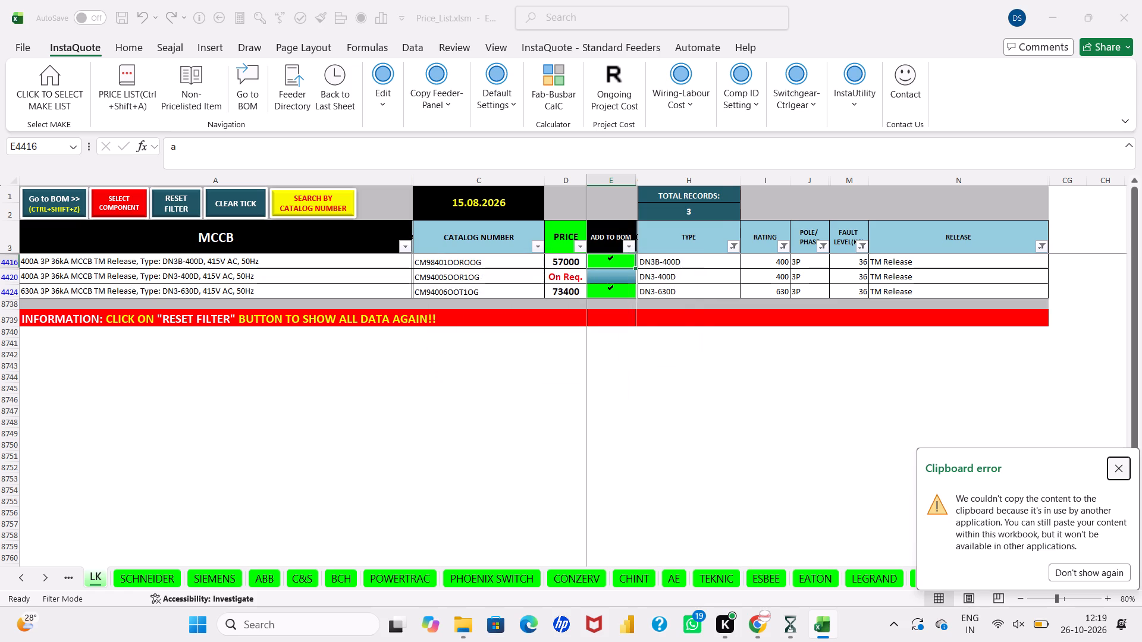
pyautogui.click(59, 210)
pyautogui.click(59, 210)
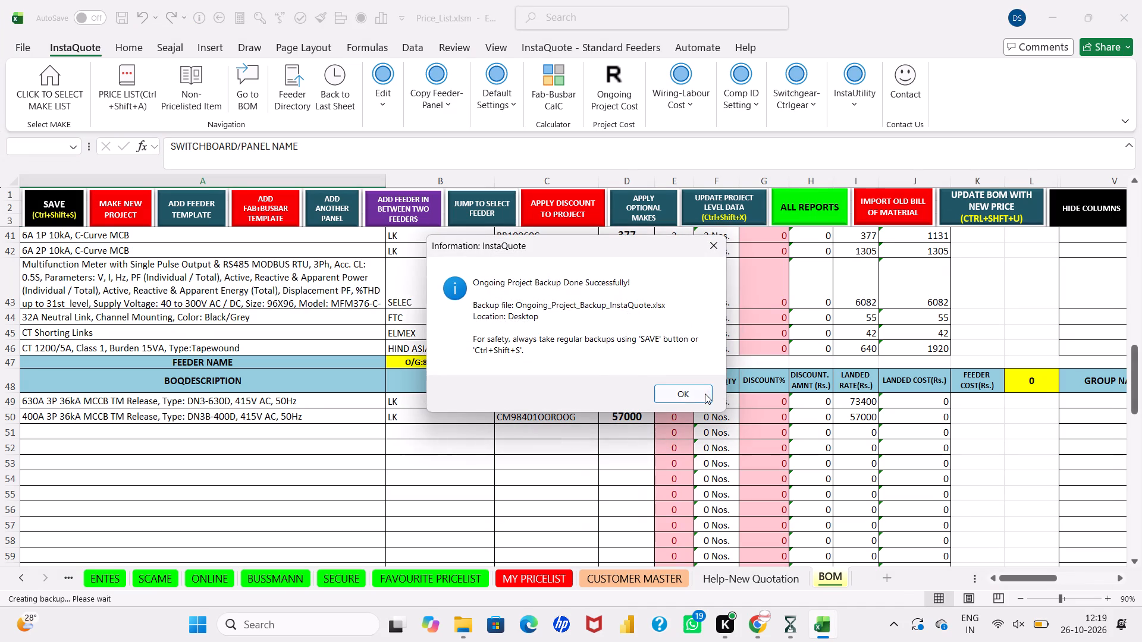
pyautogui.click(705, 394)
pyautogui.click(371, 431)
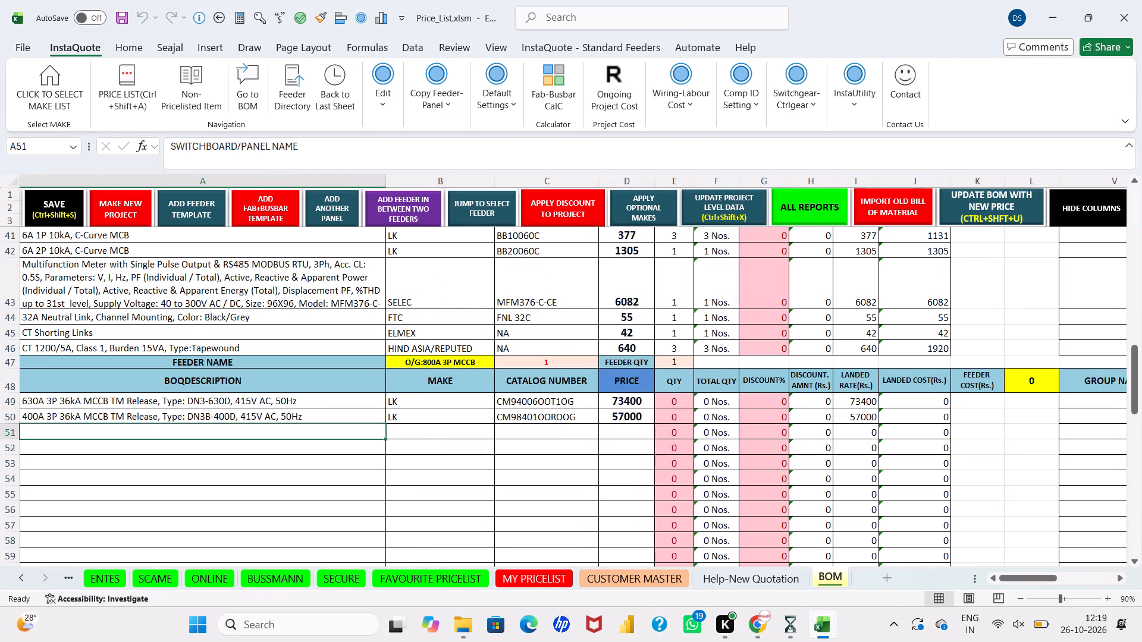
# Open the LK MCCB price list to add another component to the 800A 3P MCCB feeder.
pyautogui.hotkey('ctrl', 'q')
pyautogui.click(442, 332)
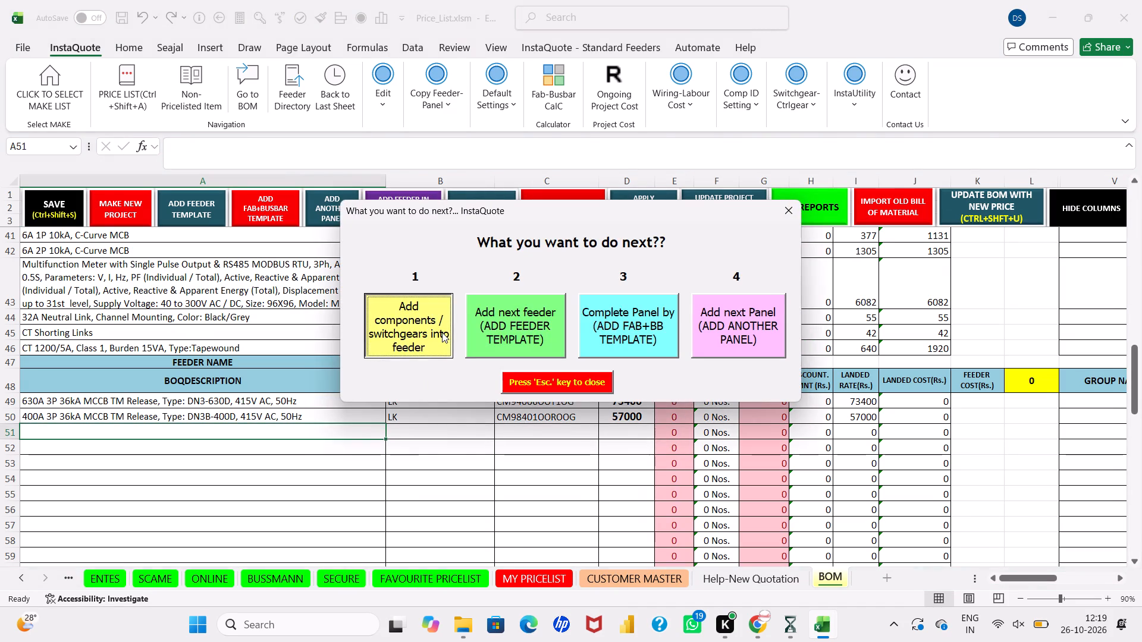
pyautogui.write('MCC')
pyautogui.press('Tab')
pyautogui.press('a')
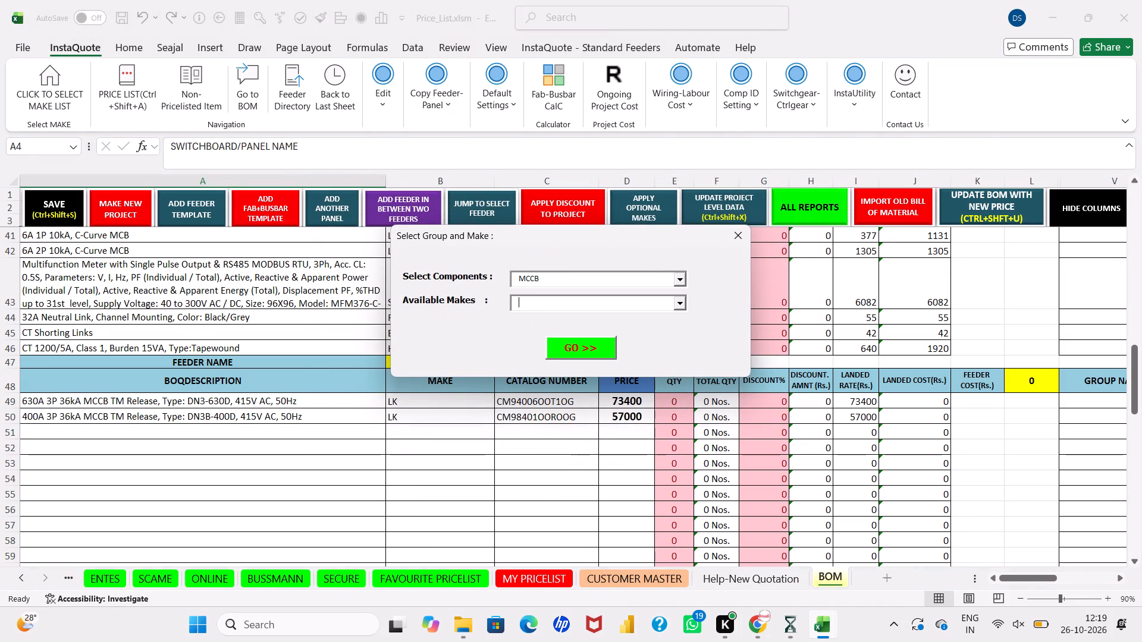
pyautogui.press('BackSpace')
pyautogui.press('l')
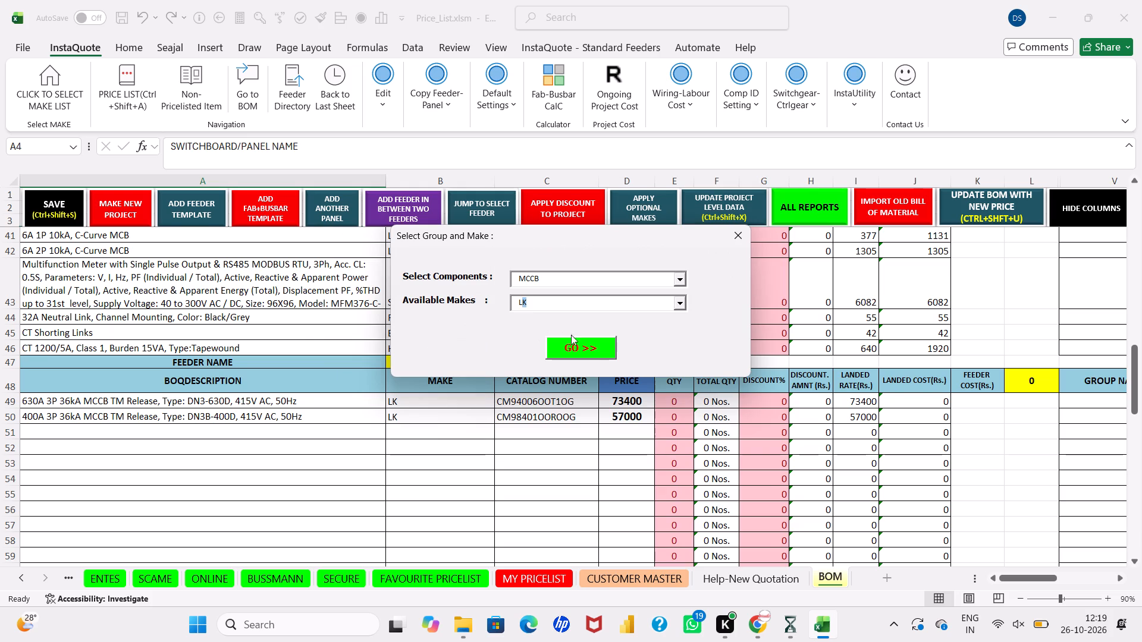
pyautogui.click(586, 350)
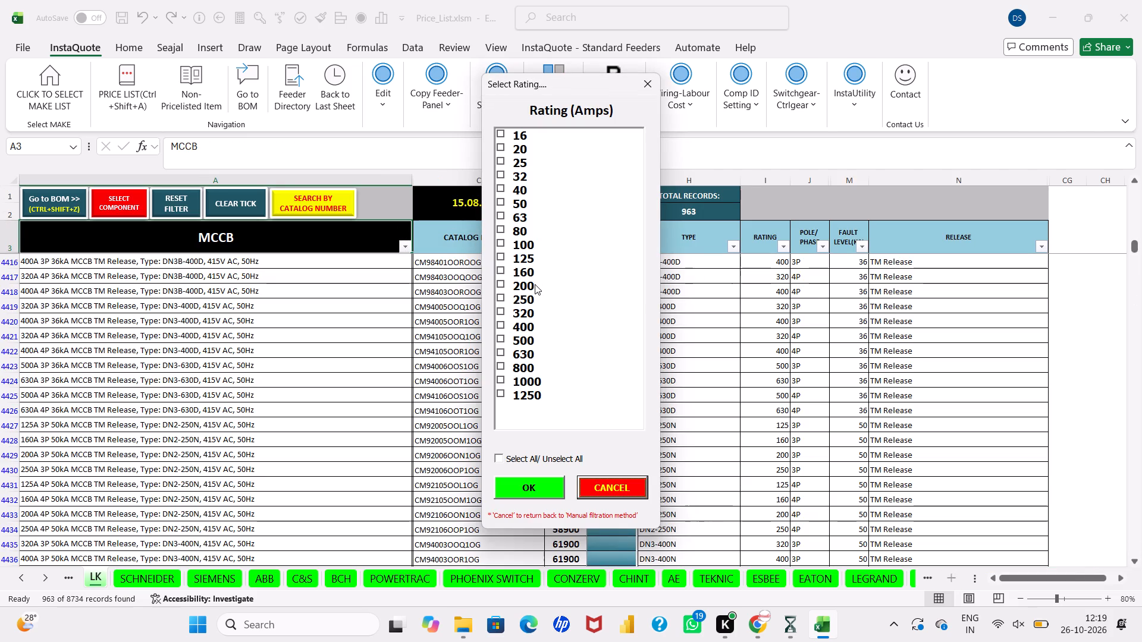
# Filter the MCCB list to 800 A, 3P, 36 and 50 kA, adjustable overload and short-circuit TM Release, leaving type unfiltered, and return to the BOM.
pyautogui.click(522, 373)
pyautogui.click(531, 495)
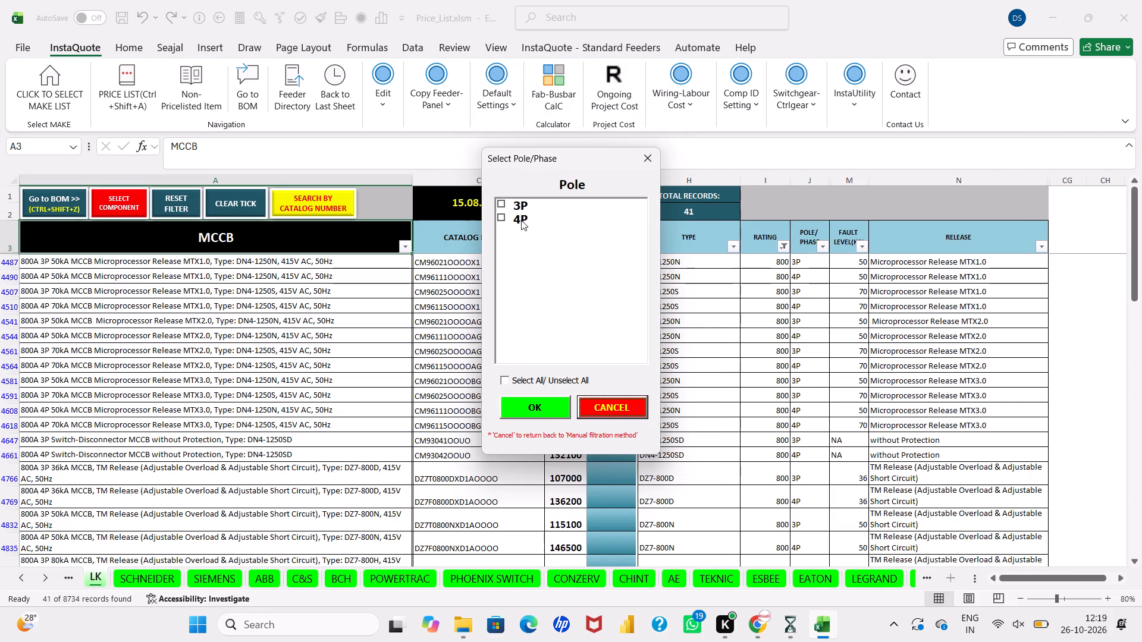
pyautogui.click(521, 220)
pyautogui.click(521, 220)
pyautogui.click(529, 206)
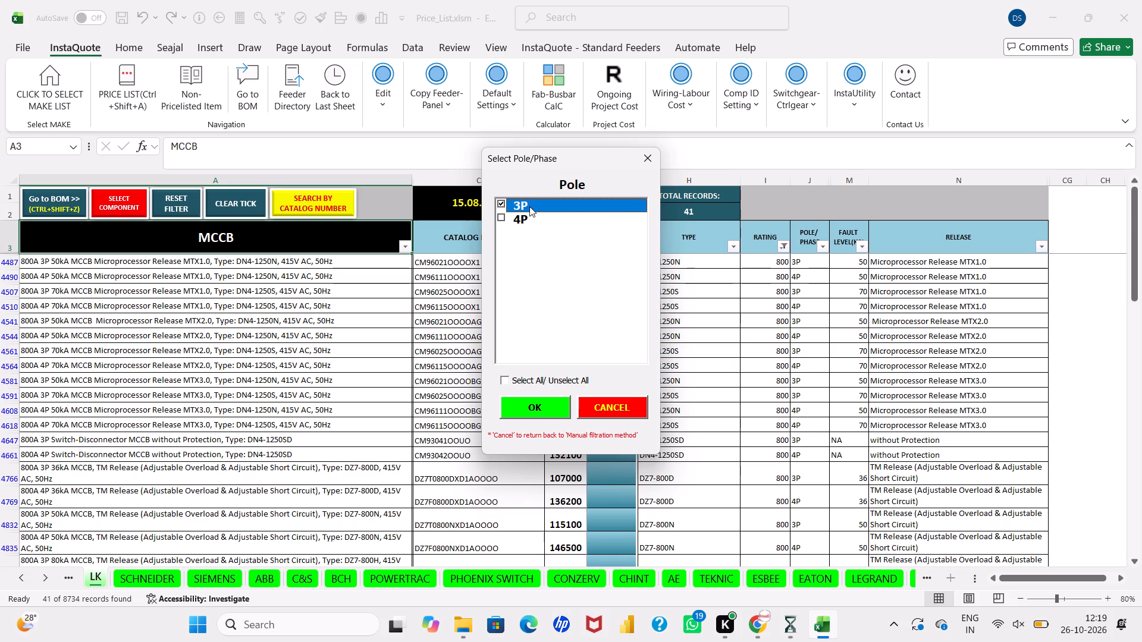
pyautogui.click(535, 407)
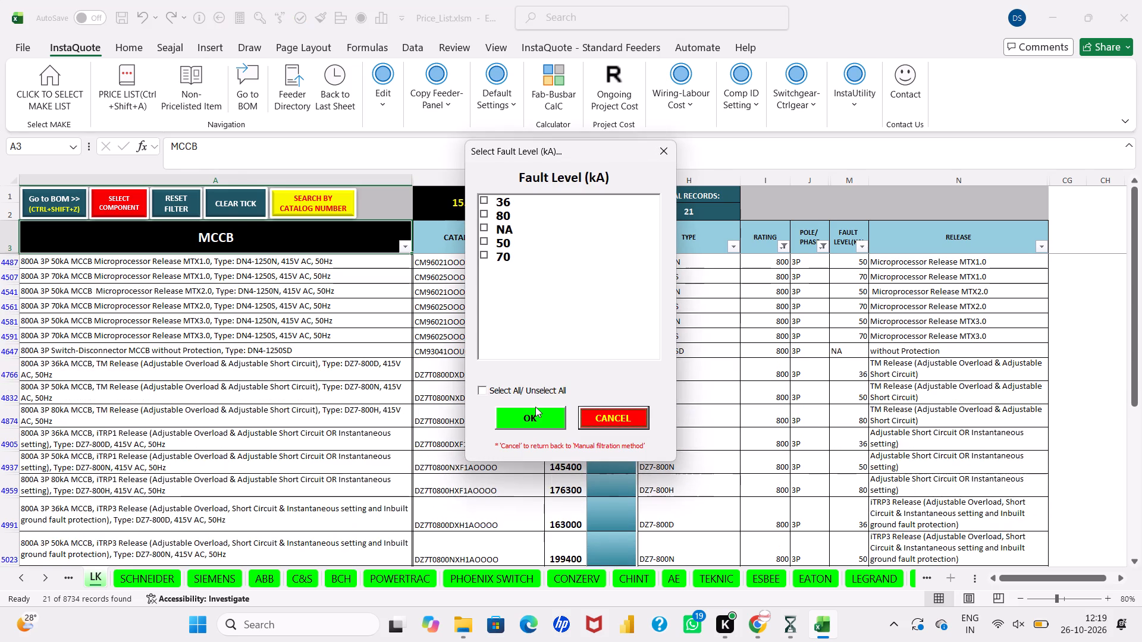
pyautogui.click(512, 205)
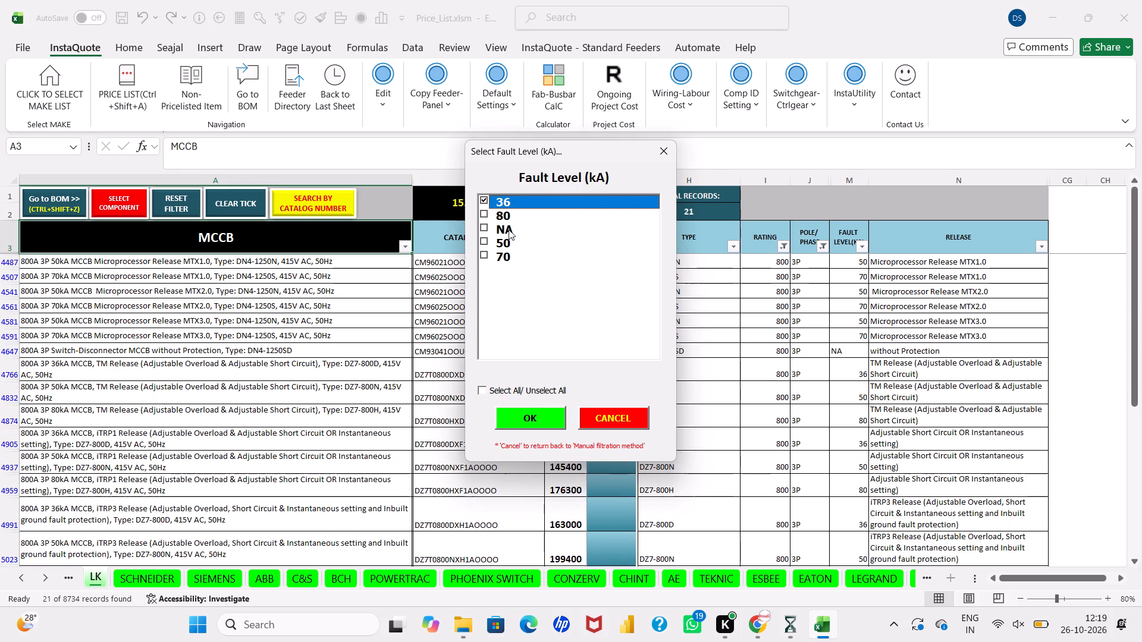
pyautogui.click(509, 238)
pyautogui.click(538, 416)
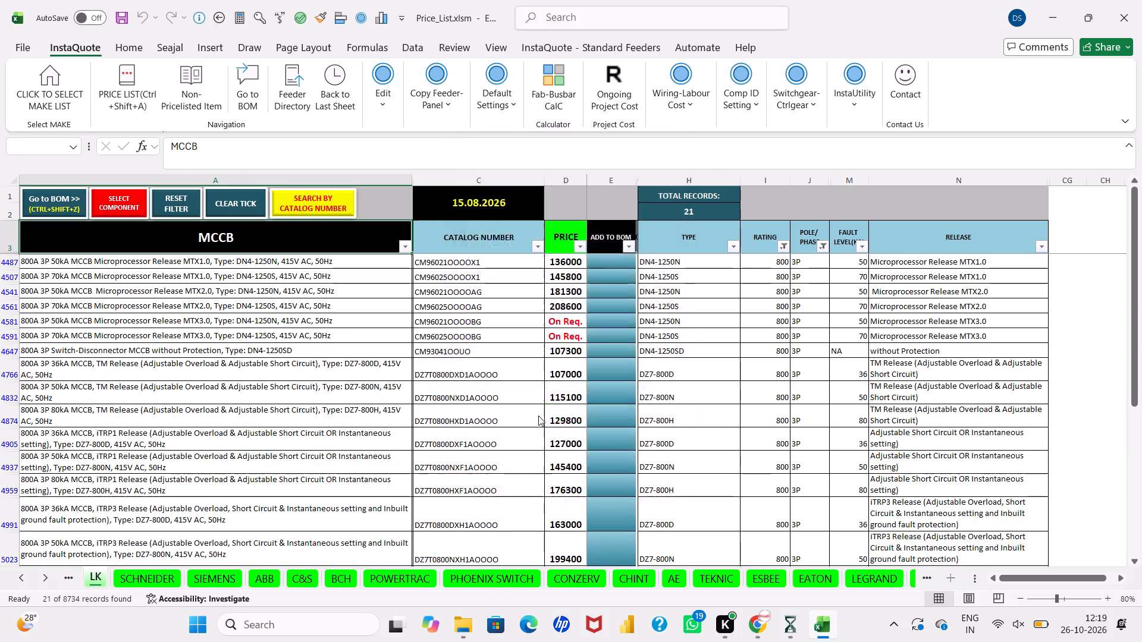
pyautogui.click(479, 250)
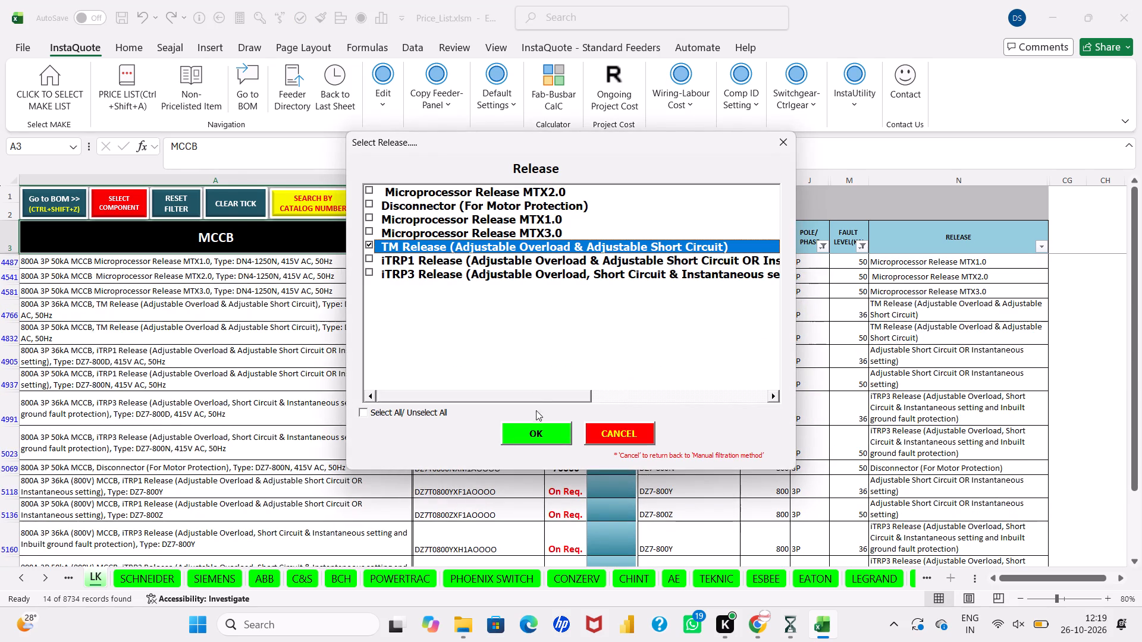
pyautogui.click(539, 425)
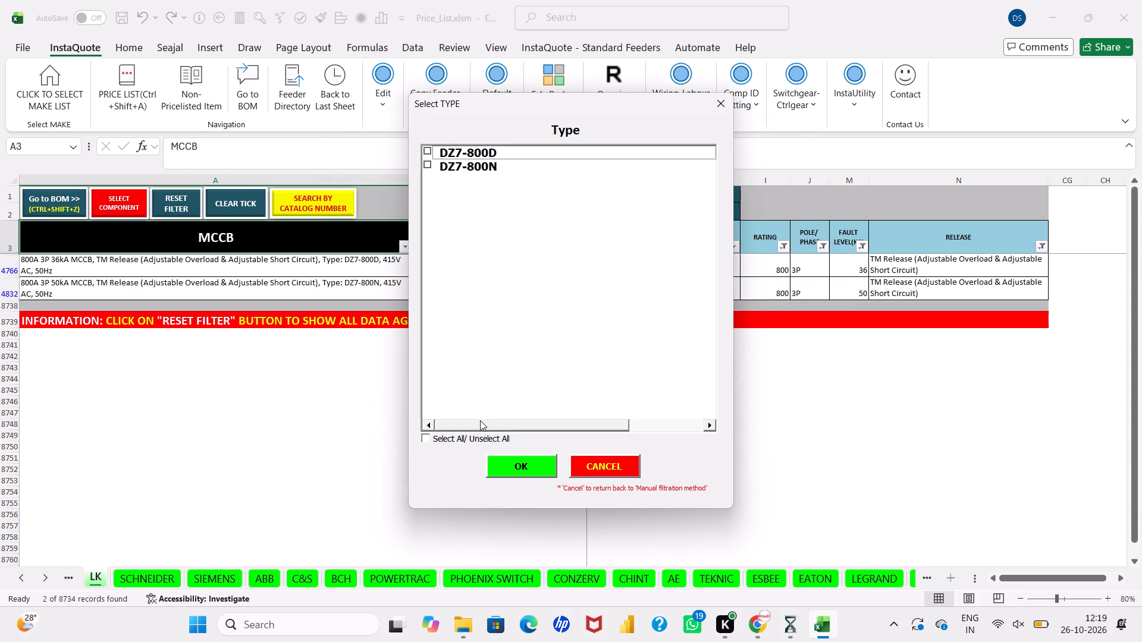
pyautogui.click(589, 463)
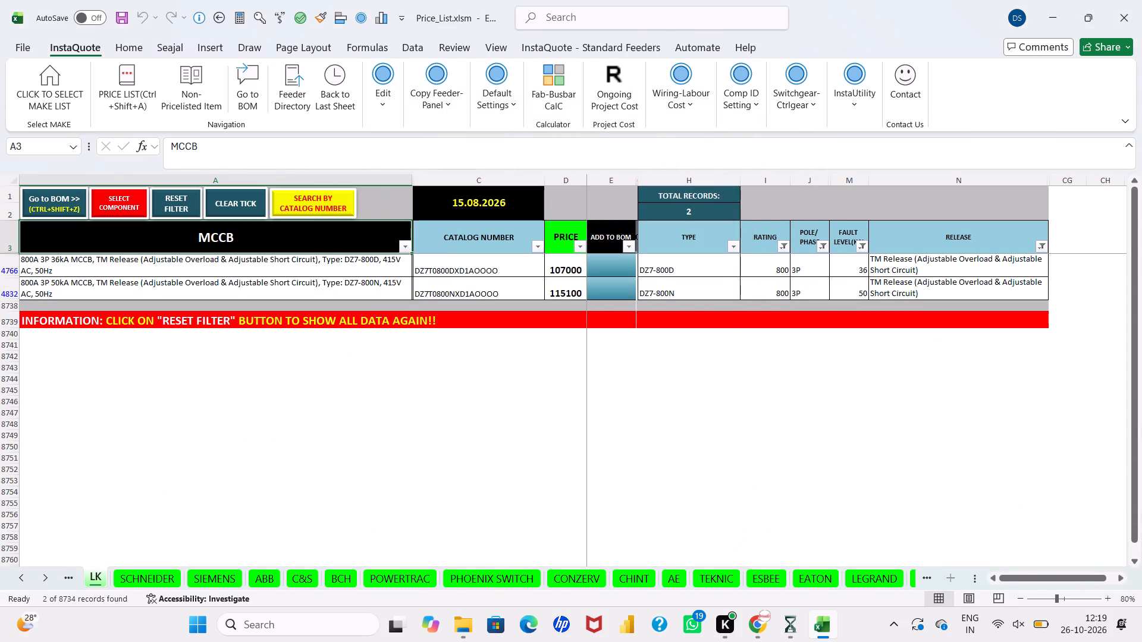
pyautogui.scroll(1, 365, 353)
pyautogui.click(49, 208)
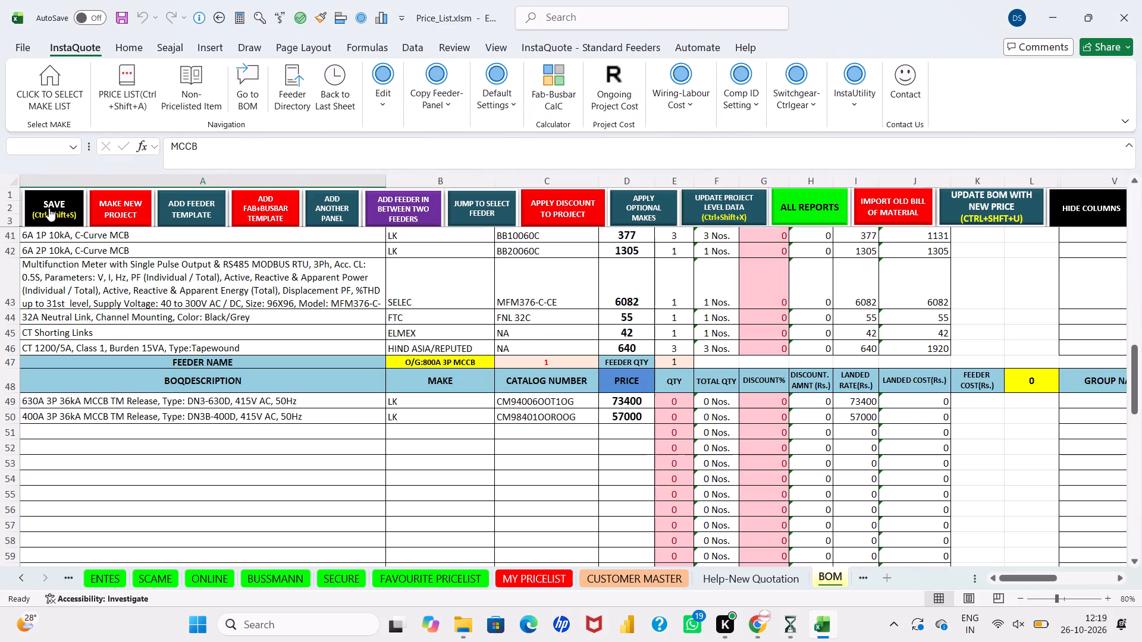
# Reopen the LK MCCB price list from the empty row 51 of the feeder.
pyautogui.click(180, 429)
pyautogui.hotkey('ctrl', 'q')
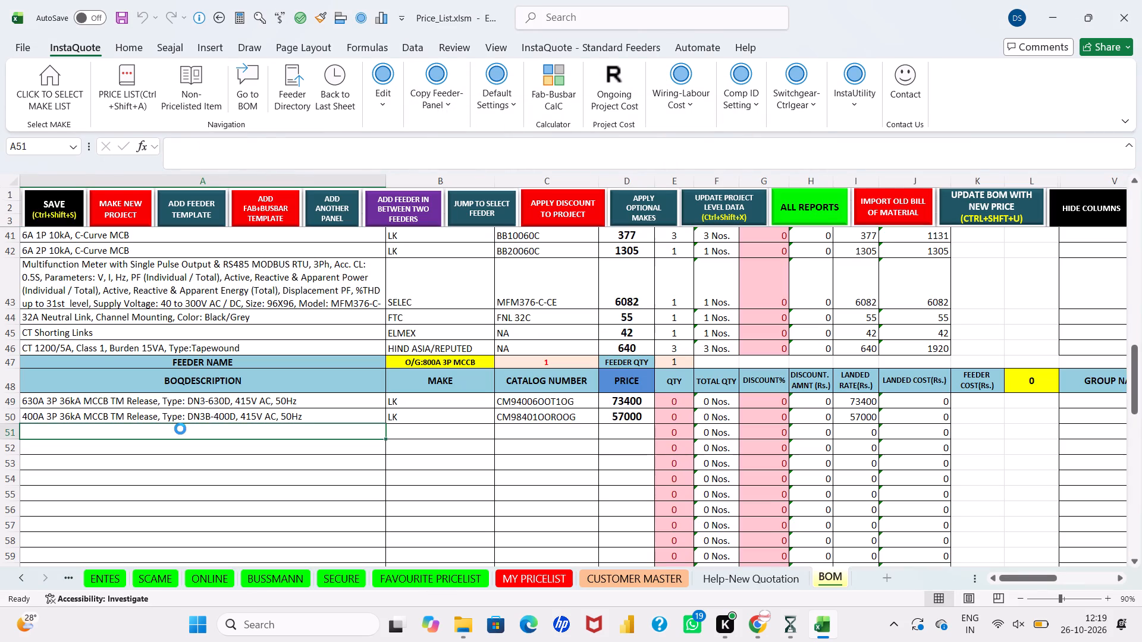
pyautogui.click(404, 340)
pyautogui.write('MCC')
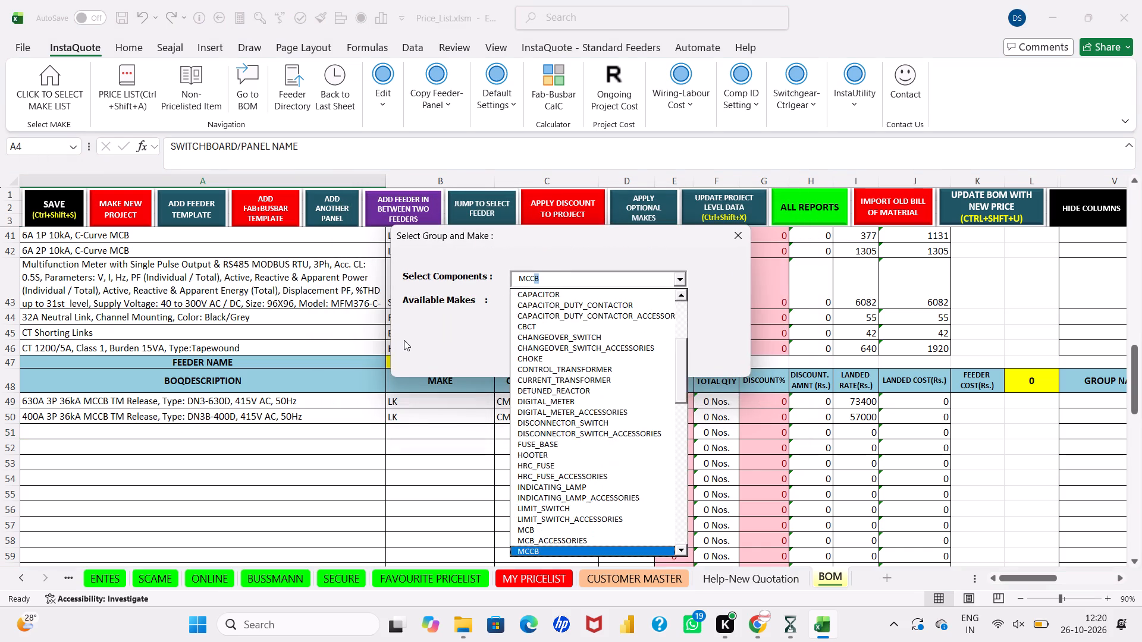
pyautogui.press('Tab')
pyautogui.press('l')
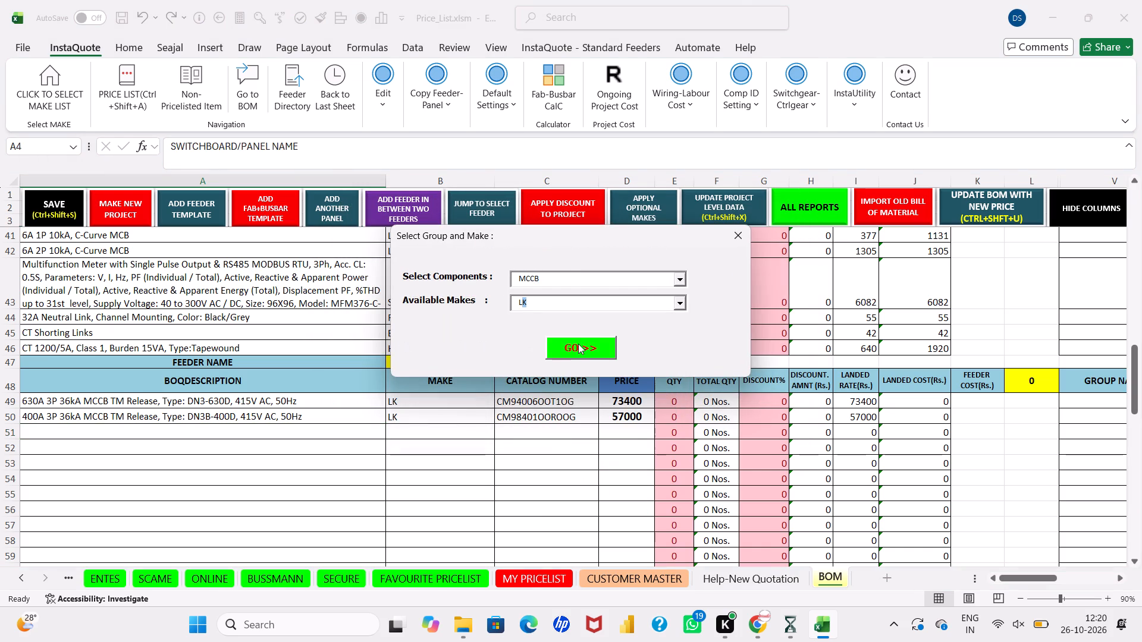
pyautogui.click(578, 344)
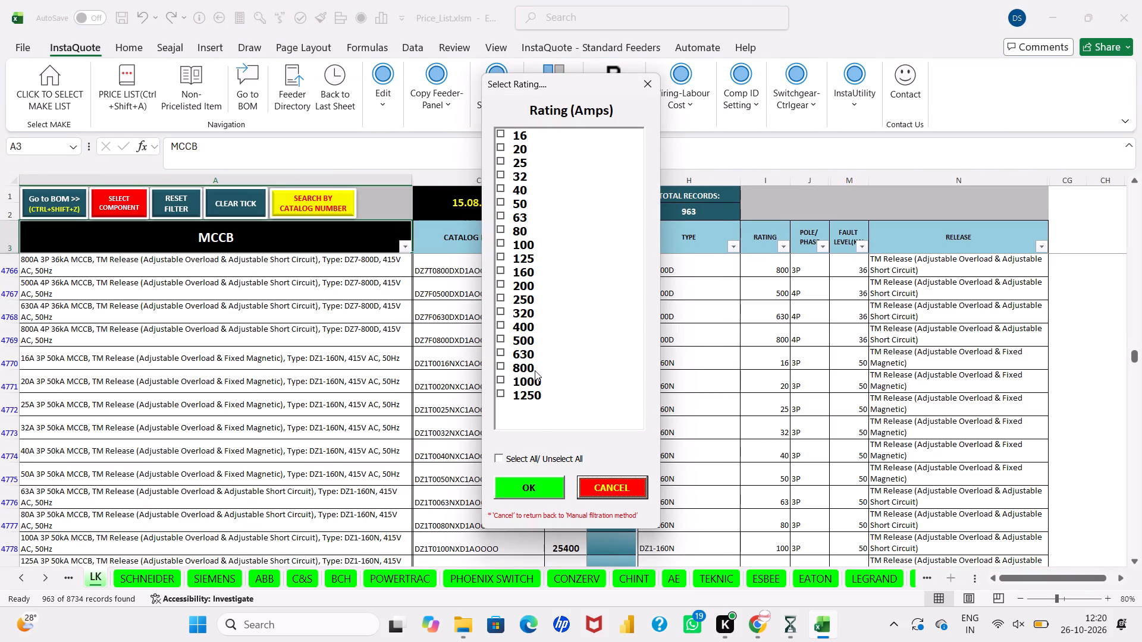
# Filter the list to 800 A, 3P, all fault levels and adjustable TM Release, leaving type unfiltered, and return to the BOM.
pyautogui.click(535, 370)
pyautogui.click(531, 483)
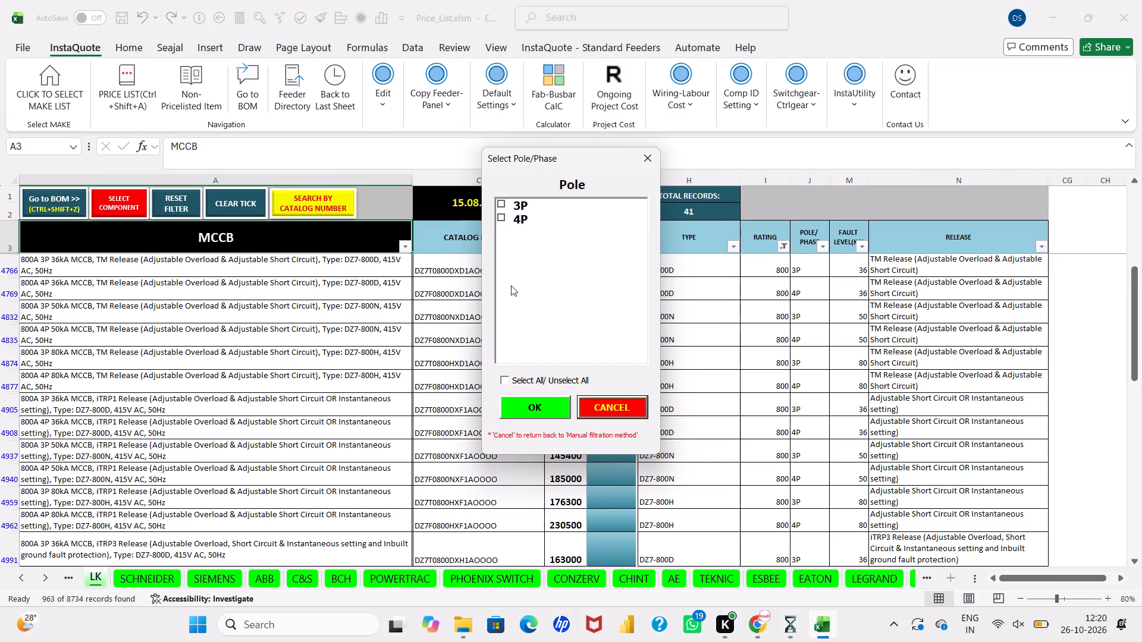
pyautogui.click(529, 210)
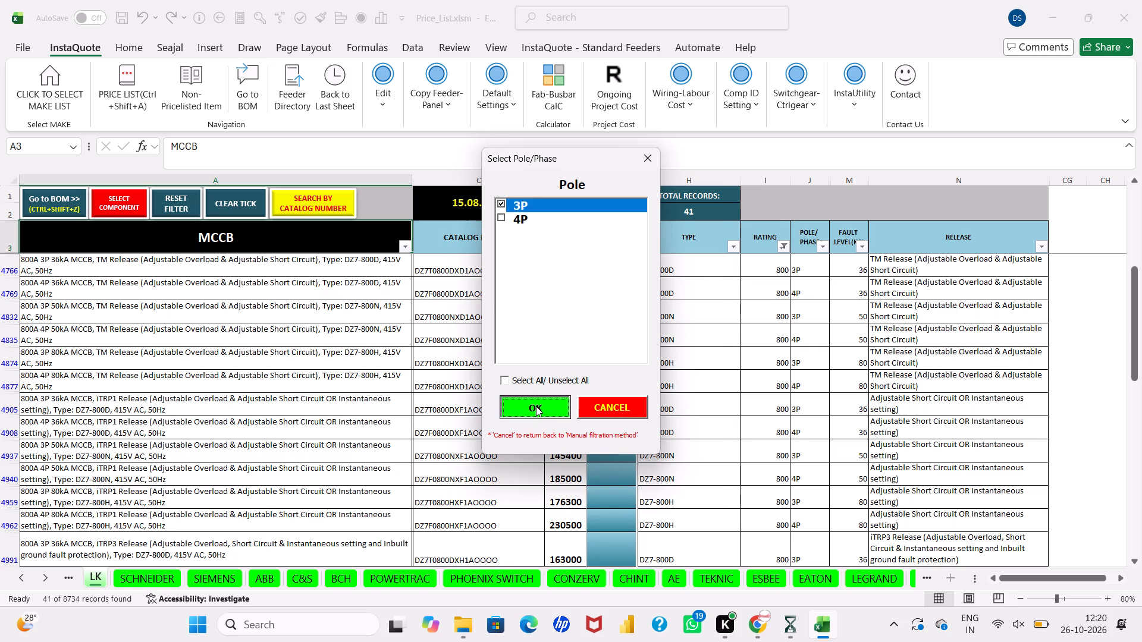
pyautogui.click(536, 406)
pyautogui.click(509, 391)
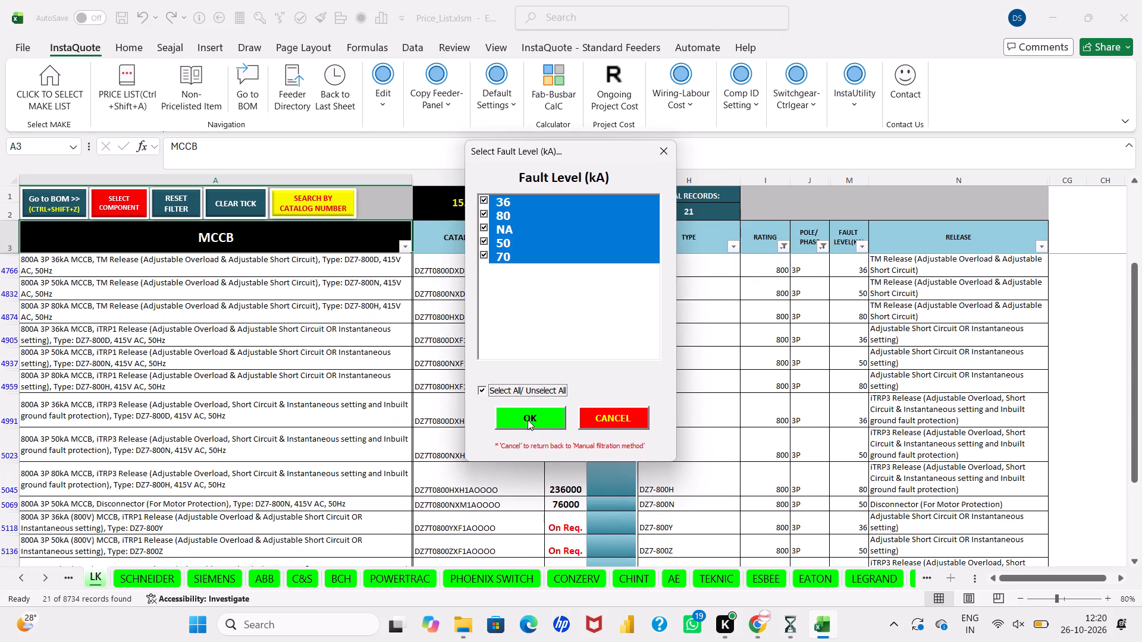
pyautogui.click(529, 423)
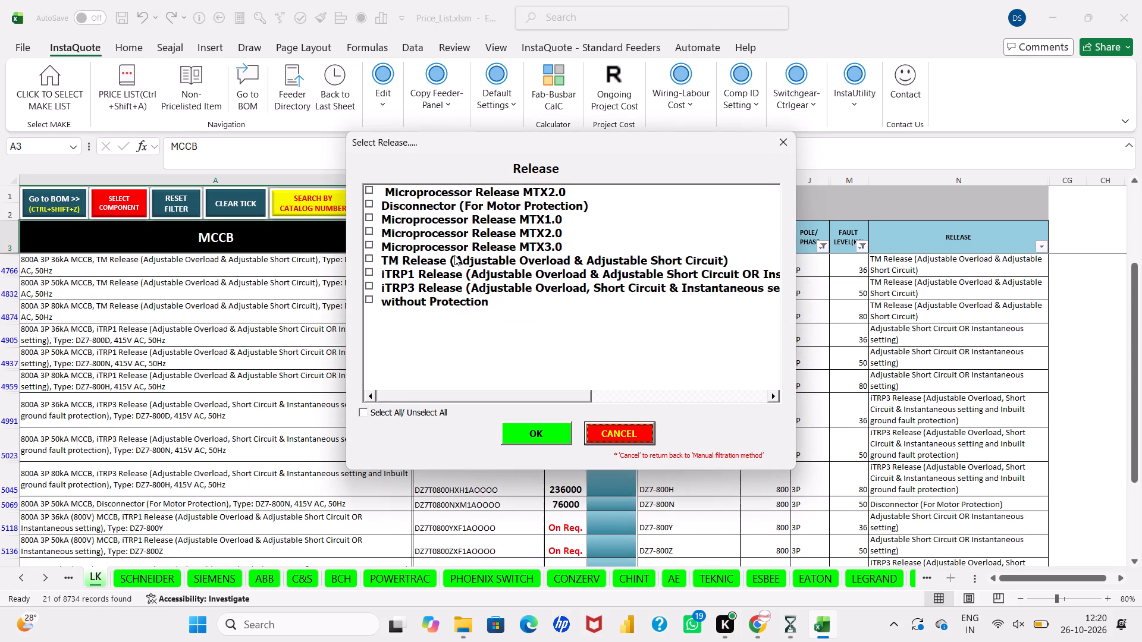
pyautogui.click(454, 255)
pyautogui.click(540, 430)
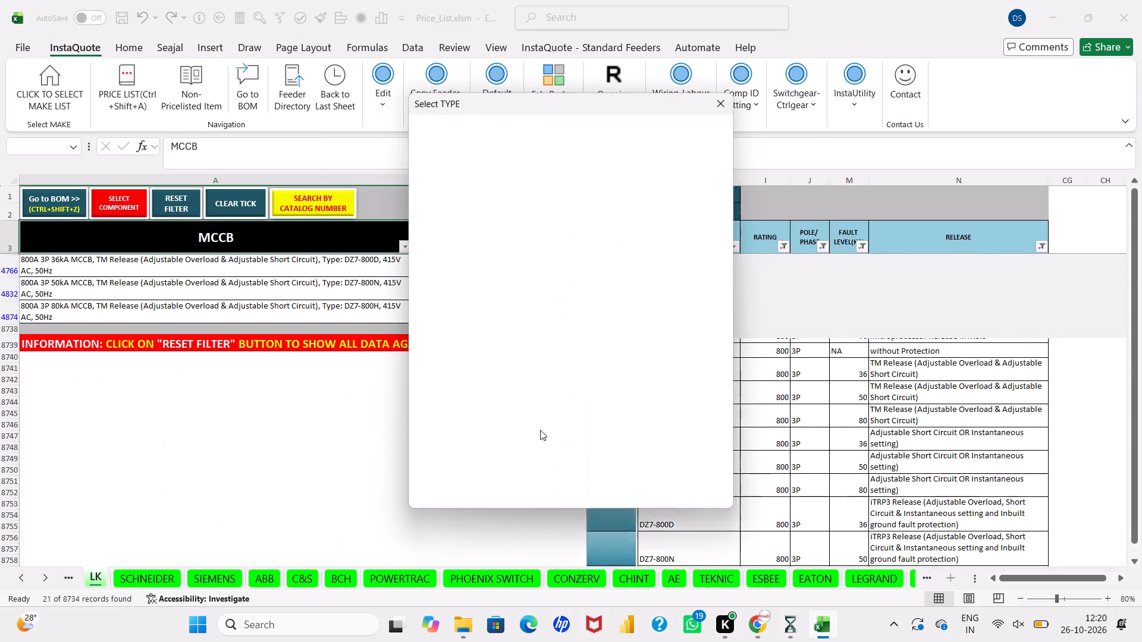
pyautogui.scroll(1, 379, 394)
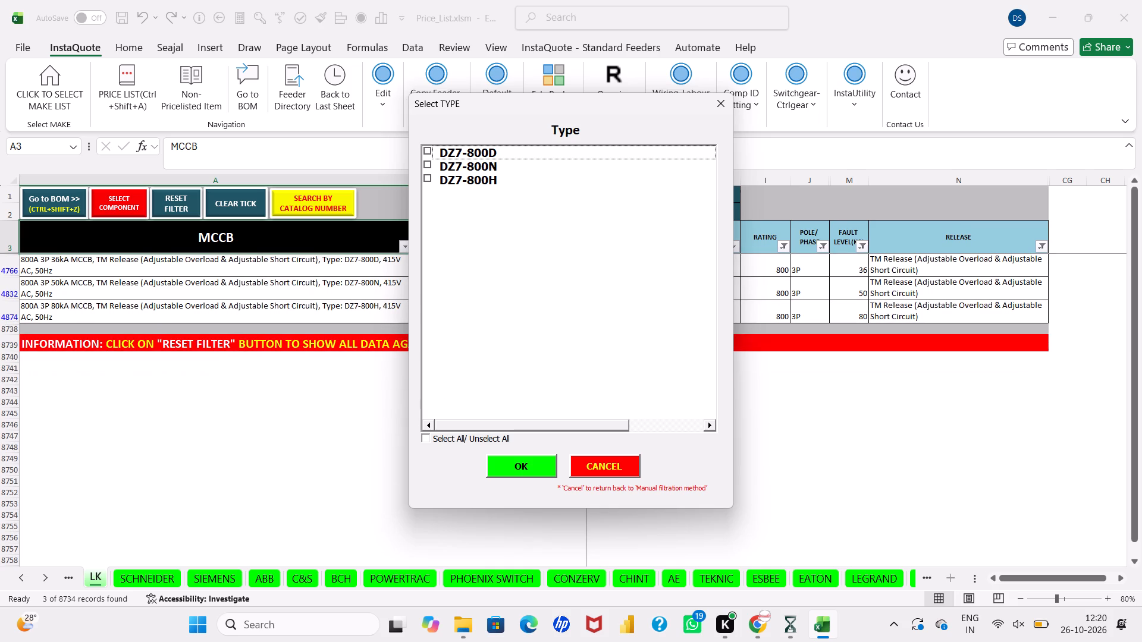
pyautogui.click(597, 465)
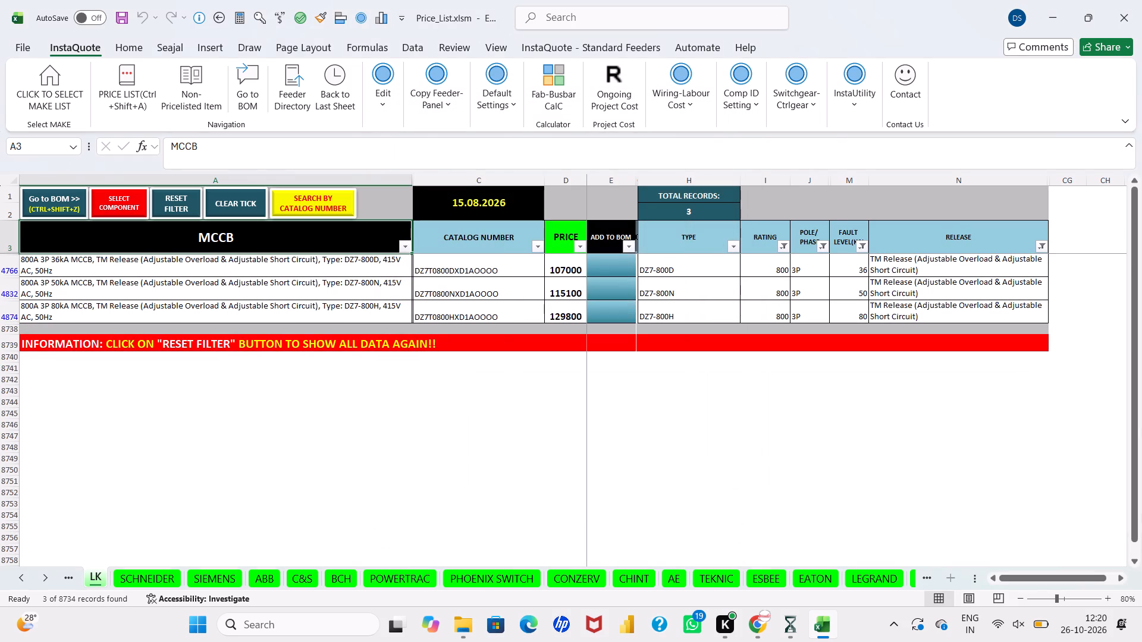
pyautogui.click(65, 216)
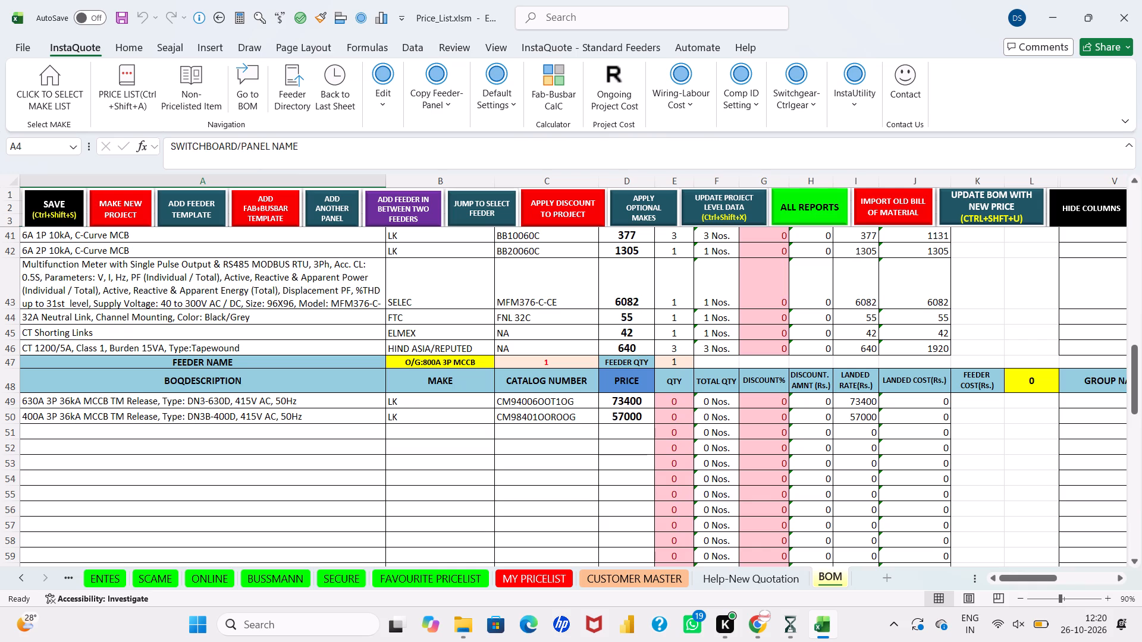
# Open the LK MCCB price list again for row 51 of the feeder.
pyautogui.click(246, 427)
pyautogui.hotkey('ctrl', 'q')
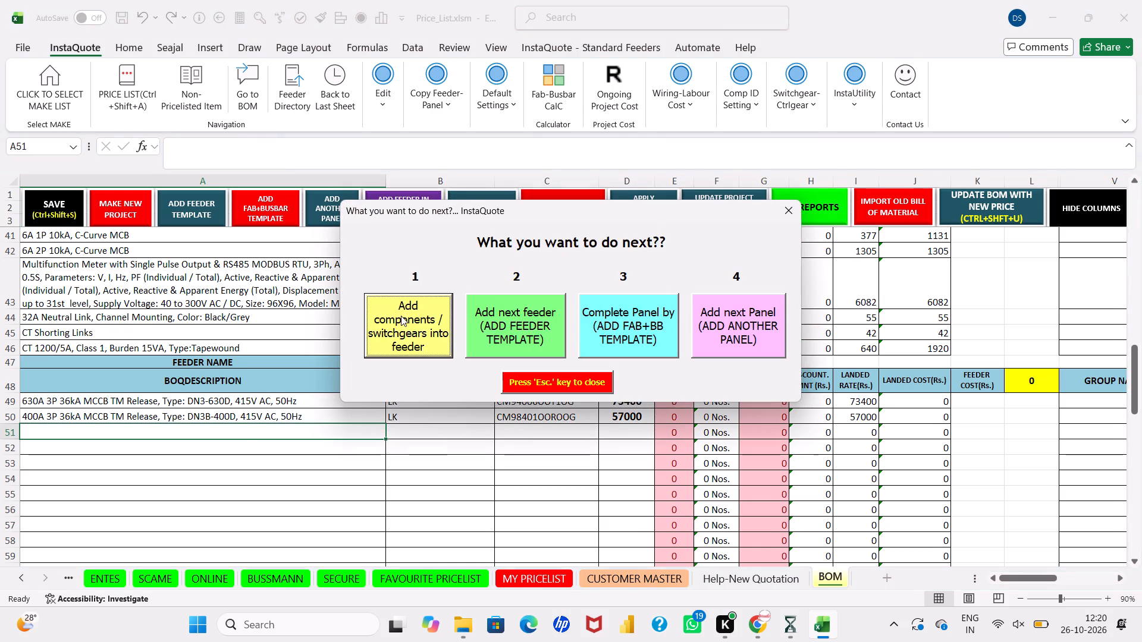
pyautogui.click(401, 316)
pyautogui.write('MCC')
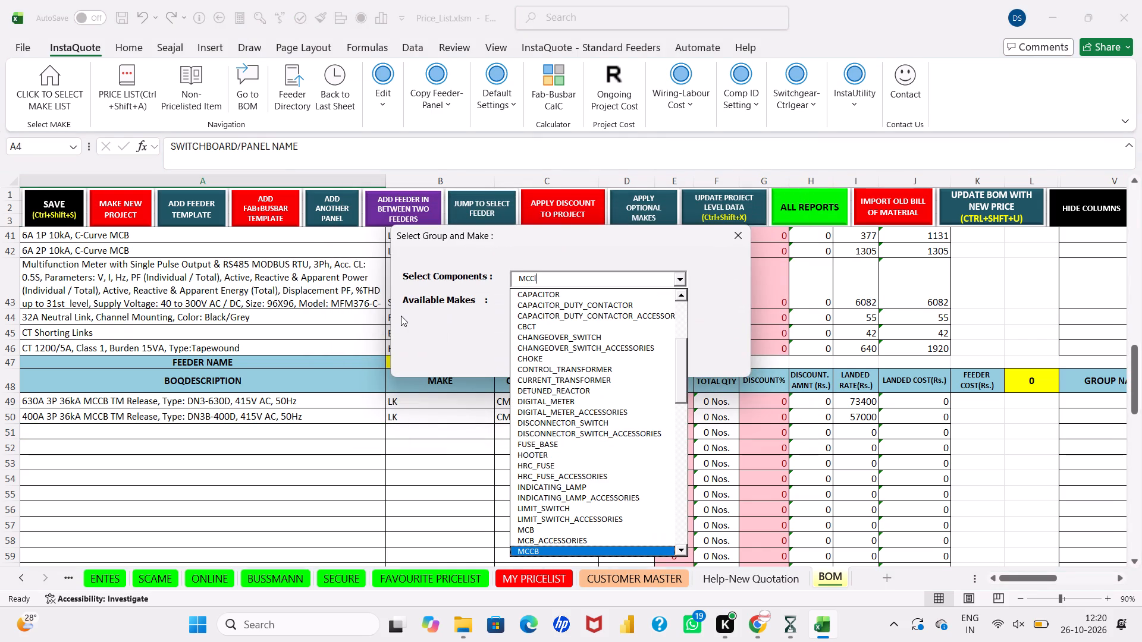
pyautogui.press('BackSpace')
pyautogui.press('Tab')
pyautogui.press('l')
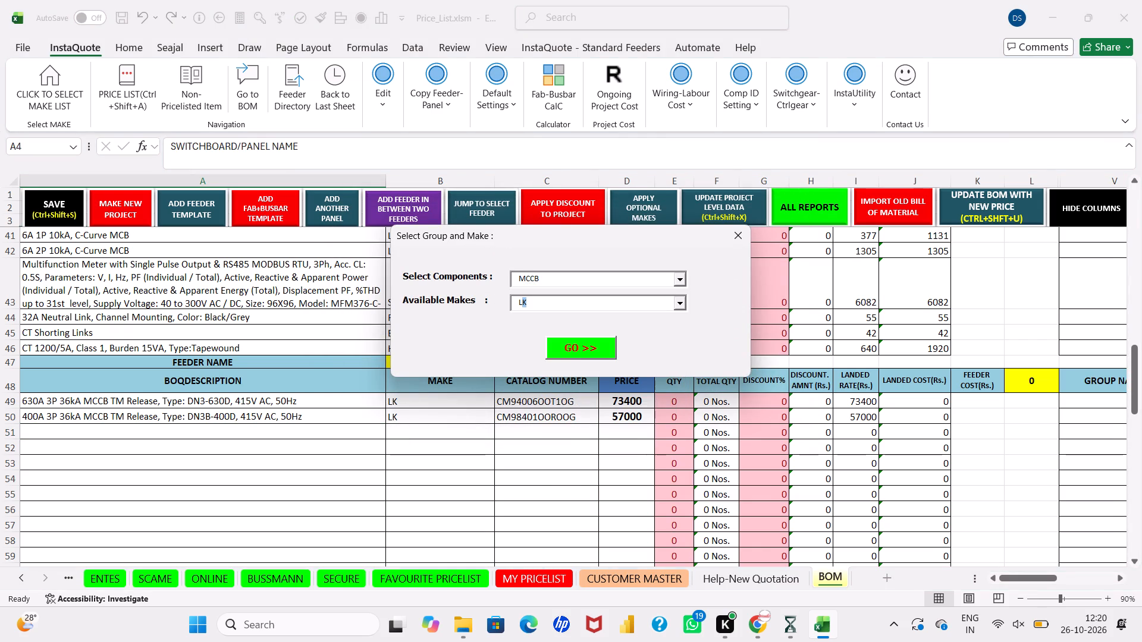
pyautogui.click(574, 352)
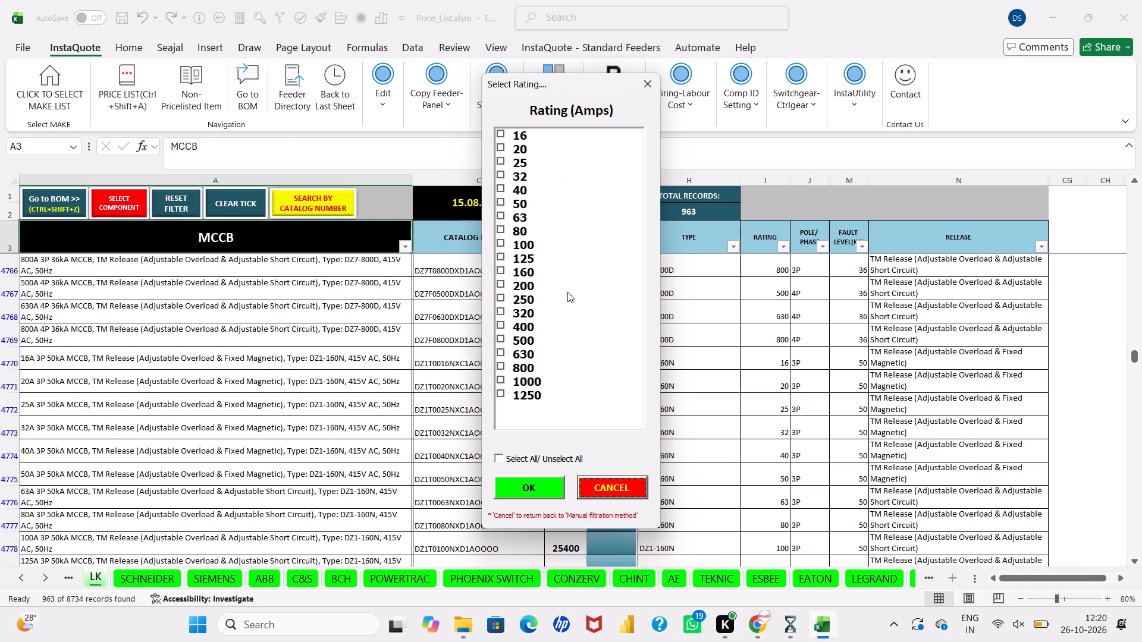
# Filter the LK MCCB price list to 800 A, 3P and 4P poles, and all fault levels.
pyautogui.click(536, 363)
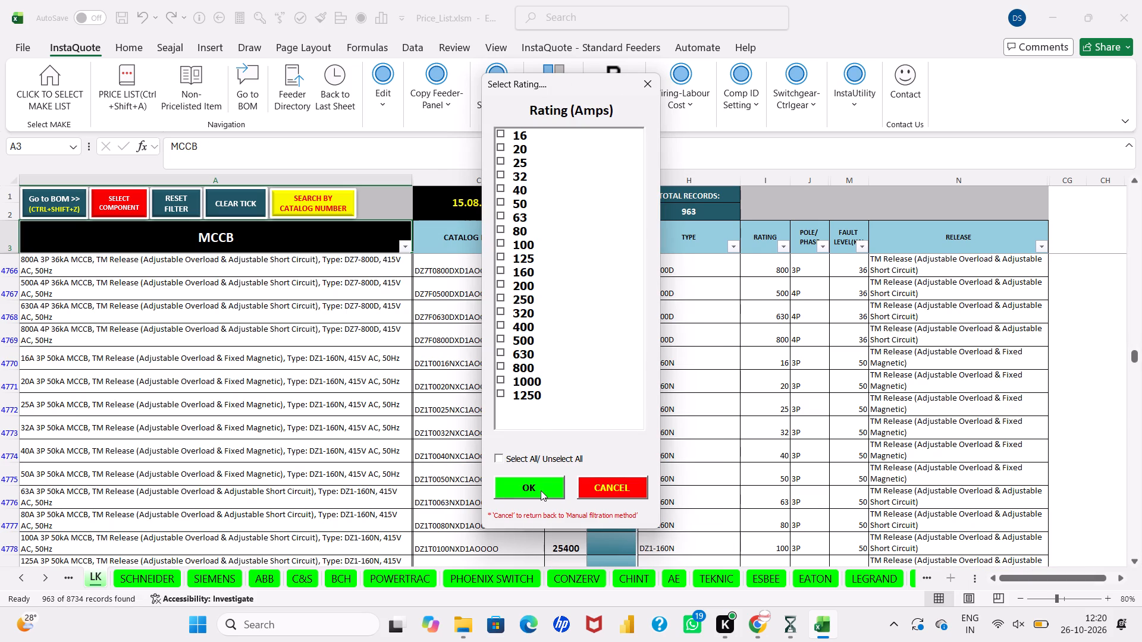
pyautogui.click(541, 490)
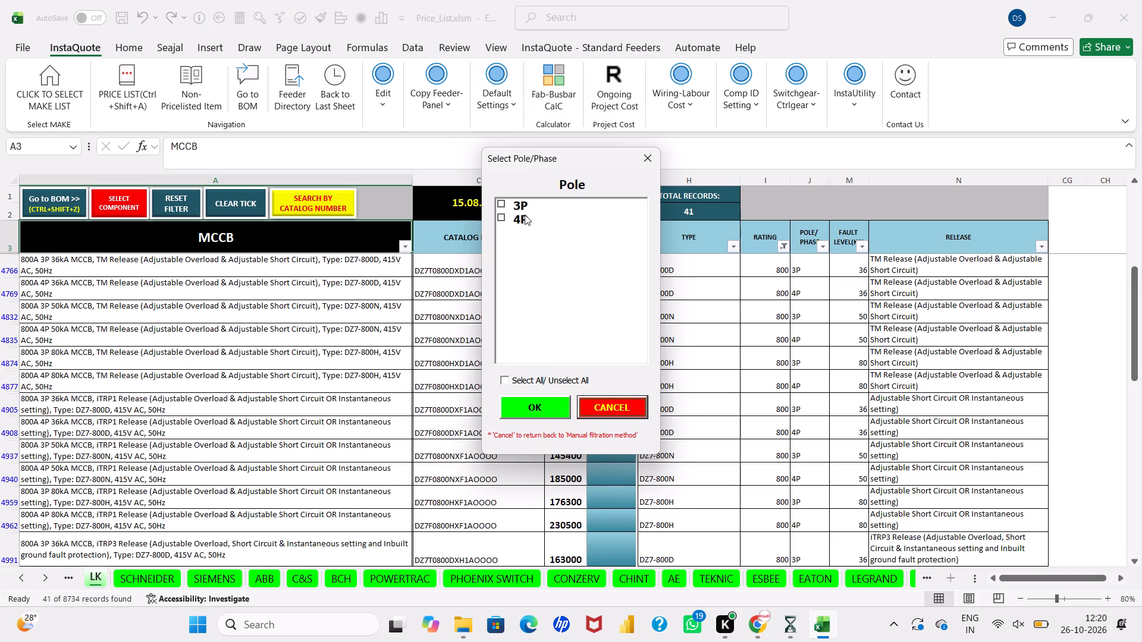
pyautogui.click(525, 215)
pyautogui.click(529, 206)
pyautogui.click(527, 404)
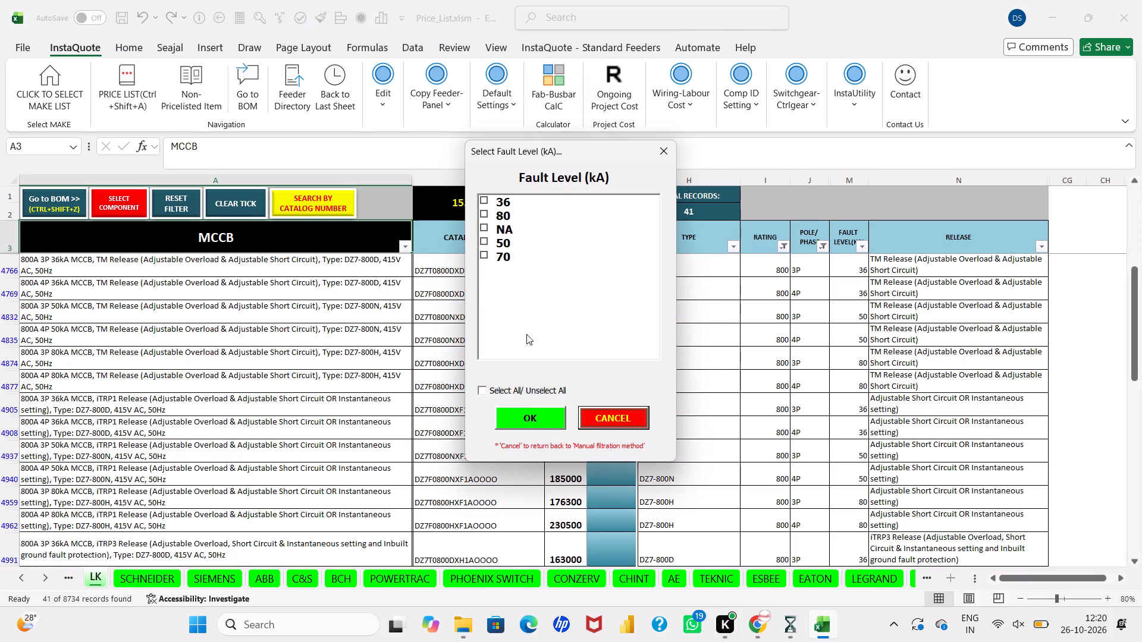
pyautogui.click(538, 386)
pyautogui.click(541, 408)
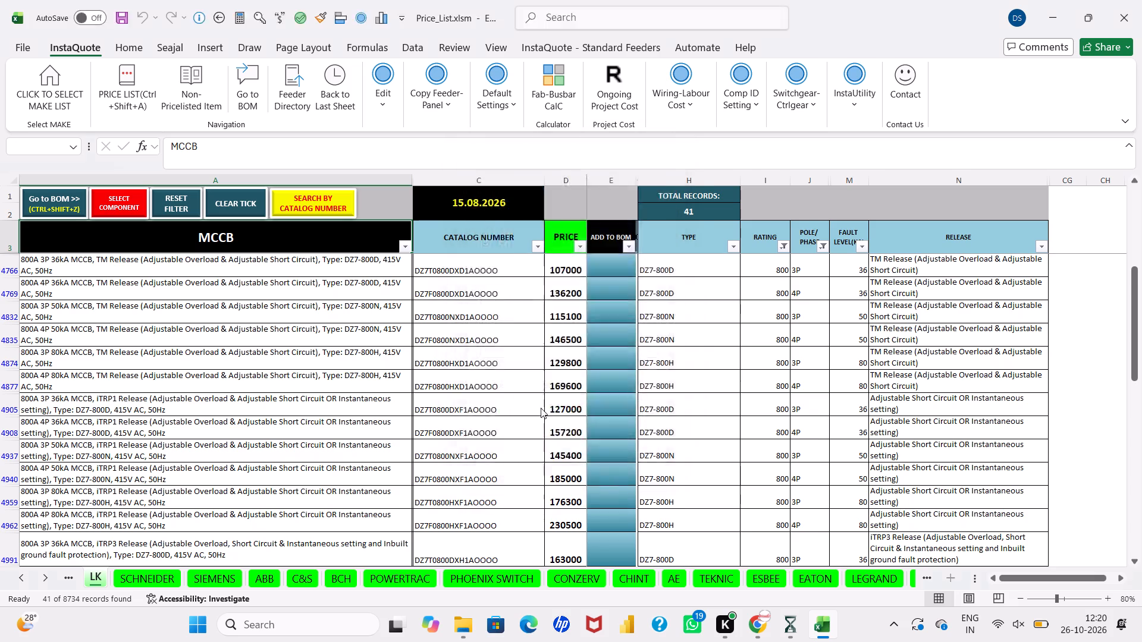
# Narrow the list to Microprocessor MTX1.0, MTX2.0, MTX3.0 and adjustable TM releases, in types DN4-1250N and DN4-1250S.
pyautogui.click(512, 199)
pyautogui.click(512, 199)
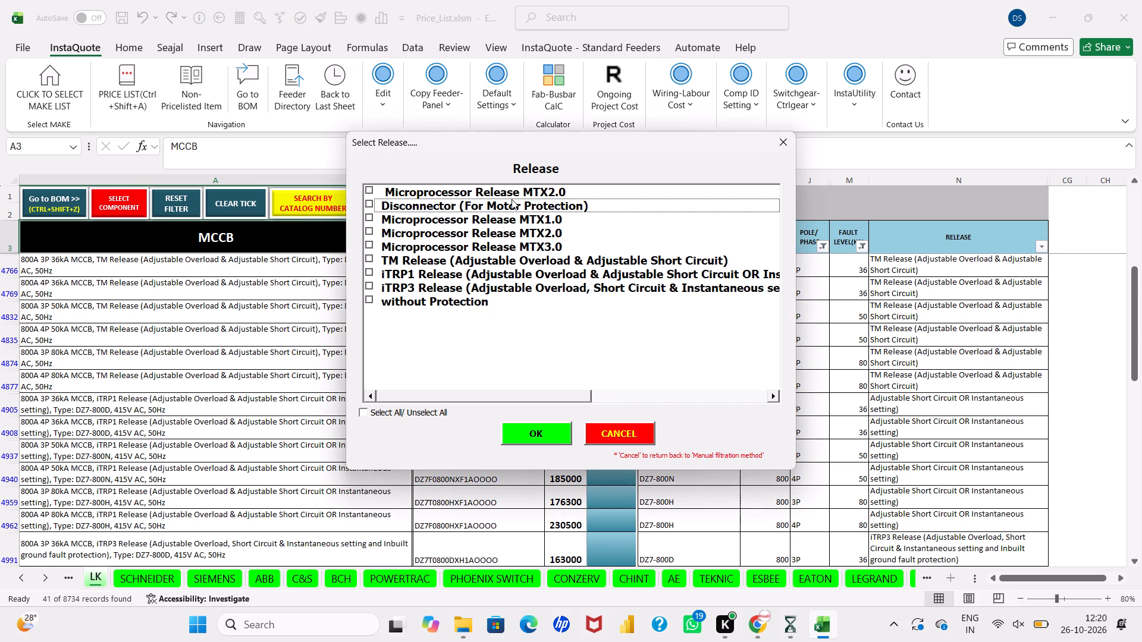
pyautogui.click(518, 191)
pyautogui.click(516, 216)
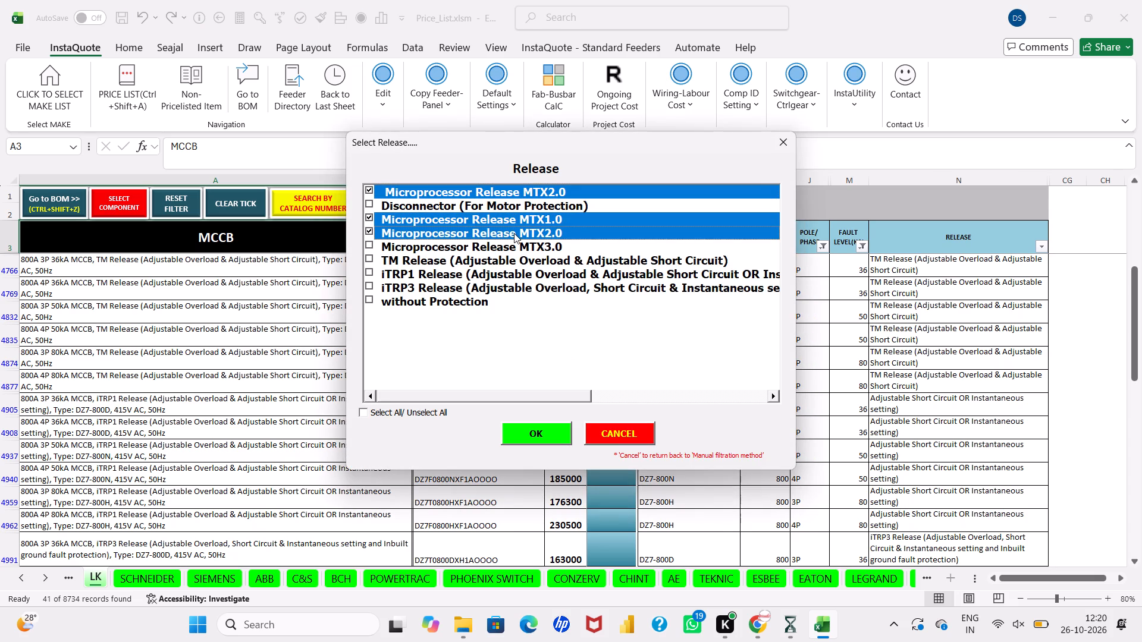
pyautogui.click(514, 233)
pyautogui.click(514, 250)
pyautogui.click(513, 270)
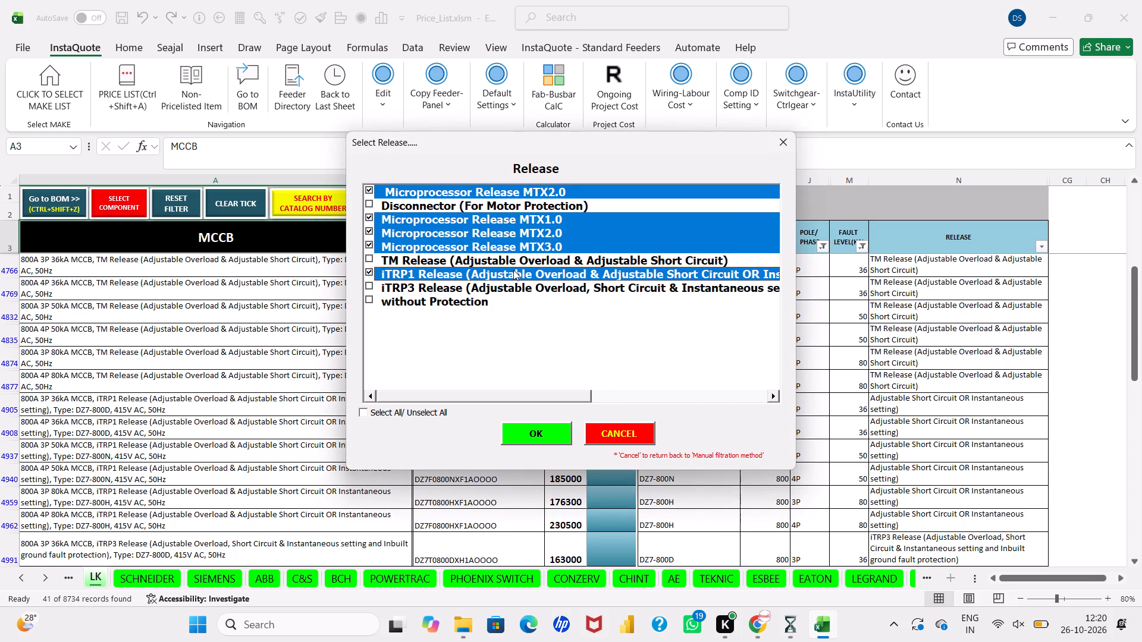
pyautogui.click(513, 270)
pyautogui.click(519, 263)
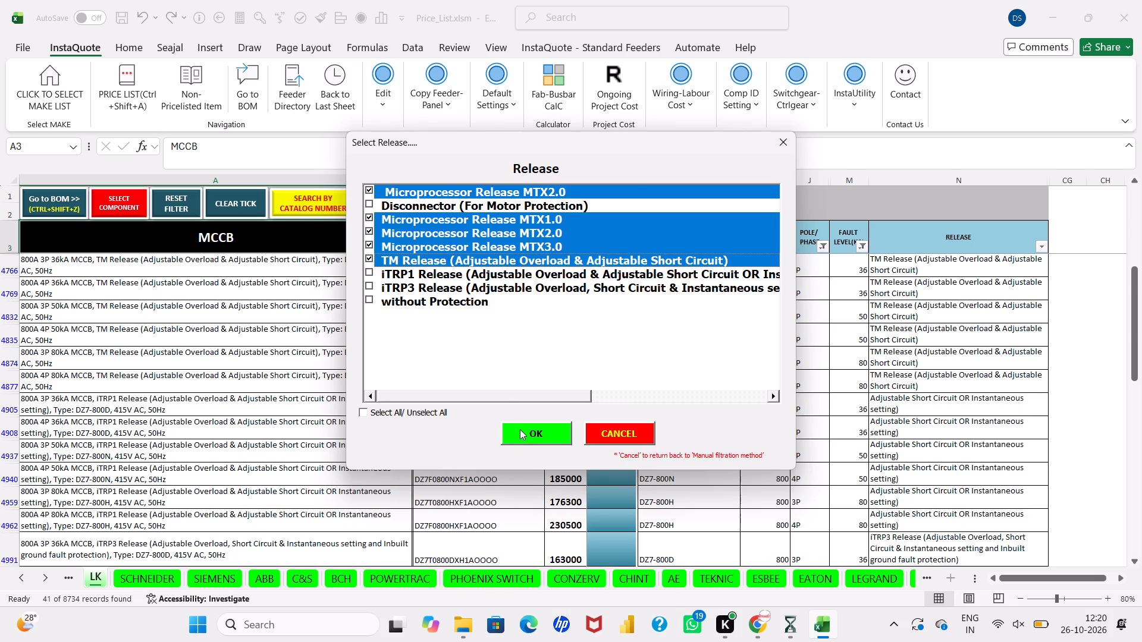
pyautogui.click(520, 430)
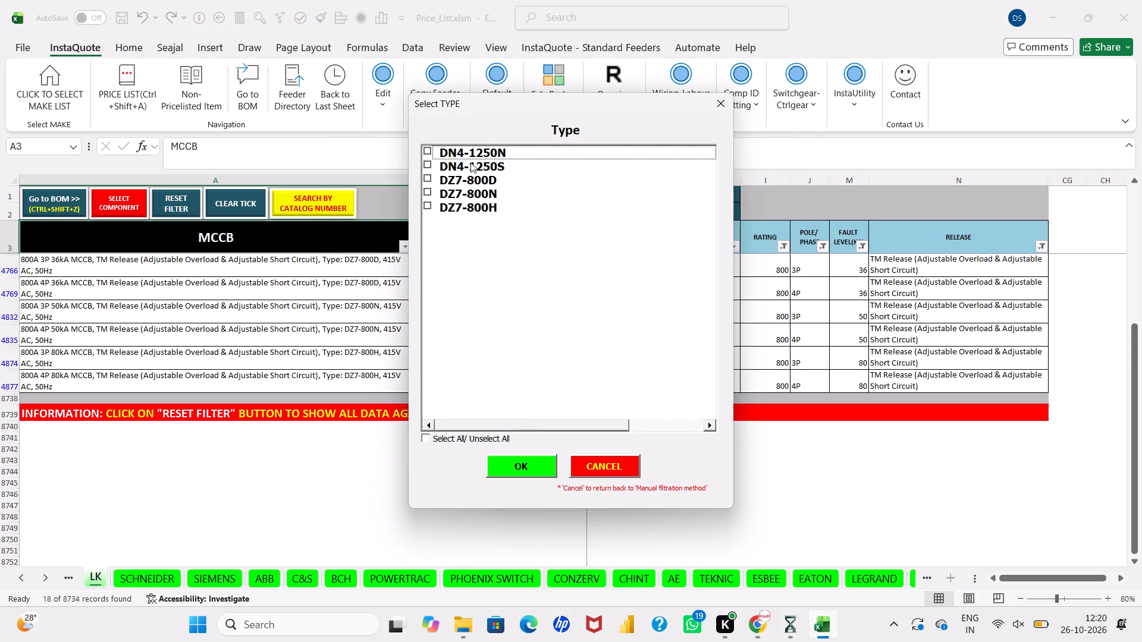
pyautogui.click(470, 162)
pyautogui.click(480, 155)
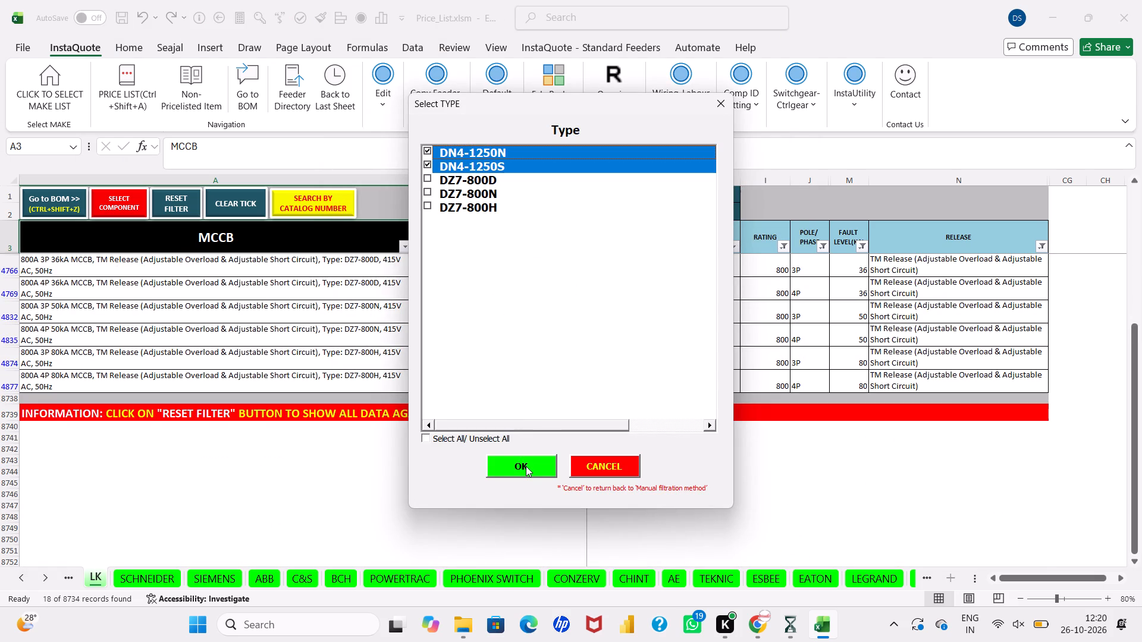
pyautogui.click(526, 466)
# Add the 800A 3P 50kA Microprocessor Release MTX1.0 MCCB, type DN4-1250N, to the feeder and return to the BOM.
pyautogui.scroll(1, 526, 466)
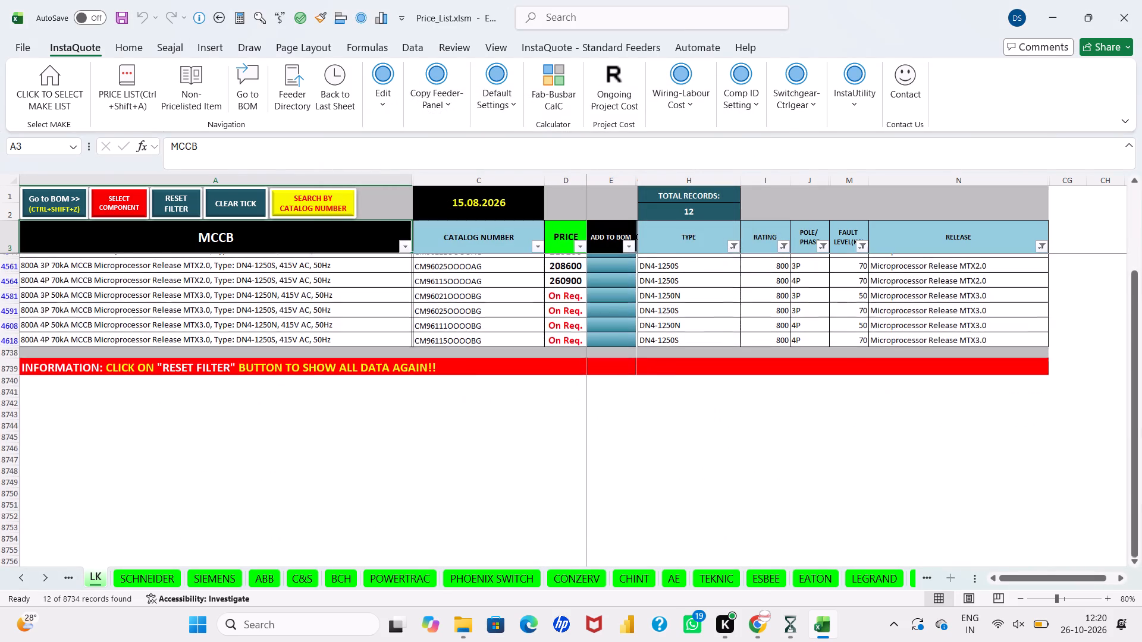
pyautogui.scroll(2, 526, 466)
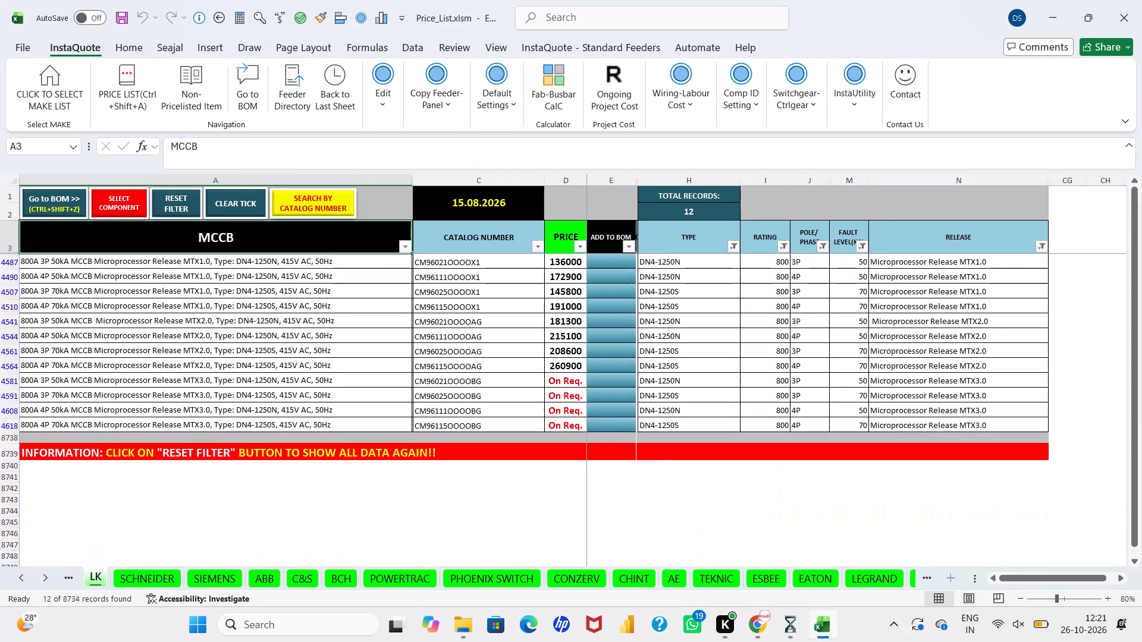
pyautogui.doubleClick(610, 263)
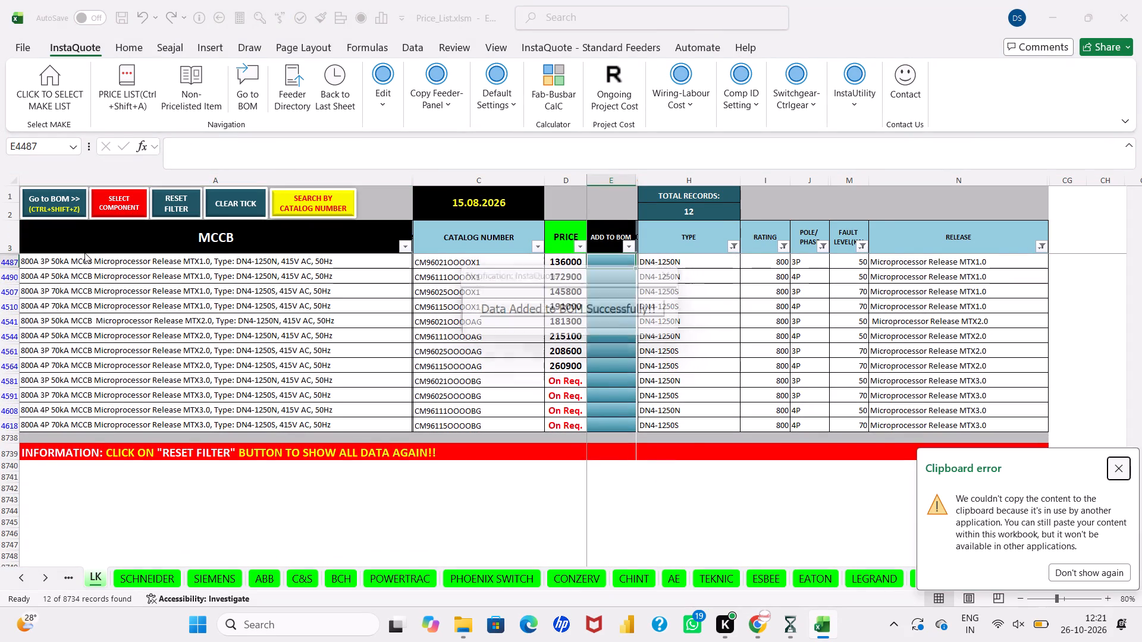
pyautogui.click(70, 208)
pyautogui.click(70, 208)
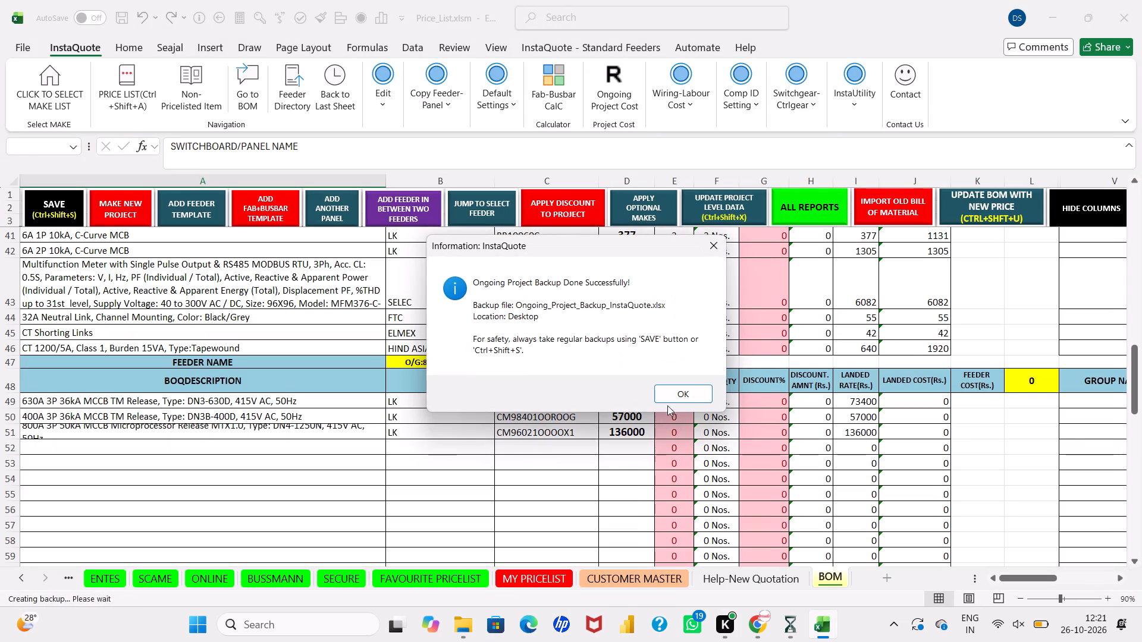
pyautogui.click(669, 403)
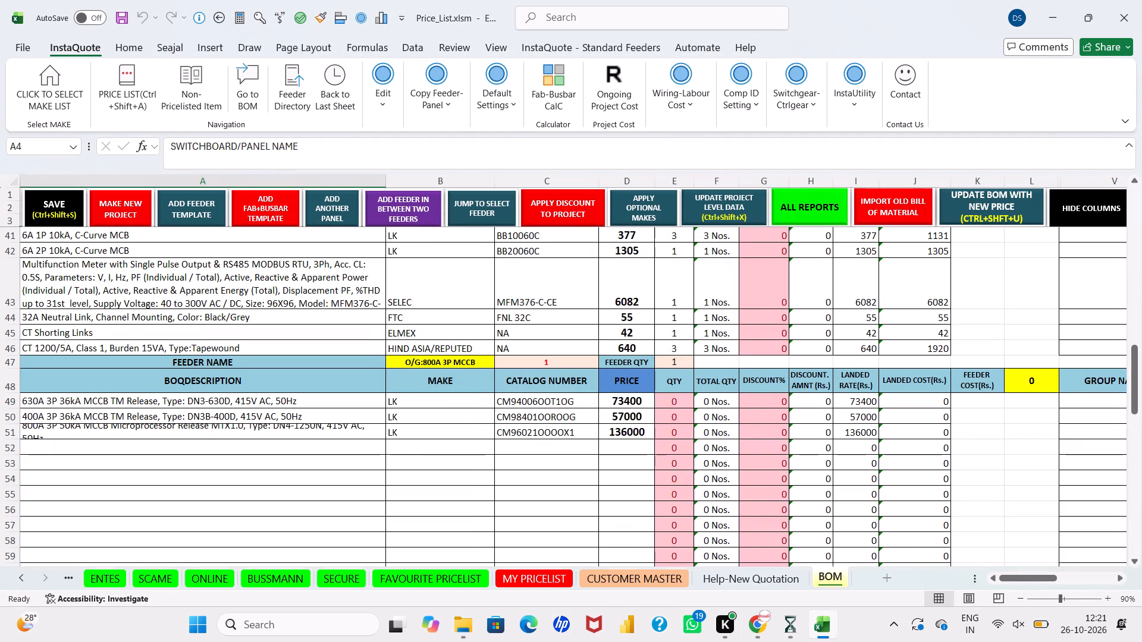
# Increase the height of BOM row 51 to fit the full 800A MCCB description.
pyautogui.moveTo(19, 439); pyautogui.dragTo(19, 445)
pyautogui.click(19, 445)
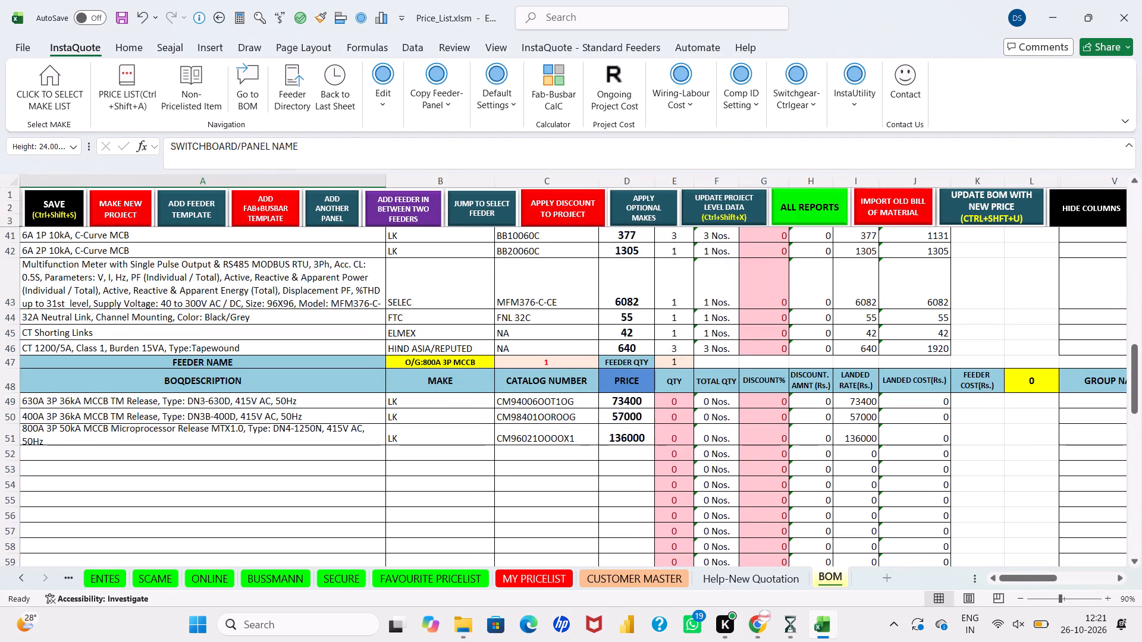
pyautogui.click(19, 445)
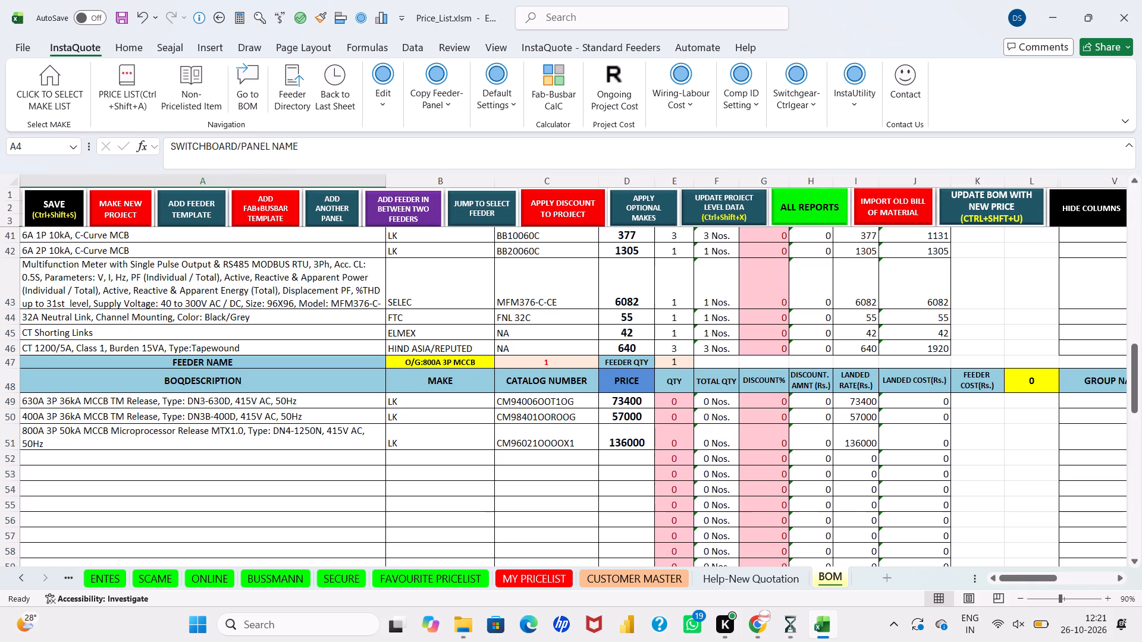
# Save the ongoing project backup from the BOM.
pyautogui.click(61, 203)
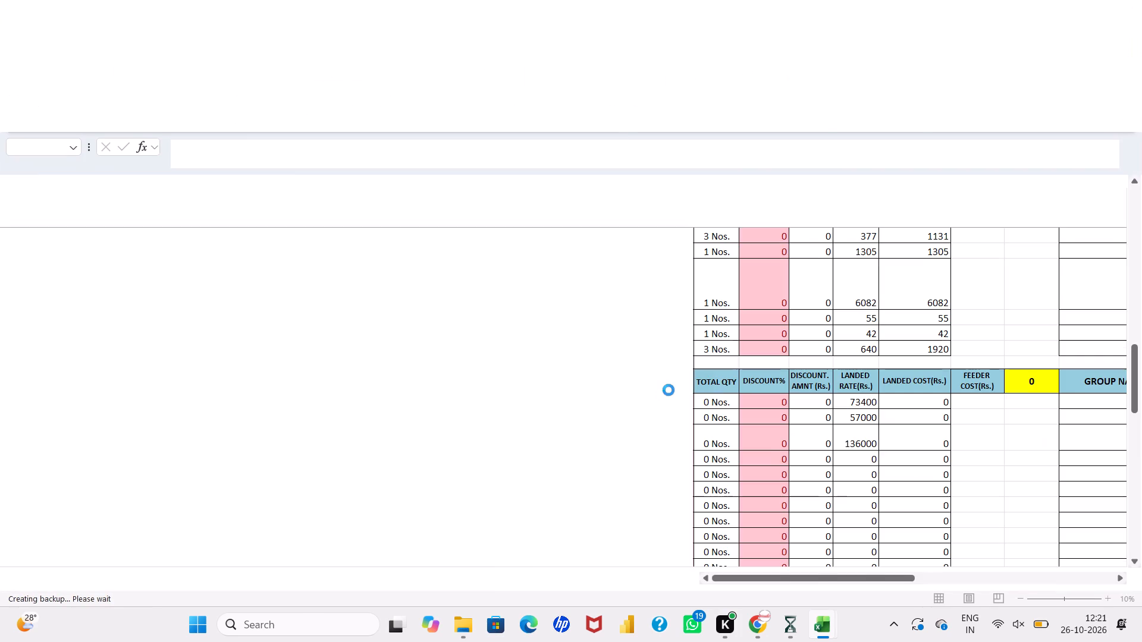
pyautogui.click(699, 396)
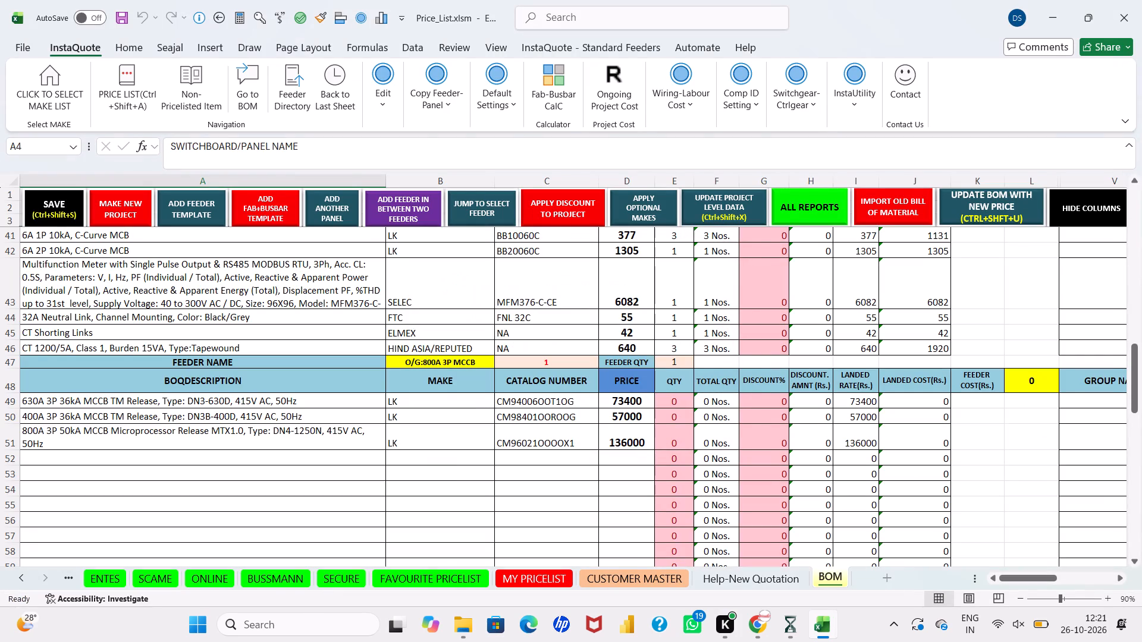
# Open the LK price list for MCCB_ACCESSORIES from the empty row 52 of the 800A feeder.
pyautogui.click(338, 459)
pyautogui.hotkey('ctrl', 'q')
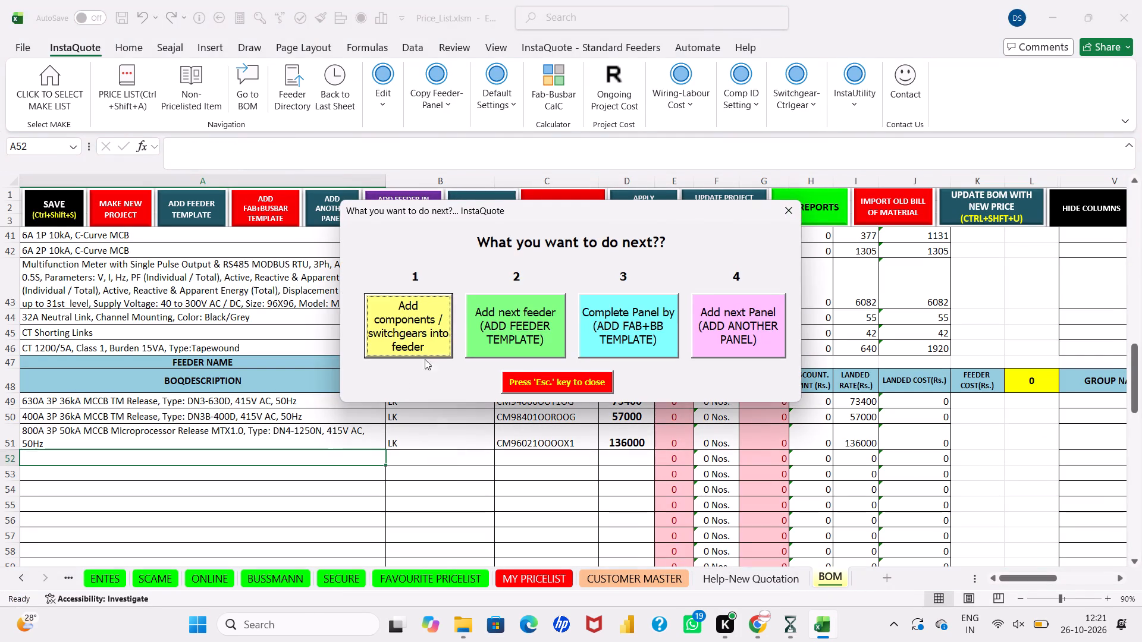
pyautogui.click(448, 335)
pyautogui.write('mcc')
pyautogui.press('Down')
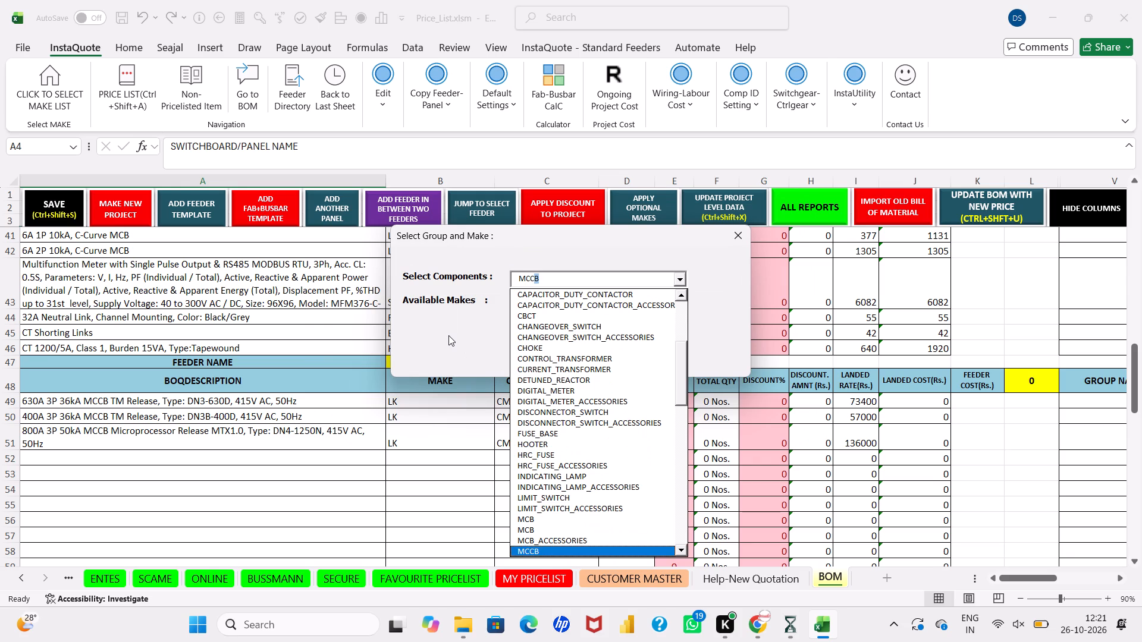
pyautogui.press('Tab')
pyautogui.press('l')
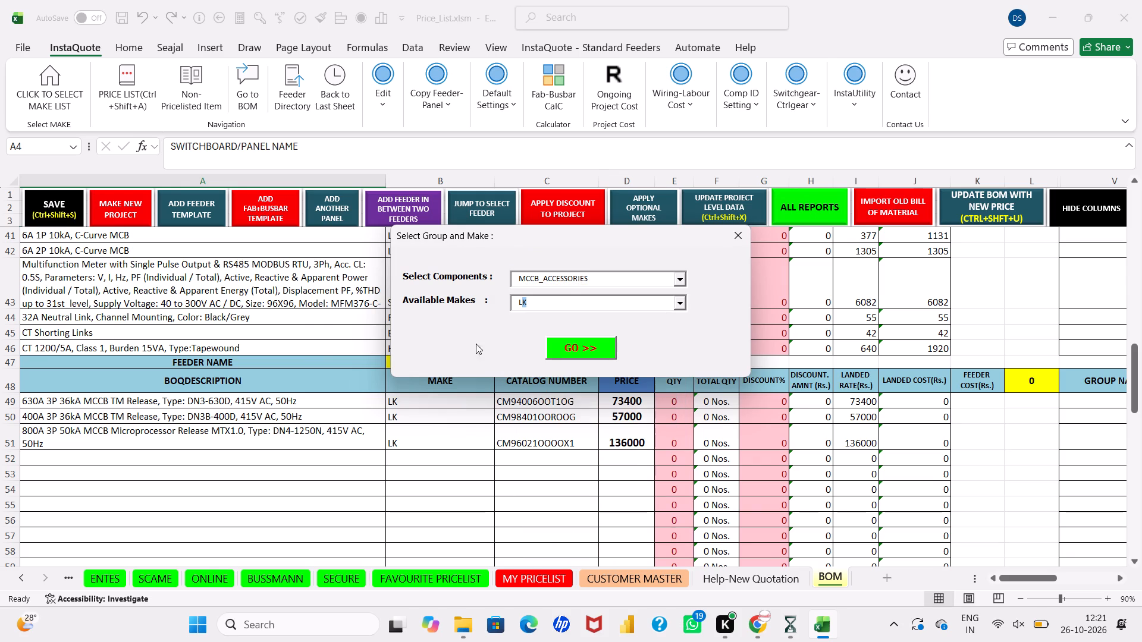
pyautogui.click(587, 354)
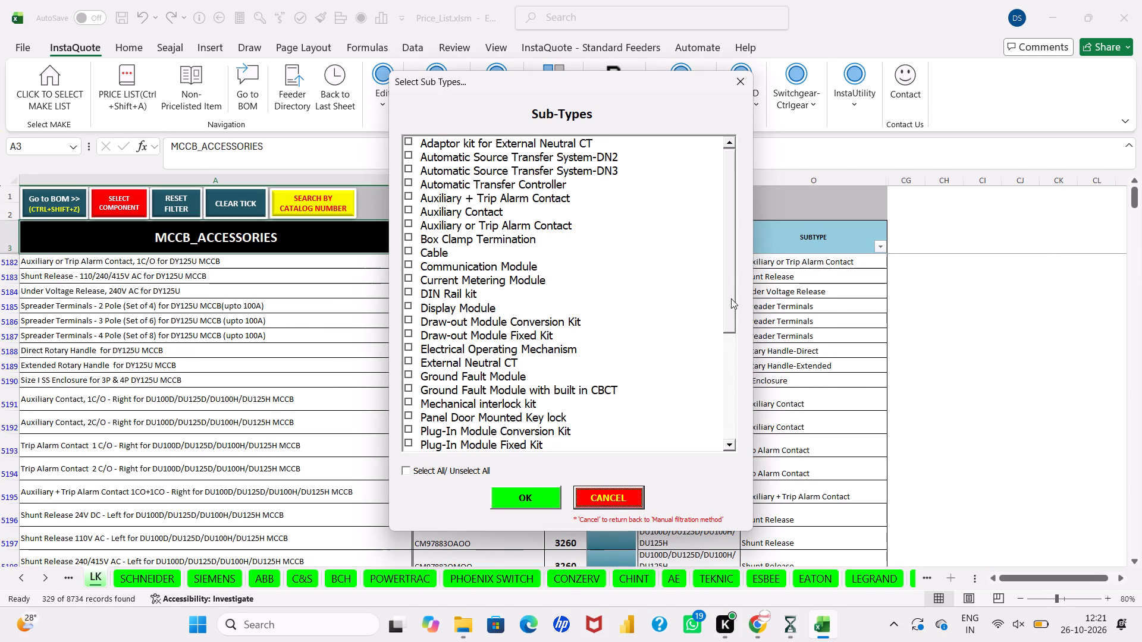
# Filter the accessories to sub-types Rotary Handle-Extended and Spreader Terminals, type DN-Dsine.
pyautogui.moveTo(729, 300); pyautogui.dragTo(758, 439)
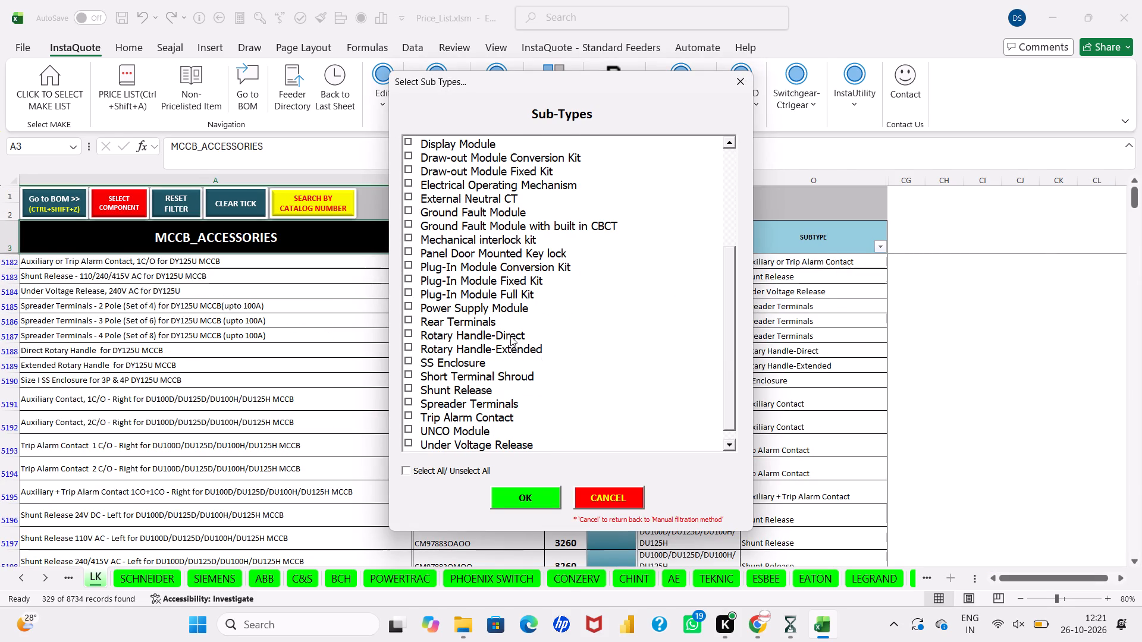
pyautogui.click(510, 336)
pyautogui.click(505, 387)
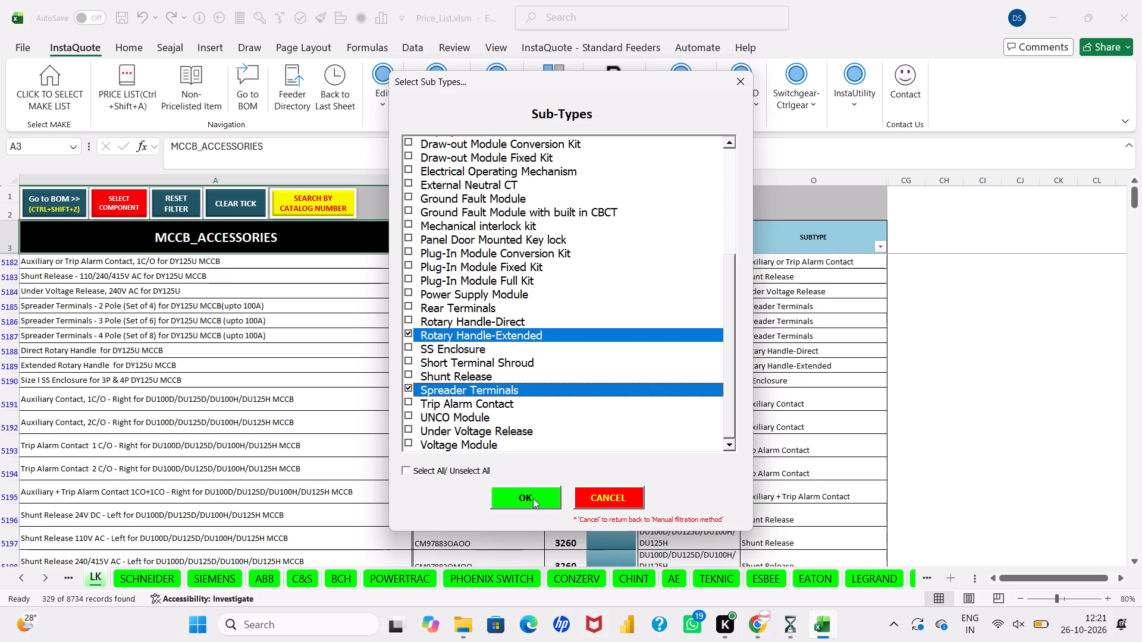
pyautogui.click(533, 498)
pyautogui.click(464, 291)
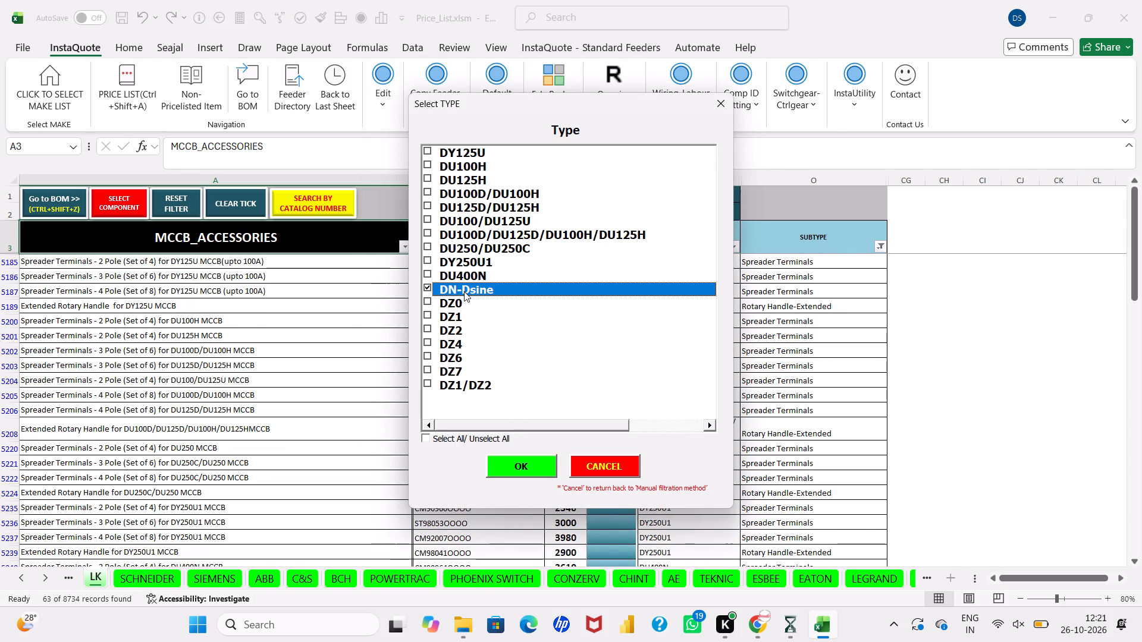
pyautogui.click(512, 467)
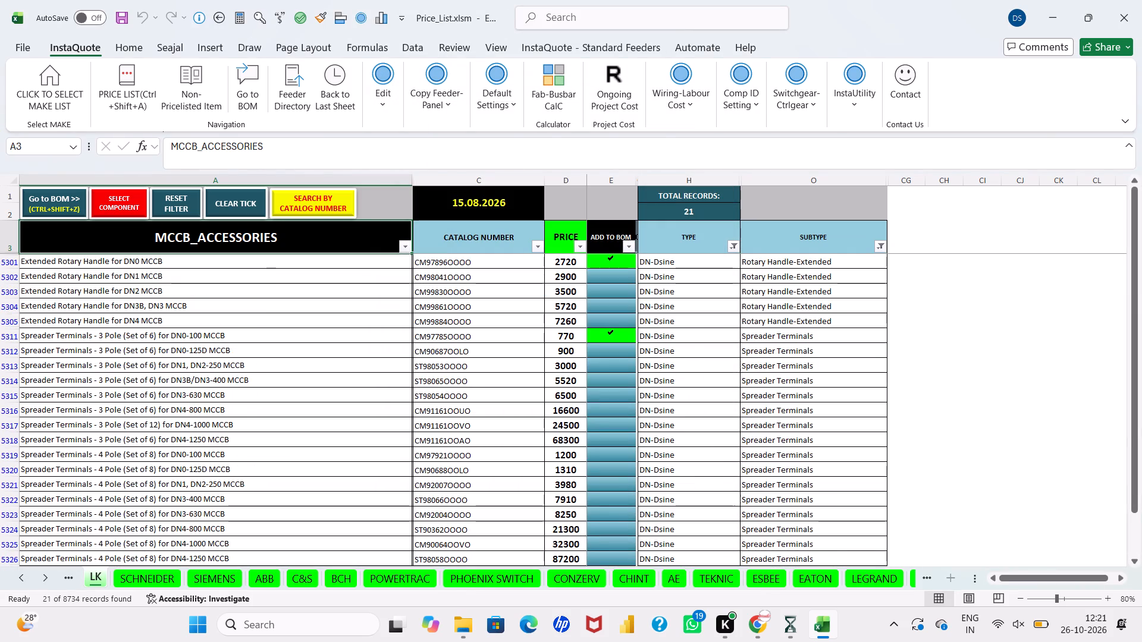
# Clear the old ticks, add the DN4 Extended Rotary Handle and 3 Pole DN4-1250 Spreader Terminals, and return to the BOM.
pyautogui.click(254, 207)
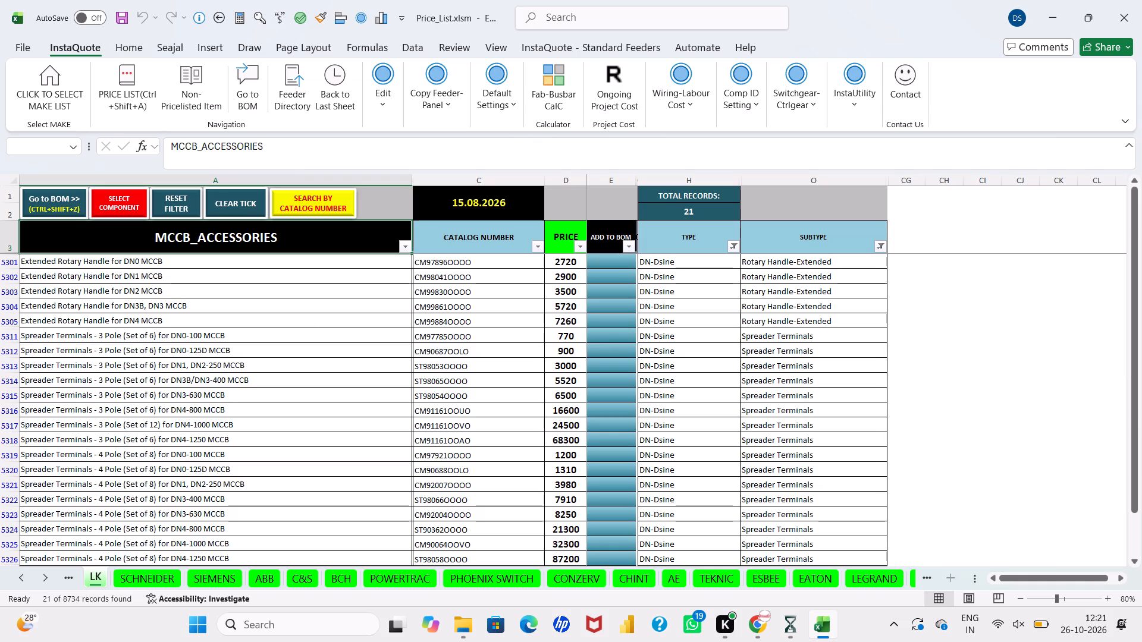
pyautogui.doubleClick(606, 319)
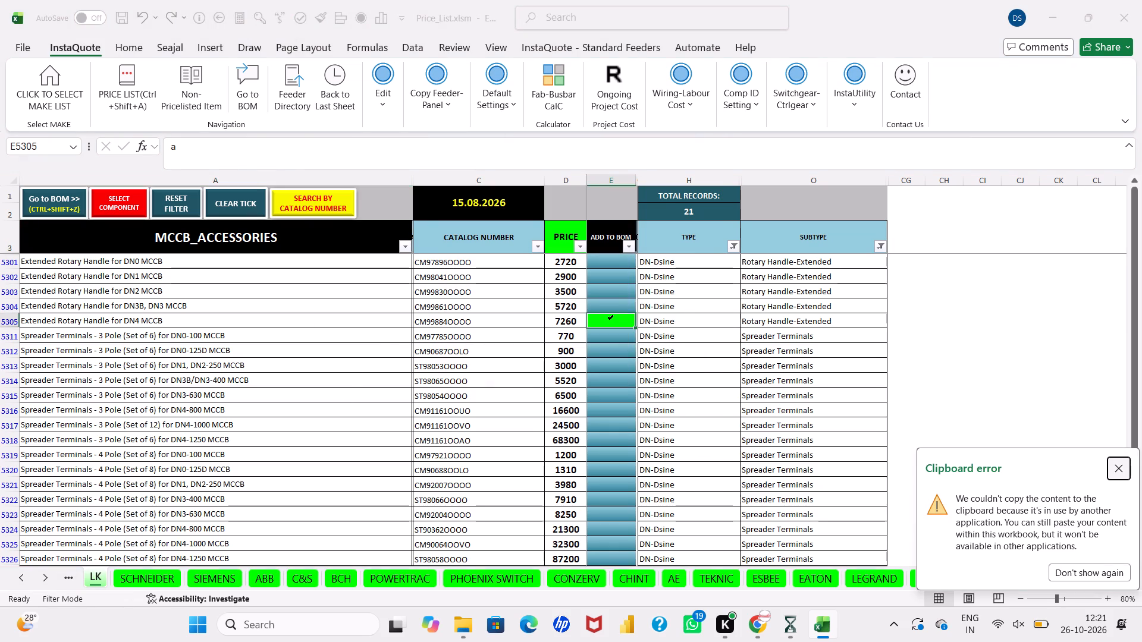
pyautogui.click(599, 440)
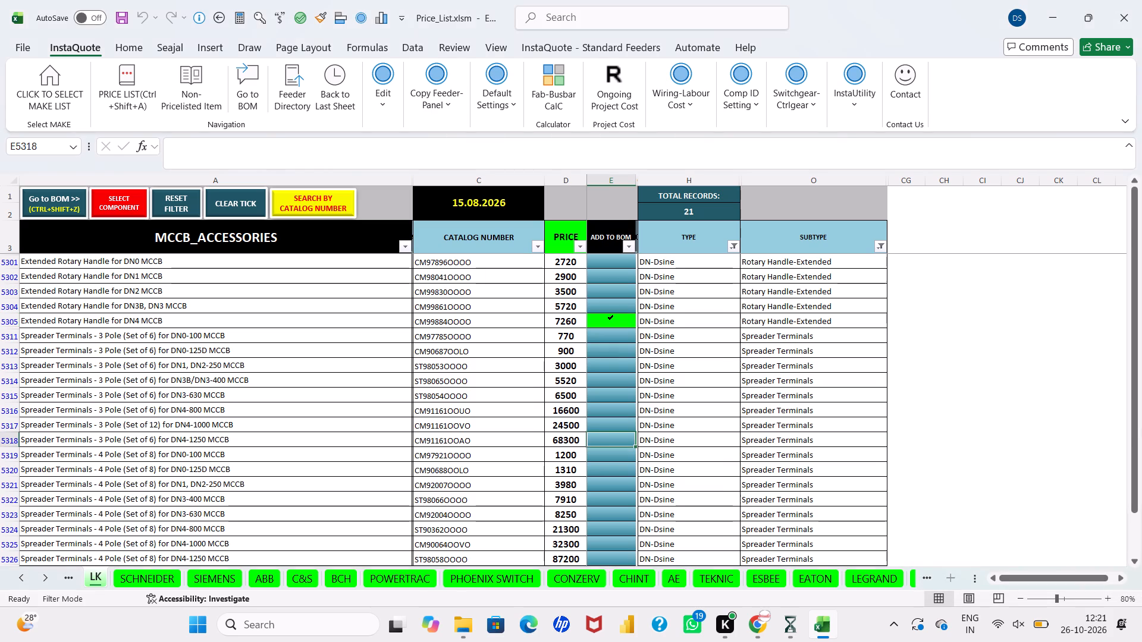
pyautogui.doubleClick(599, 440)
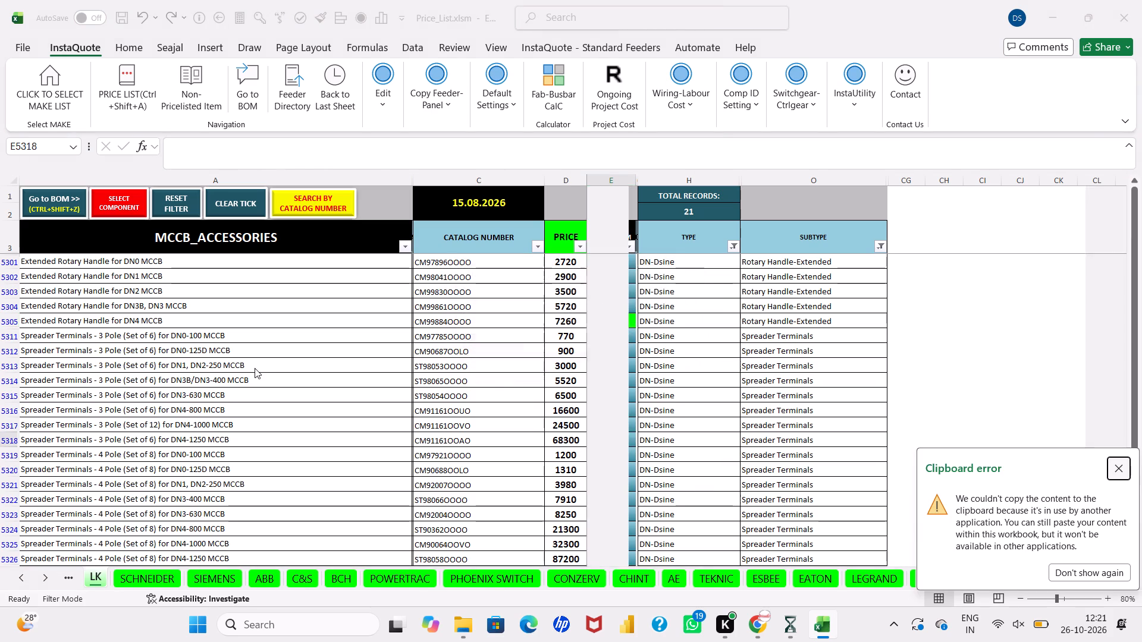
pyautogui.click(37, 195)
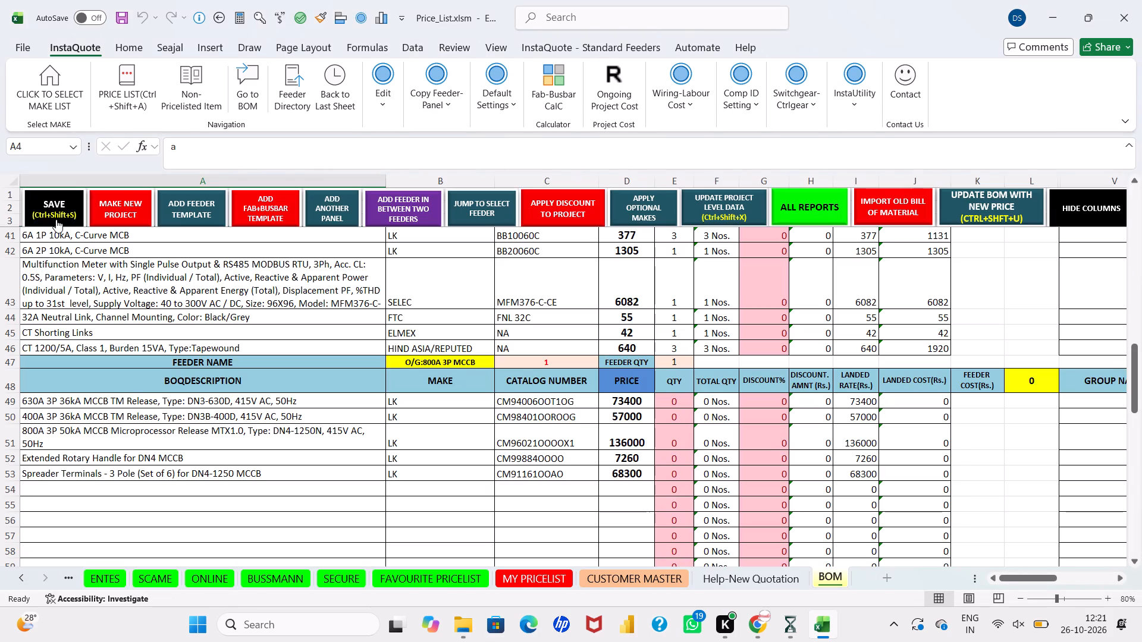
# Save the ongoing project backup with the newly added MCCB accessories.
pyautogui.click(56, 219)
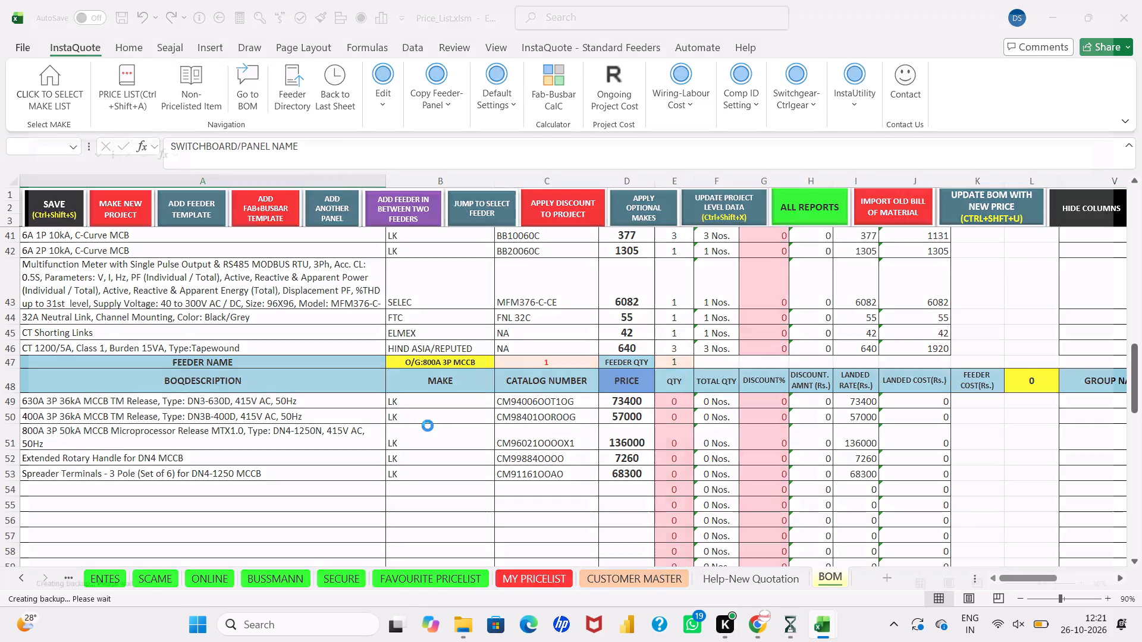
pyautogui.click(683, 395)
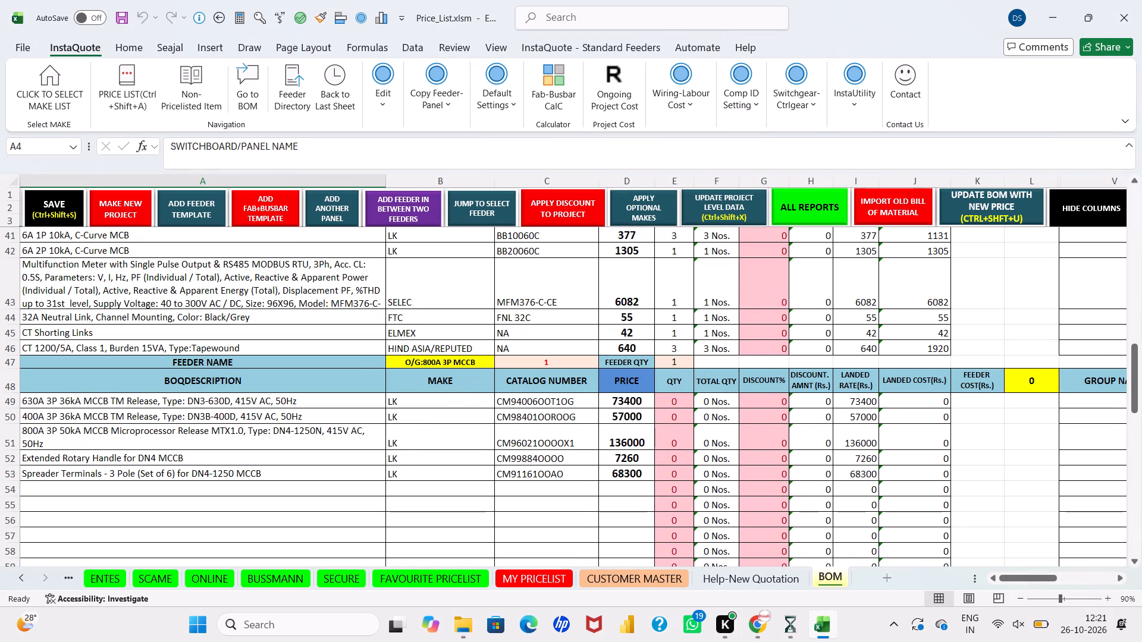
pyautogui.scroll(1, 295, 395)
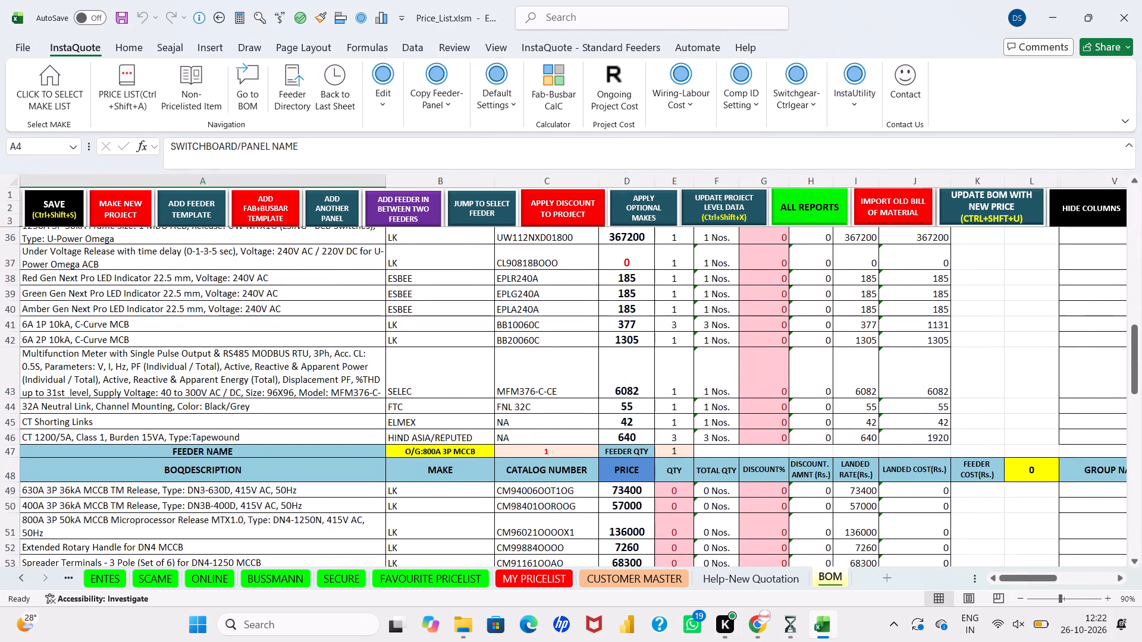
# Copy the indicator, MCB, multifunction meter, neutral link, shorting link and CT items from rows 38–46 to row 54 of the 800A feeder.
pyautogui.moveTo(328, 279); pyautogui.dragTo(658, 348)
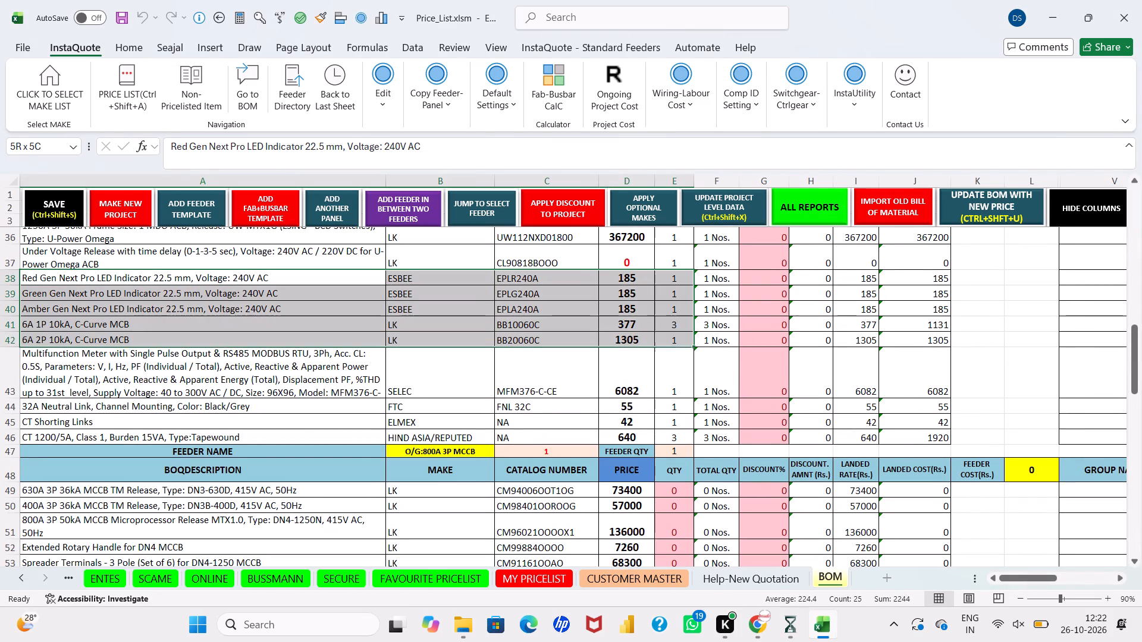
pyautogui.moveTo(658, 348); pyautogui.dragTo(664, 435)
pyautogui.hotkey('ctrl', 'c')
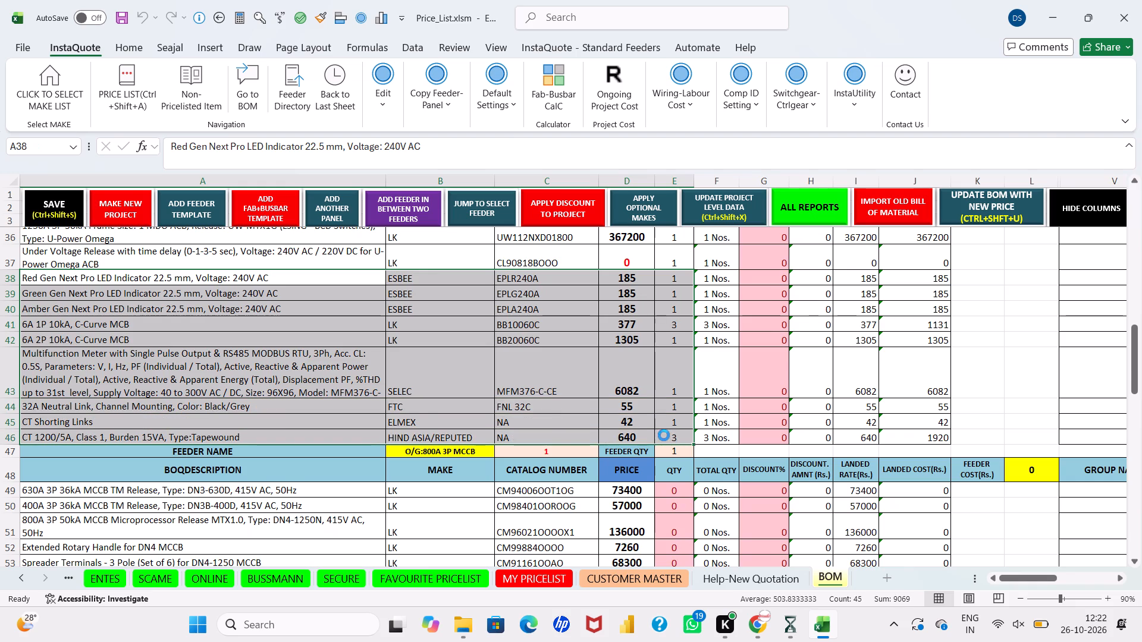
pyautogui.scroll(-3, 664, 435)
pyautogui.click(350, 352)
pyautogui.hotkey('ctrl', 'v')
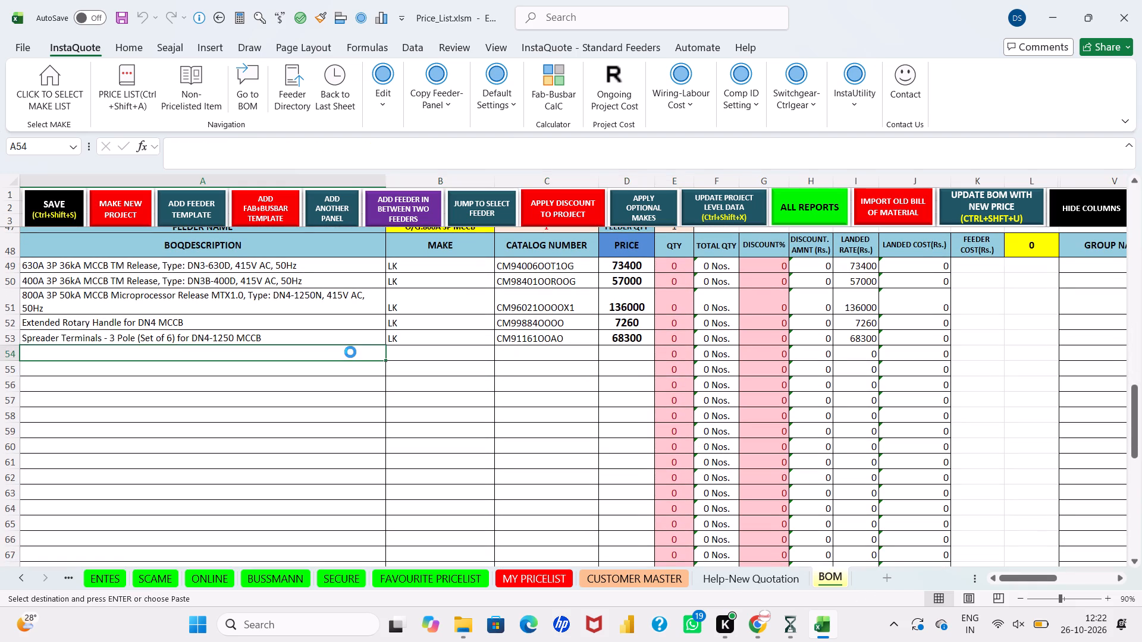
# Save the ongoing project backup with the copied items in the 800A feeder.
pyautogui.click(59, 208)
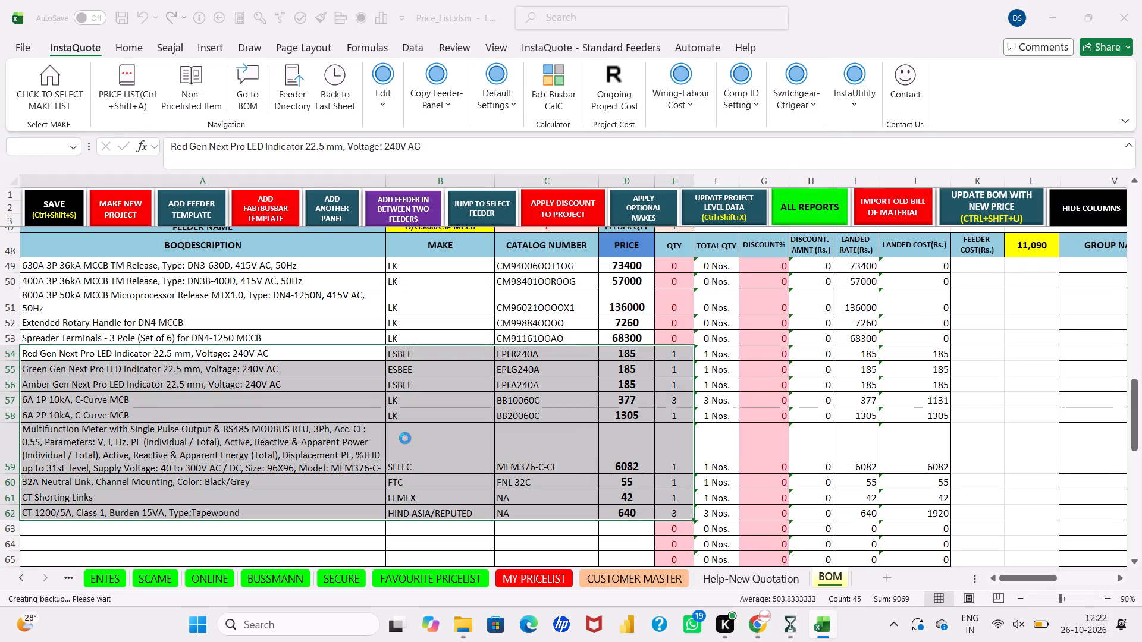
pyautogui.click(684, 402)
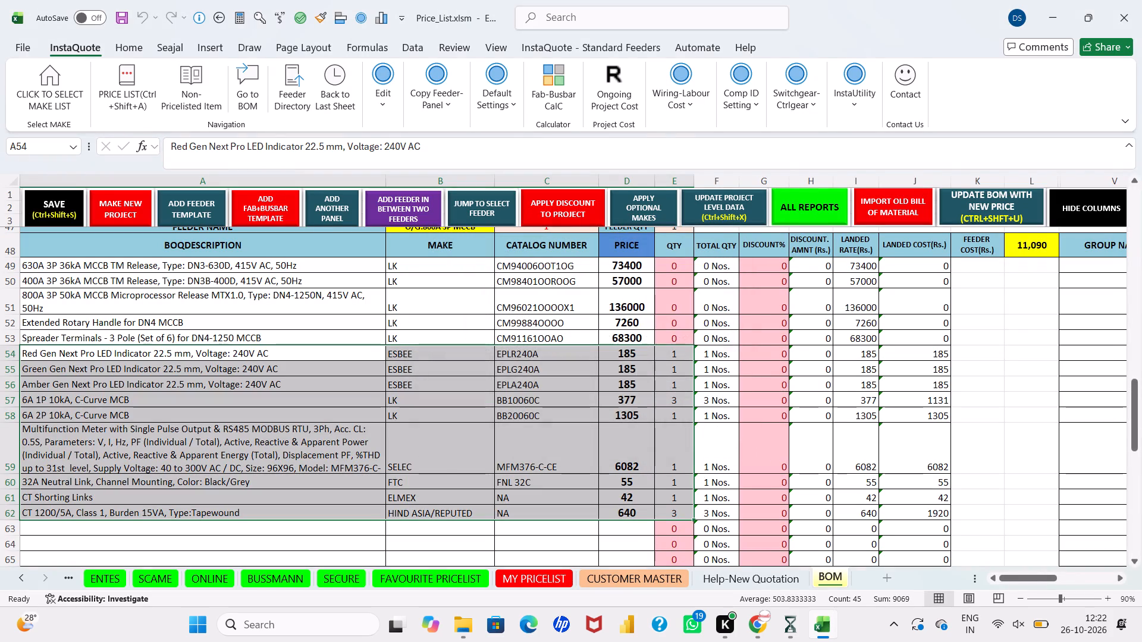
pyautogui.click(606, 443)
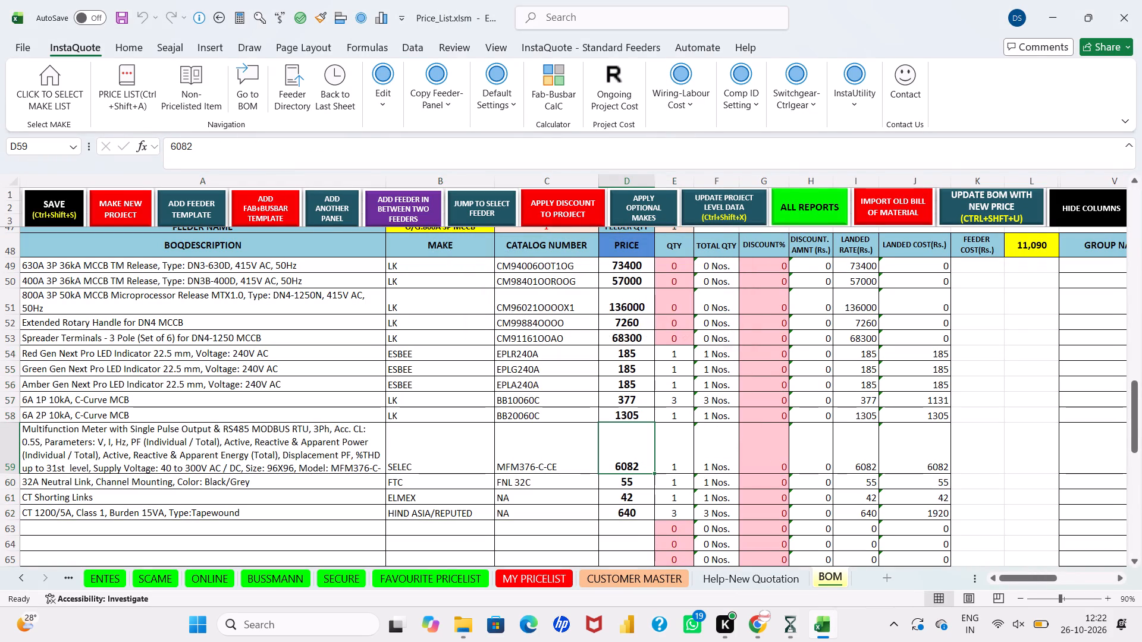
# Set the quantity to 1 for the 800A MCCB, the DN4 Extended Rotary Handle and the DN4-1250 Spreader Terminals.
pyautogui.click(664, 309)
pyautogui.press('1')
pyautogui.press('Return')
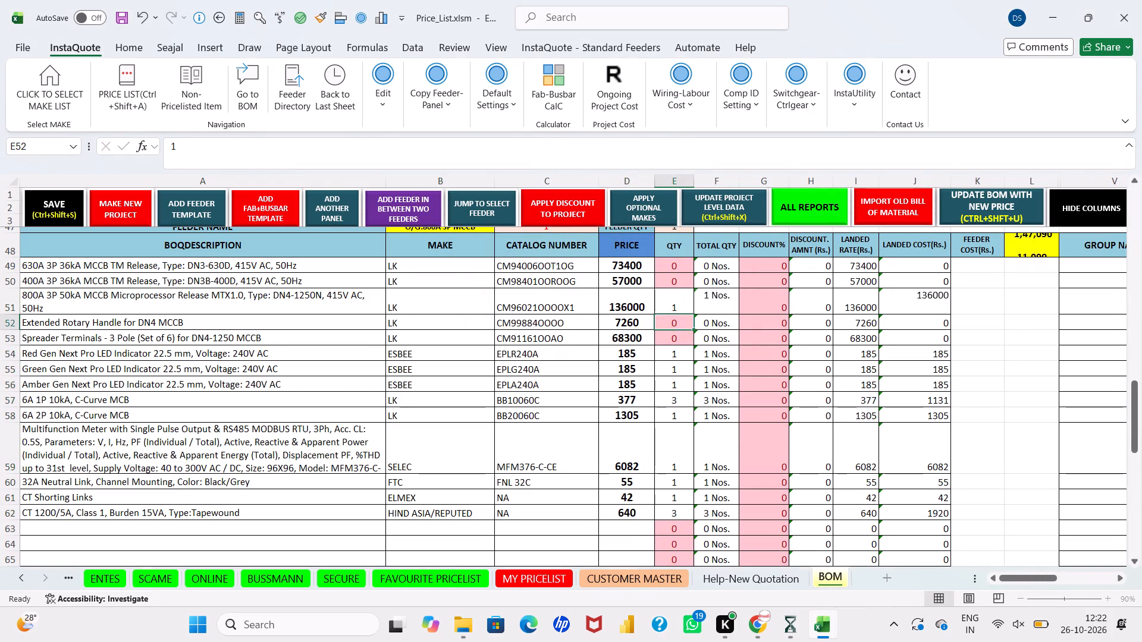
pyautogui.press('1')
pyautogui.press('Return')
pyautogui.press('1')
pyautogui.press('Return')
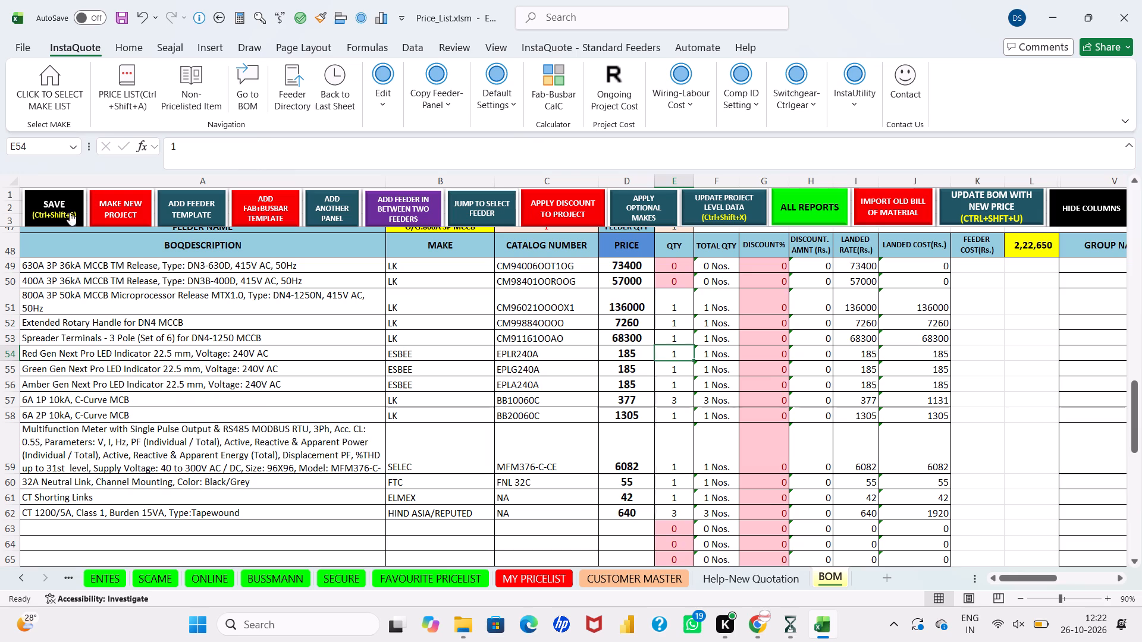
# Save the ongoing project backup with the 800A feeder quantities.
pyautogui.click(67, 207)
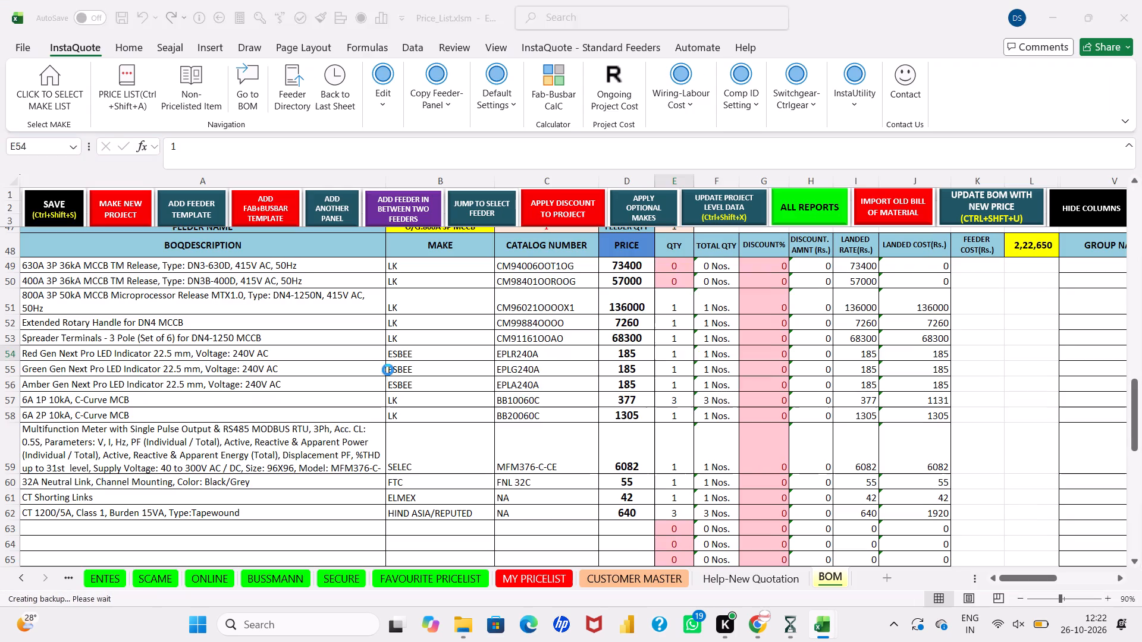
pyautogui.click(669, 392)
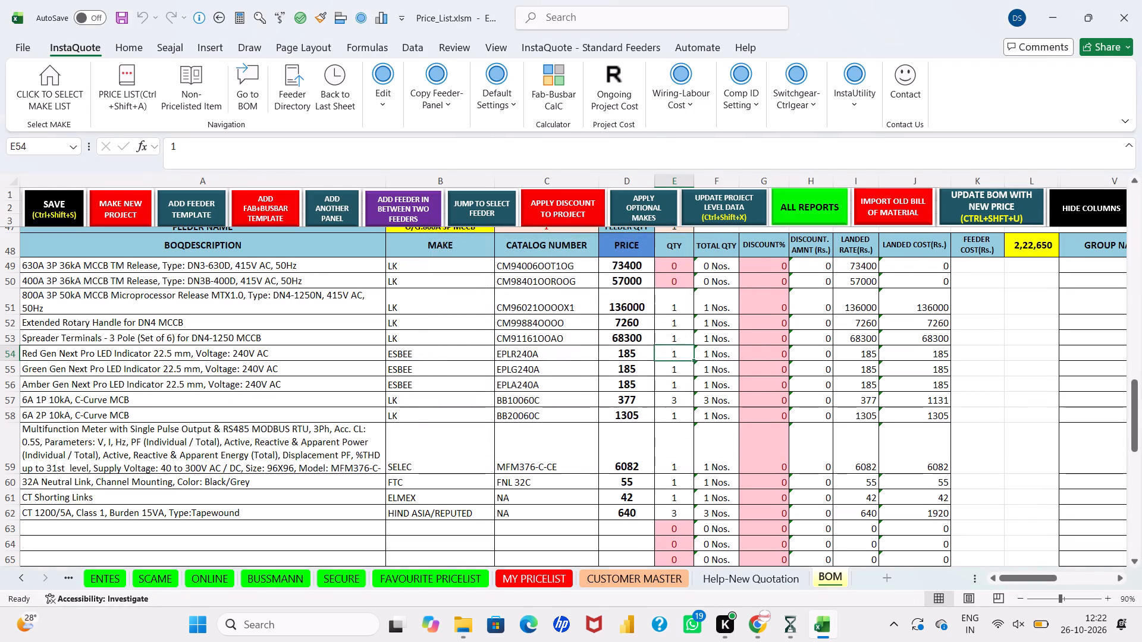
# Add a new feeder named O/G:630A 3P MCCB with feeder quantity 1 from the empty row 63.
pyautogui.click(360, 525)
pyautogui.hotkey('ctrl', 'q')
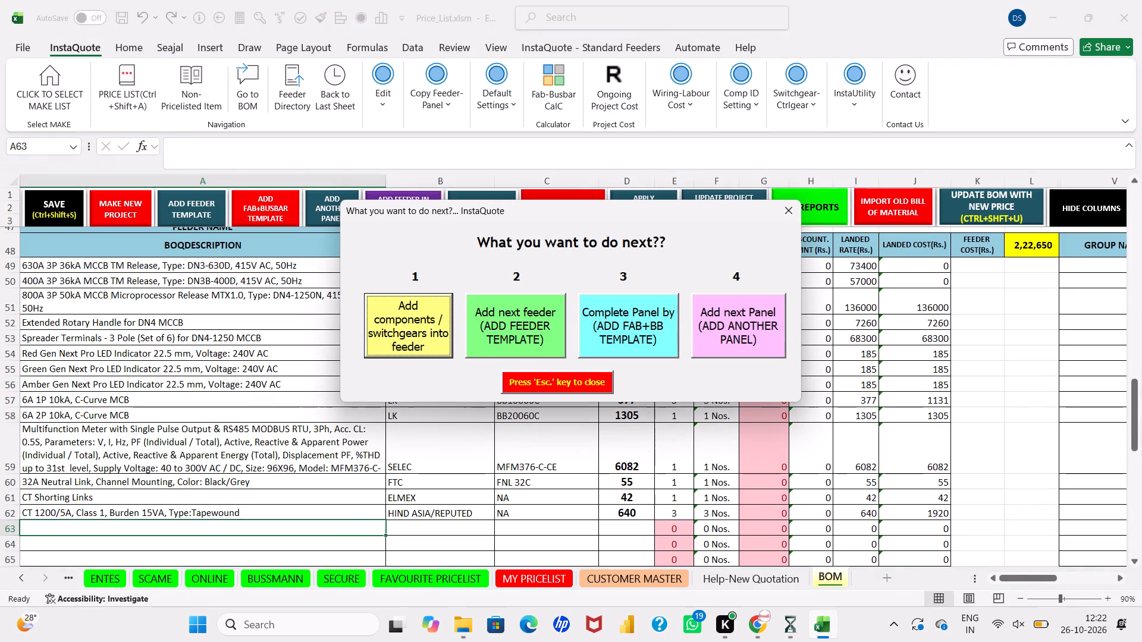
pyautogui.click(524, 343)
pyautogui.click(614, 364)
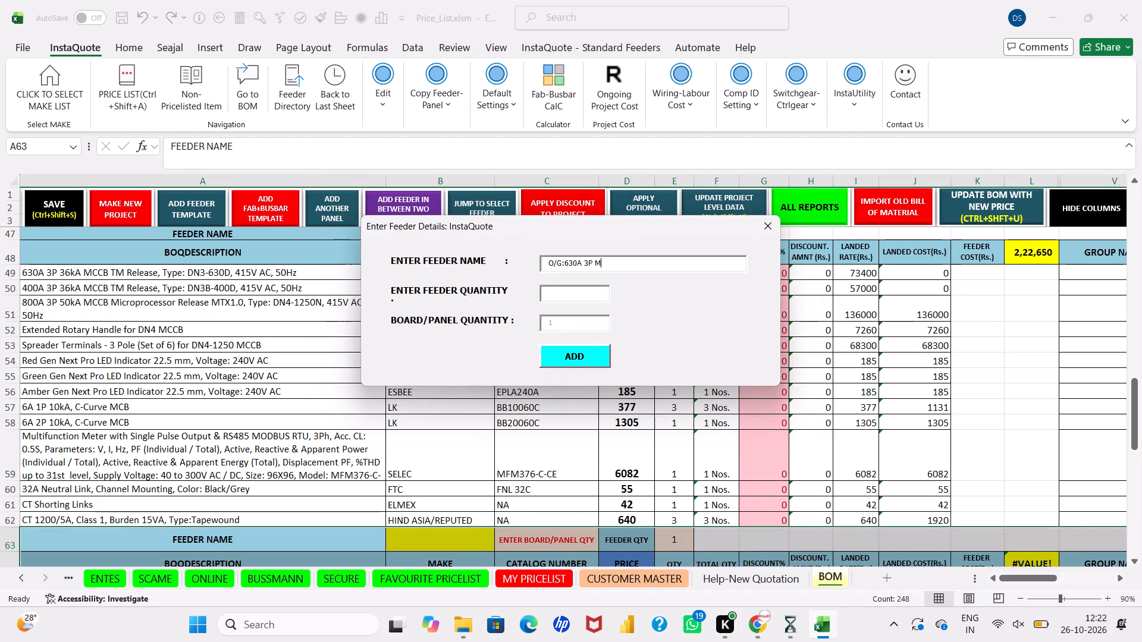
pyautogui.press('Return')
pyautogui.press('1')
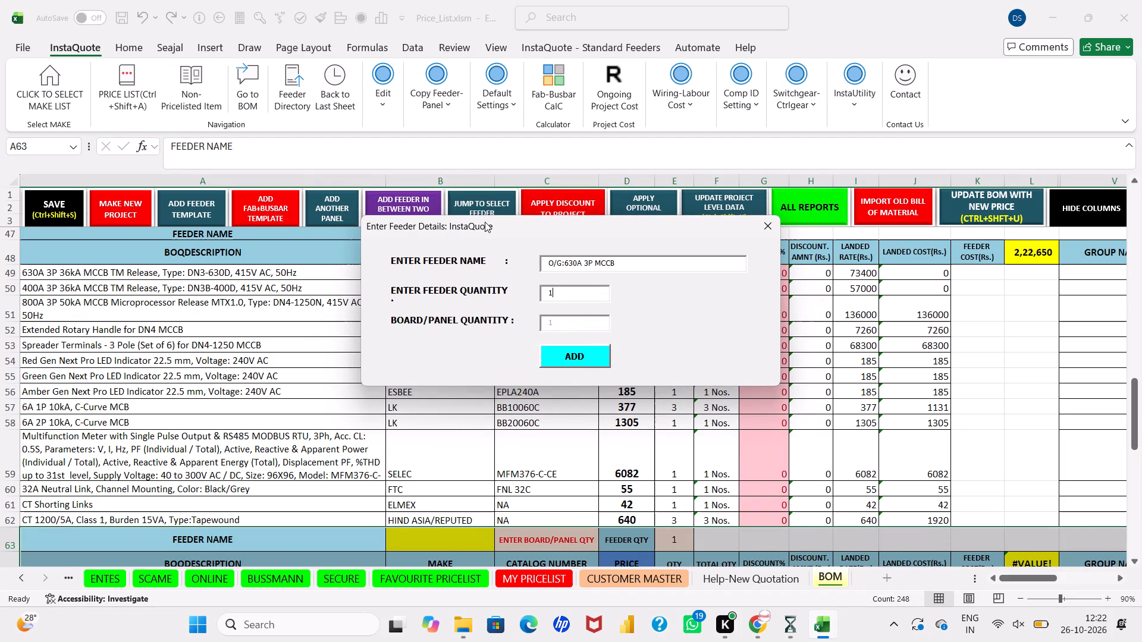
pyautogui.click(585, 367)
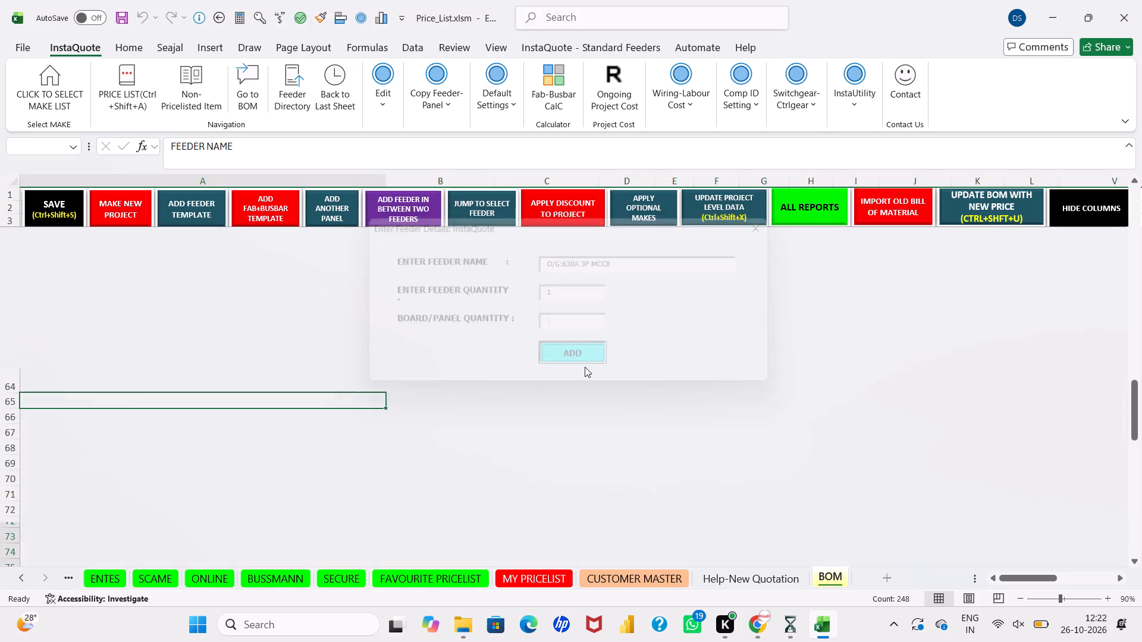
pyautogui.click(785, 210)
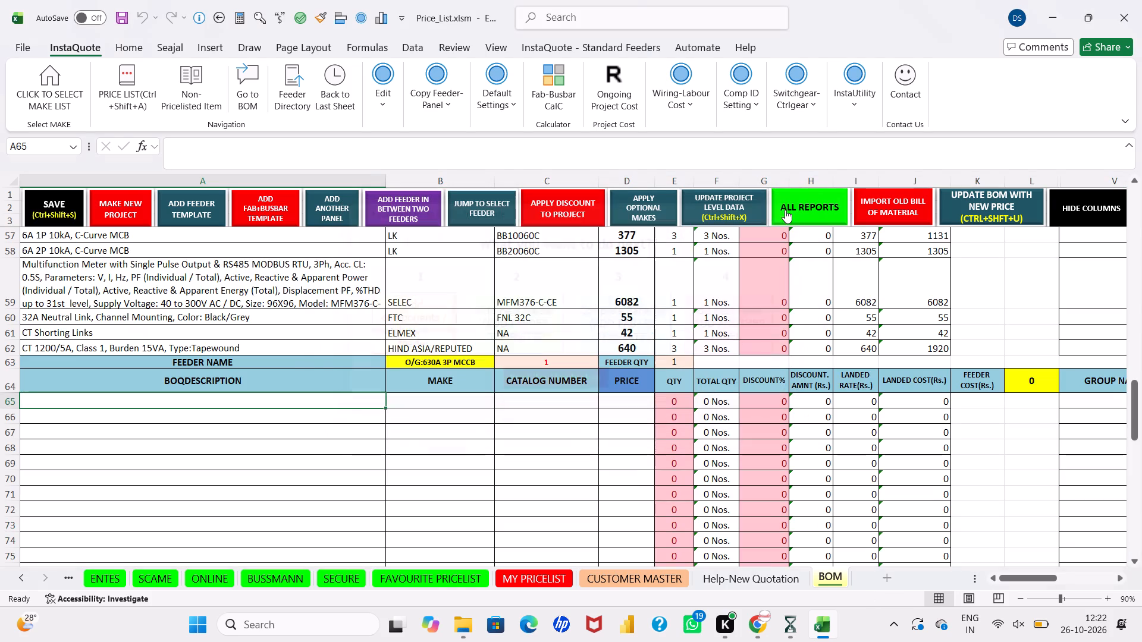
# Save the ongoing project backup with the new 630A feeder.
pyautogui.click(67, 211)
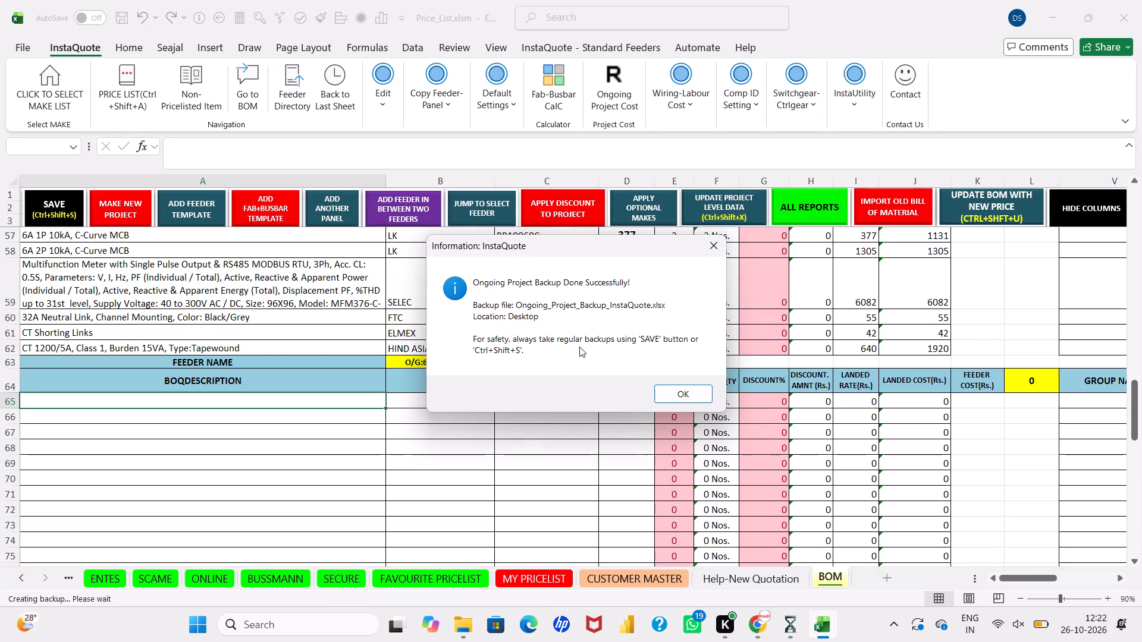
pyautogui.click(686, 388)
# Copy the 630A 3P 36kA DN3-630D MCCB from row 49 into row 65 of the 630A feeder with quantity 1.
pyautogui.scroll(1, 686, 388)
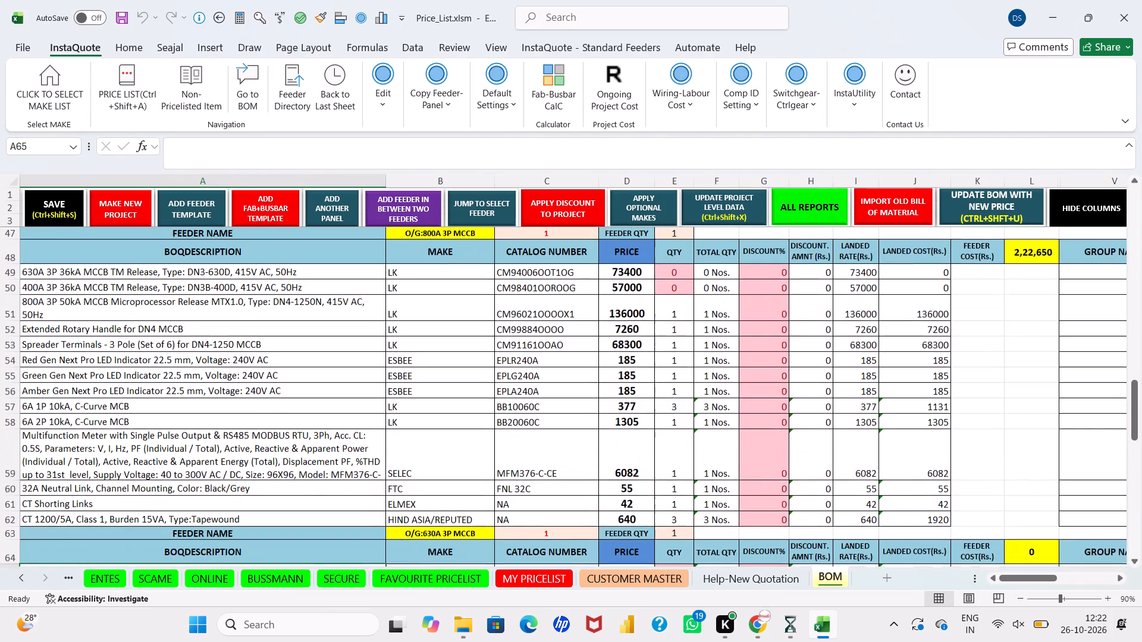
pyautogui.scroll(1, 686, 388)
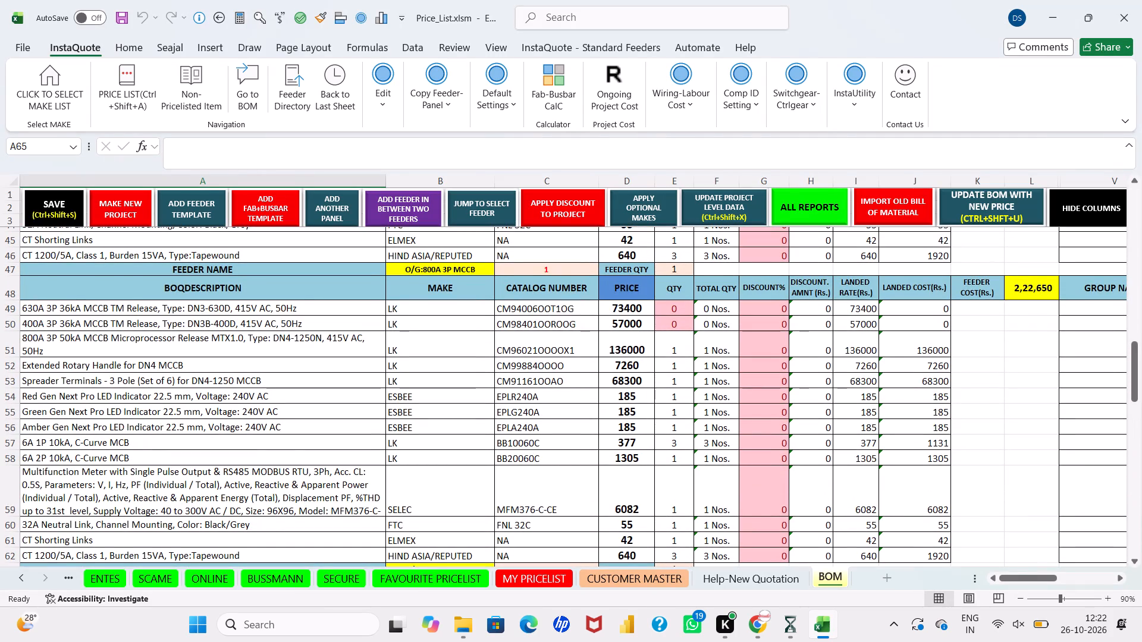
pyautogui.moveTo(377, 312); pyautogui.dragTo(534, 309)
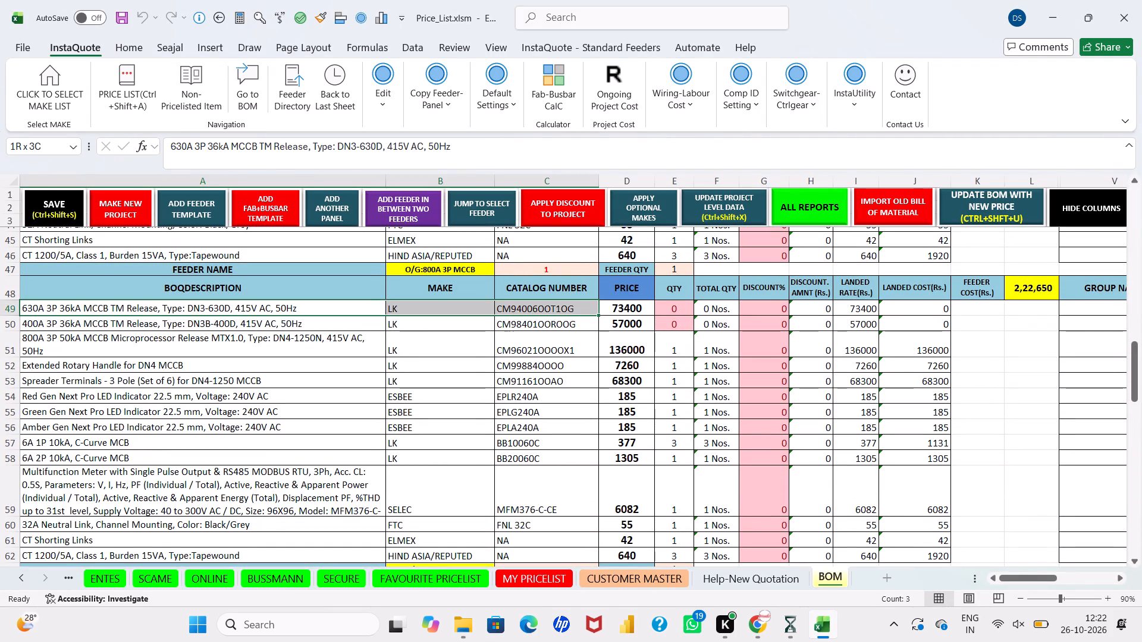
pyautogui.moveTo(534, 309); pyautogui.dragTo(622, 307)
pyautogui.hotkey('ctrl', 'c')
pyautogui.scroll(-3, 622, 307)
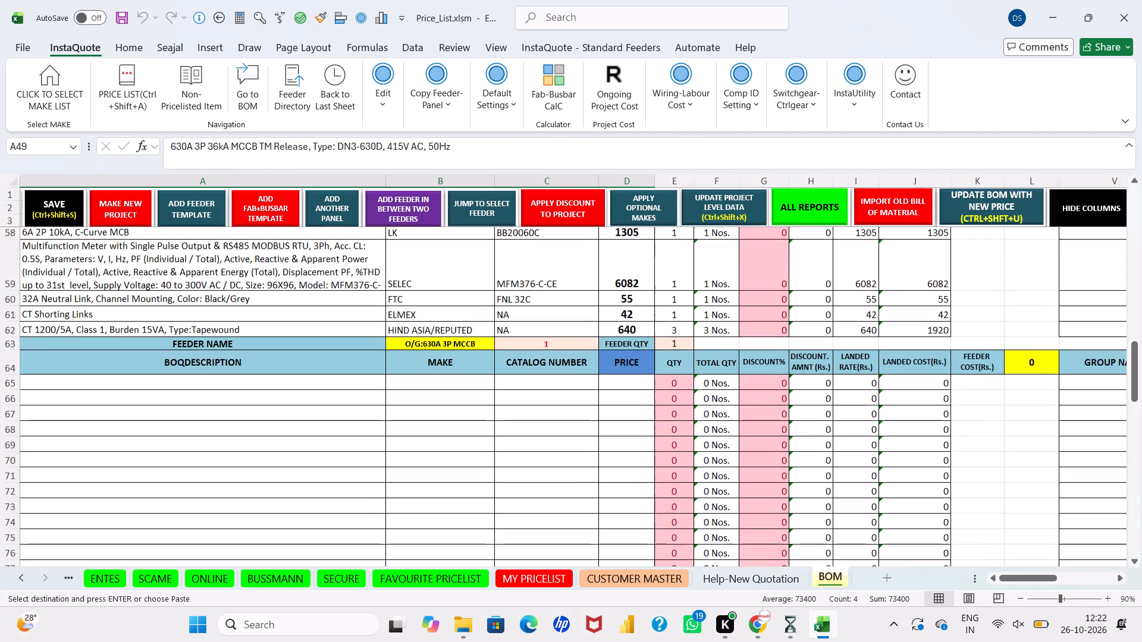
pyautogui.click(377, 358)
pyautogui.hotkey('ctrl', 'v')
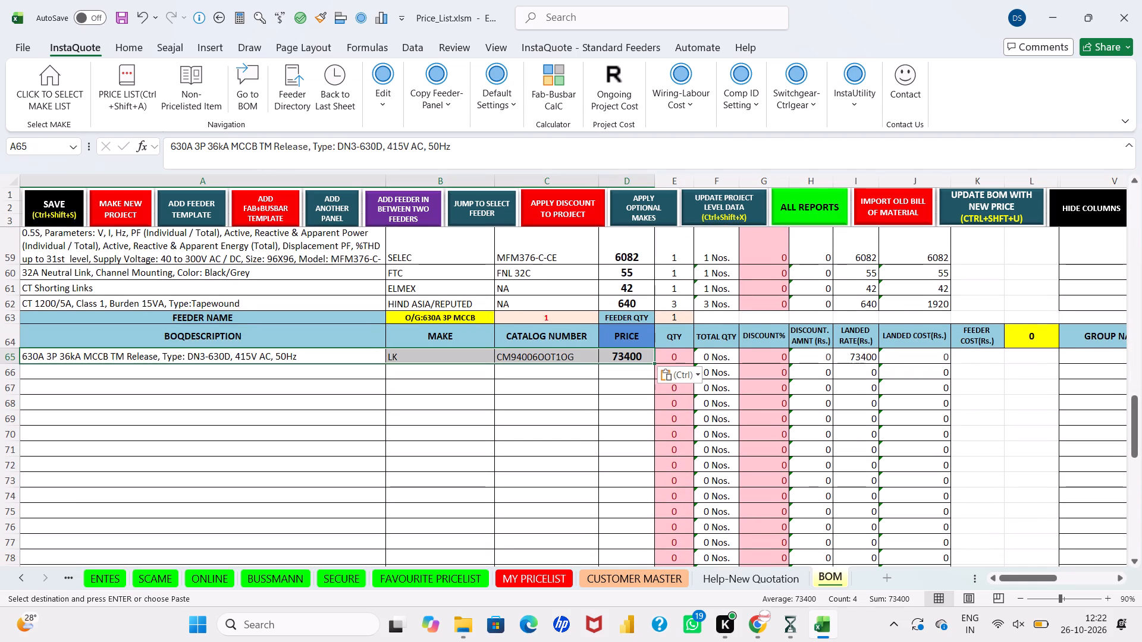
pyautogui.click(694, 351)
pyautogui.press('1')
pyautogui.press('Return')
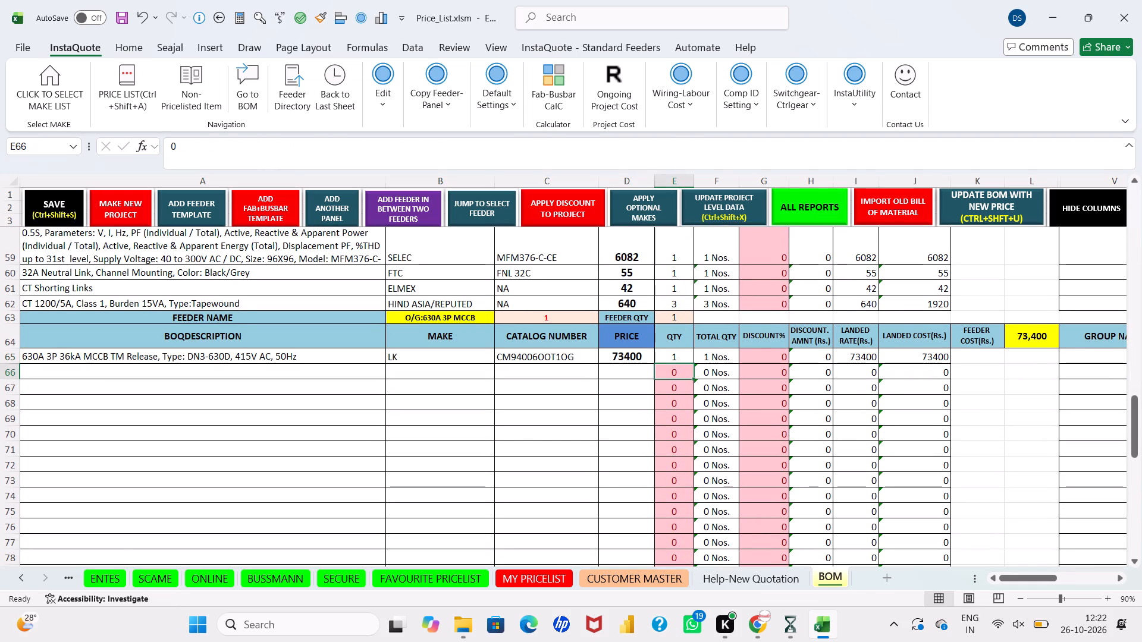
# Save the ongoing project backup with the 630A MCCB entry.
pyautogui.click(62, 203)
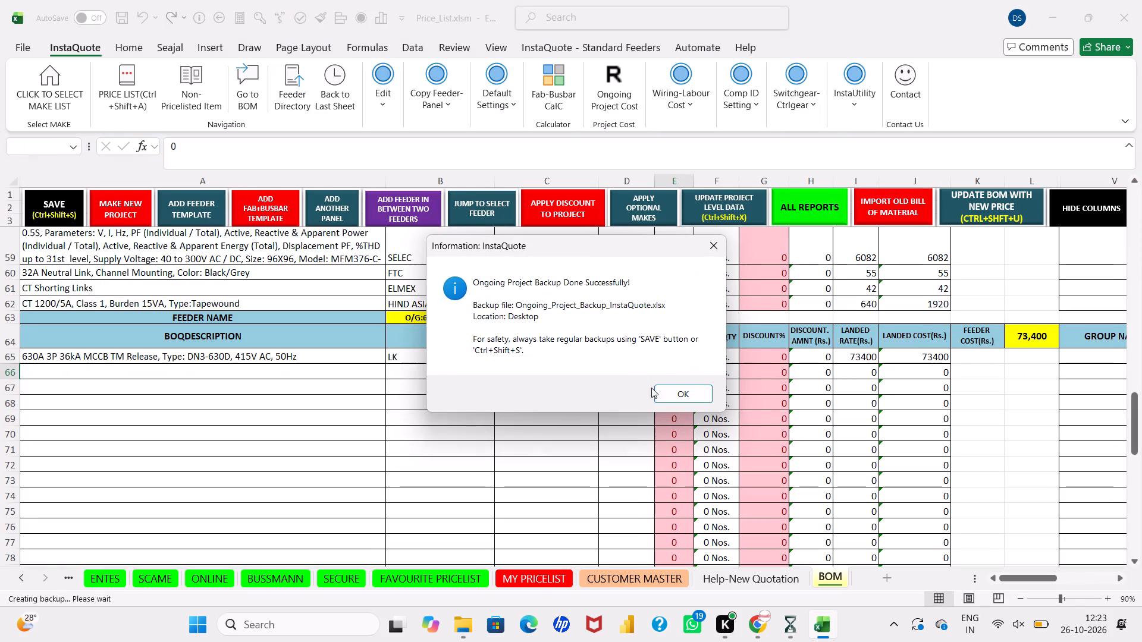
pyautogui.click(662, 395)
# Open the LK price list for MCCB_ACCESSORIES from the empty row 66 of the 630A feeder.
pyautogui.click(364, 368)
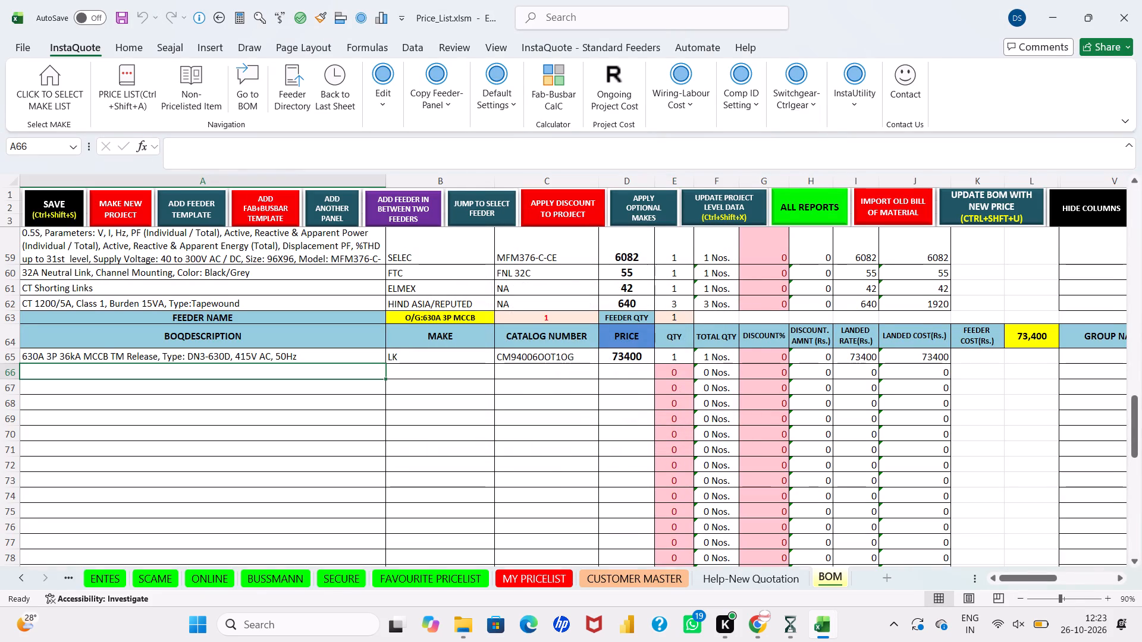
pyautogui.hotkey('ctrl', 'q')
pyautogui.click(409, 334)
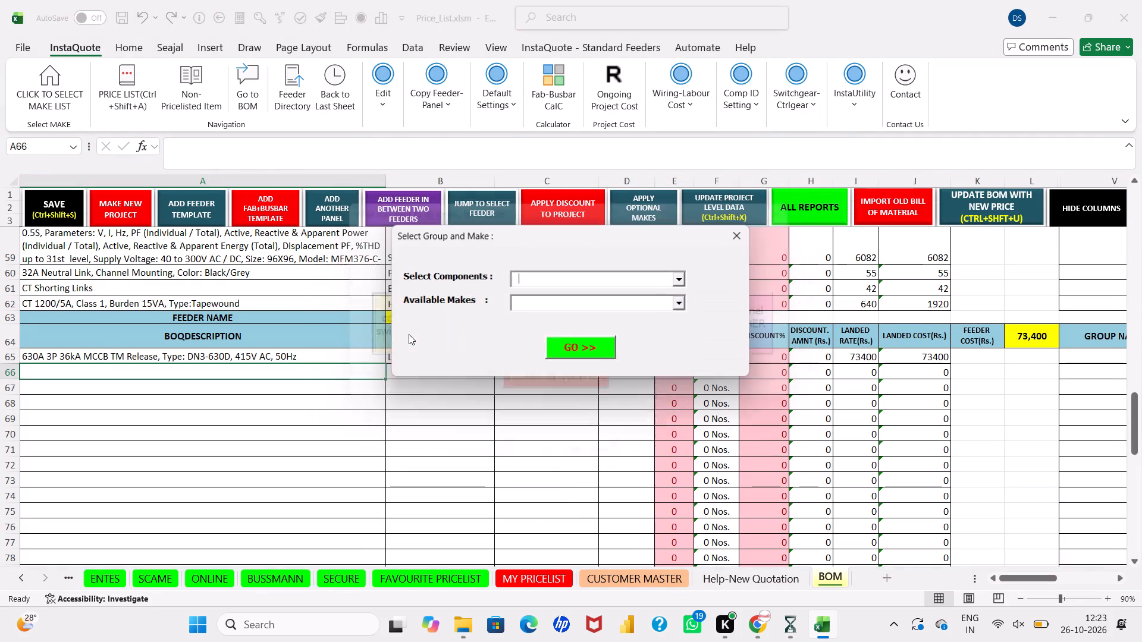
pyautogui.write('MCC')
pyautogui.press('Down')
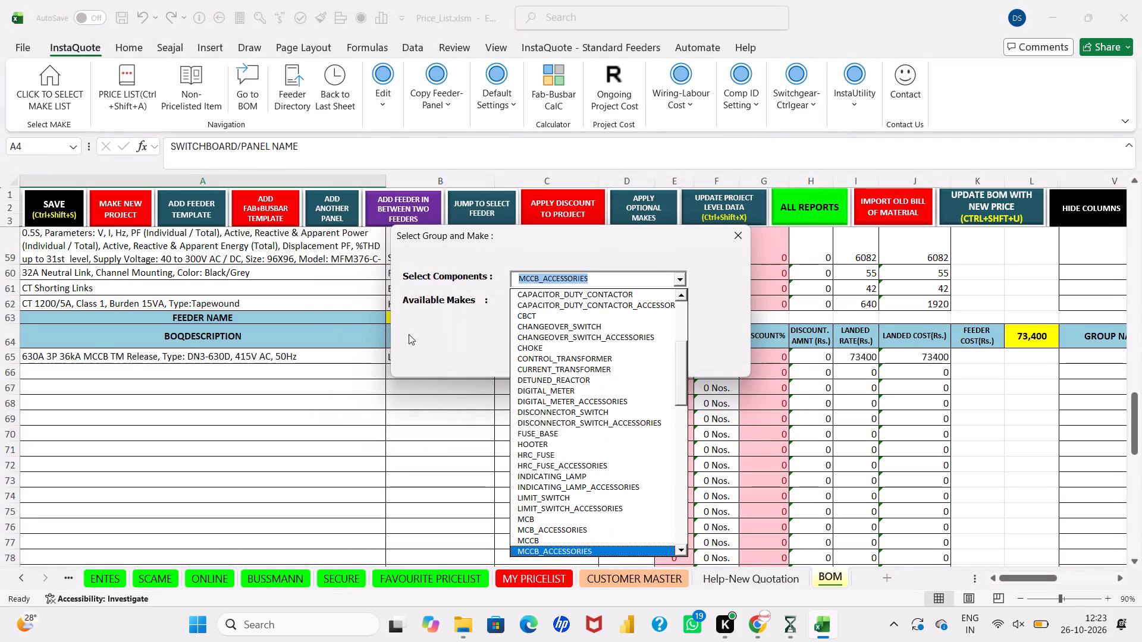
pyautogui.press('Tab')
pyautogui.press('l')
pyautogui.click(562, 351)
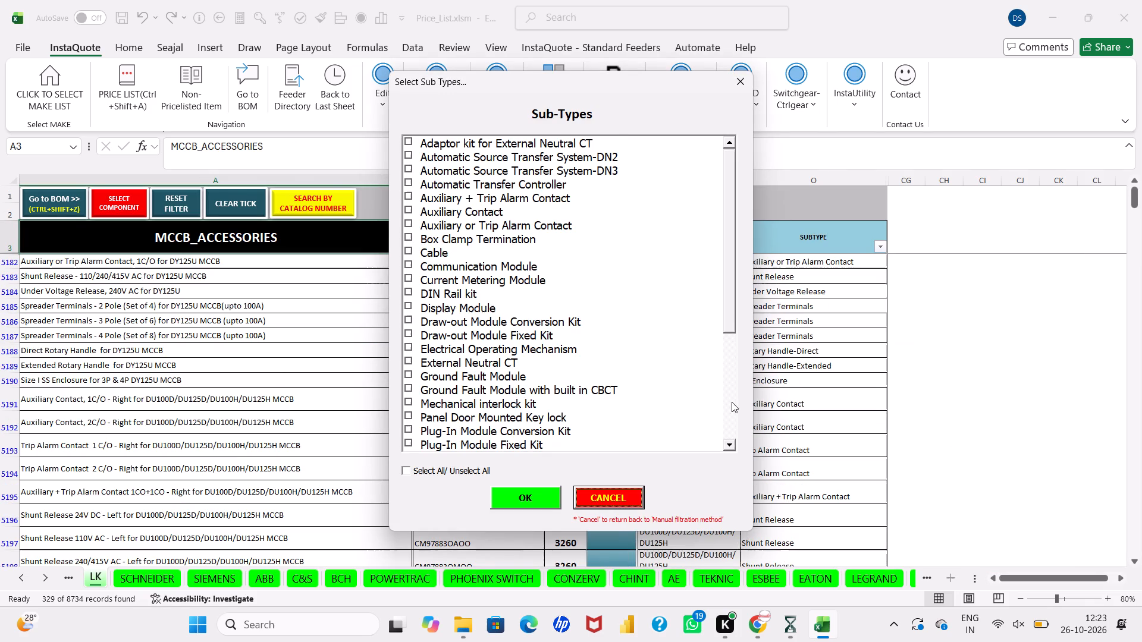
# Filter the accessories to sub-types Rotary Handle-Extended and Spreader Terminals, type DN-Dsine.
pyautogui.click(729, 414)
pyautogui.click(538, 331)
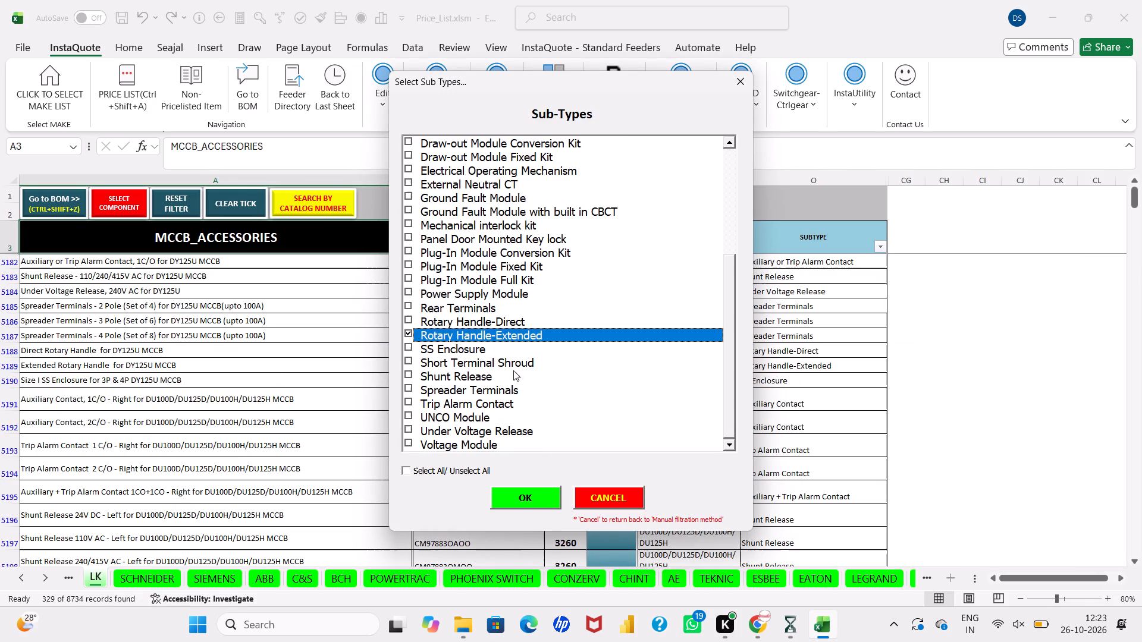
pyautogui.click(507, 386)
pyautogui.click(537, 503)
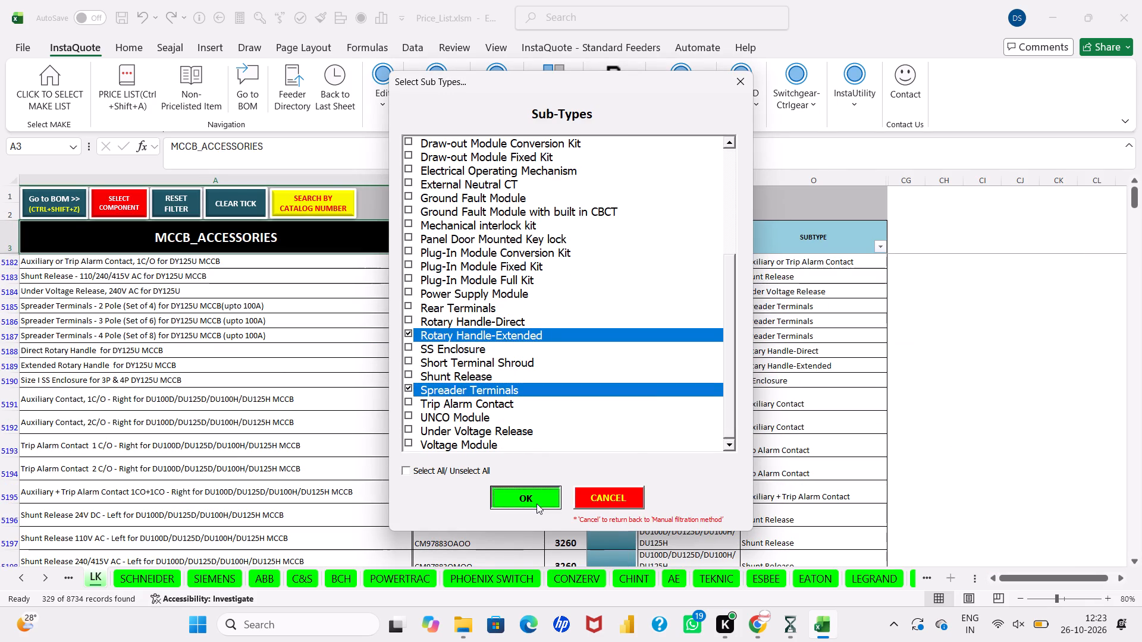
pyautogui.click(484, 289)
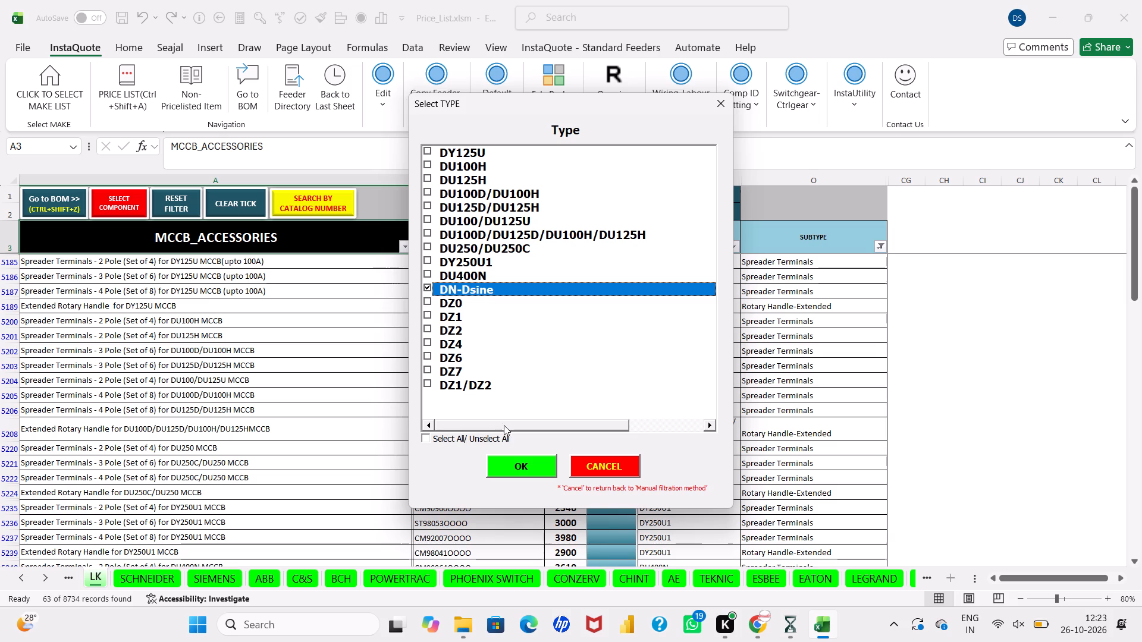
pyautogui.click(513, 464)
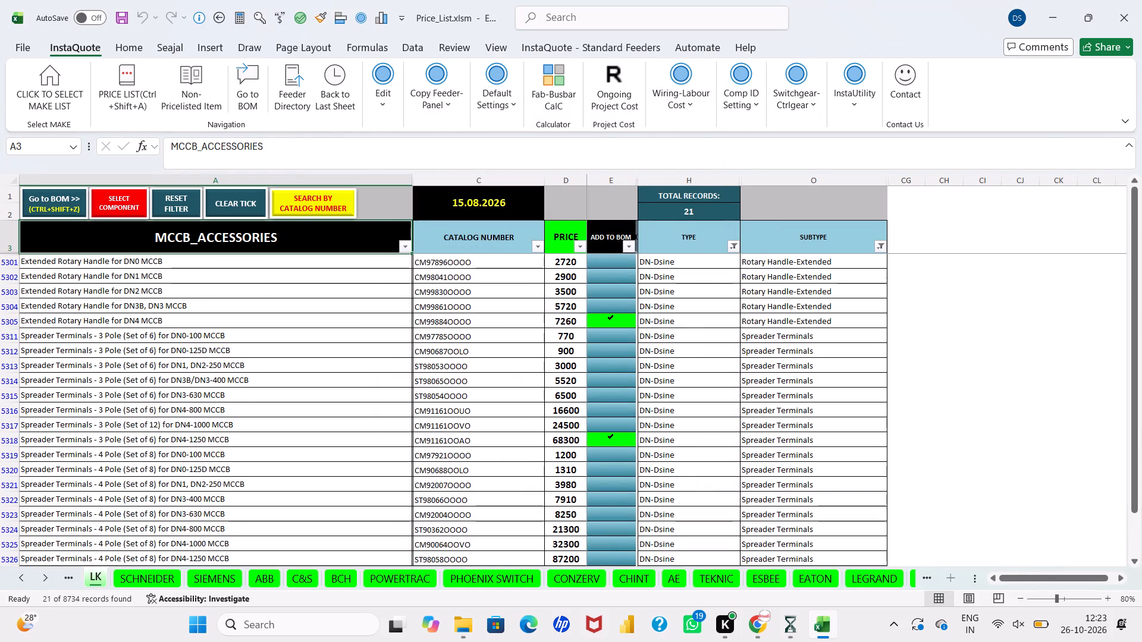
# Clear the old ticks, add the DN3B, DN3 Extended Rotary Handle and 3 Pole DN3-630 Spreader Terminals, and return to the BOM.
pyautogui.click(248, 196)
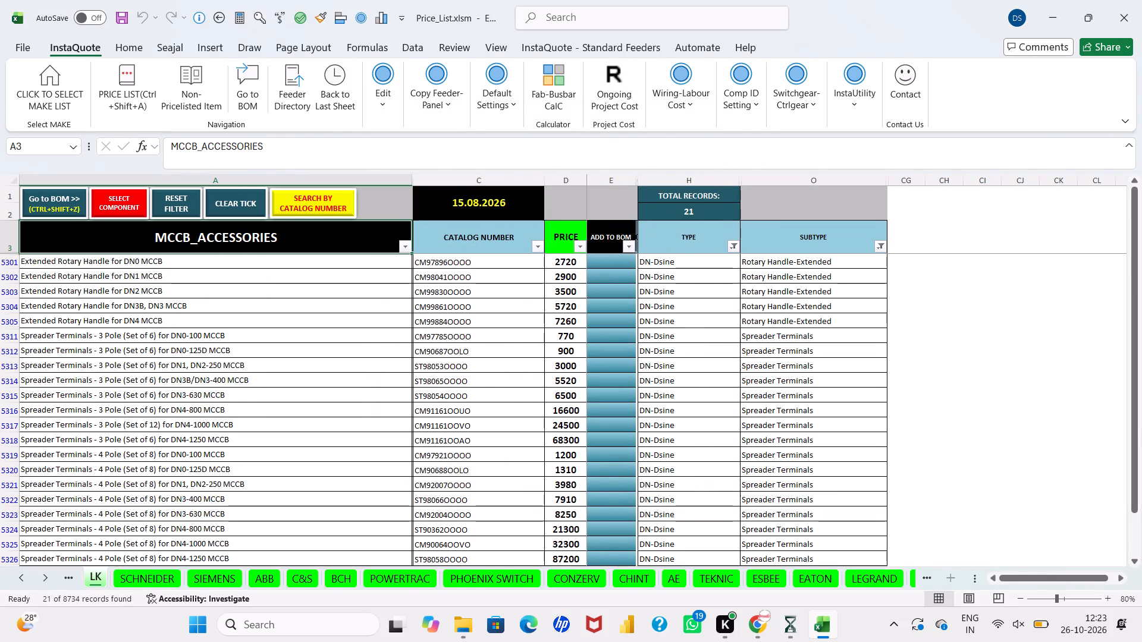
pyautogui.doubleClick(599, 310)
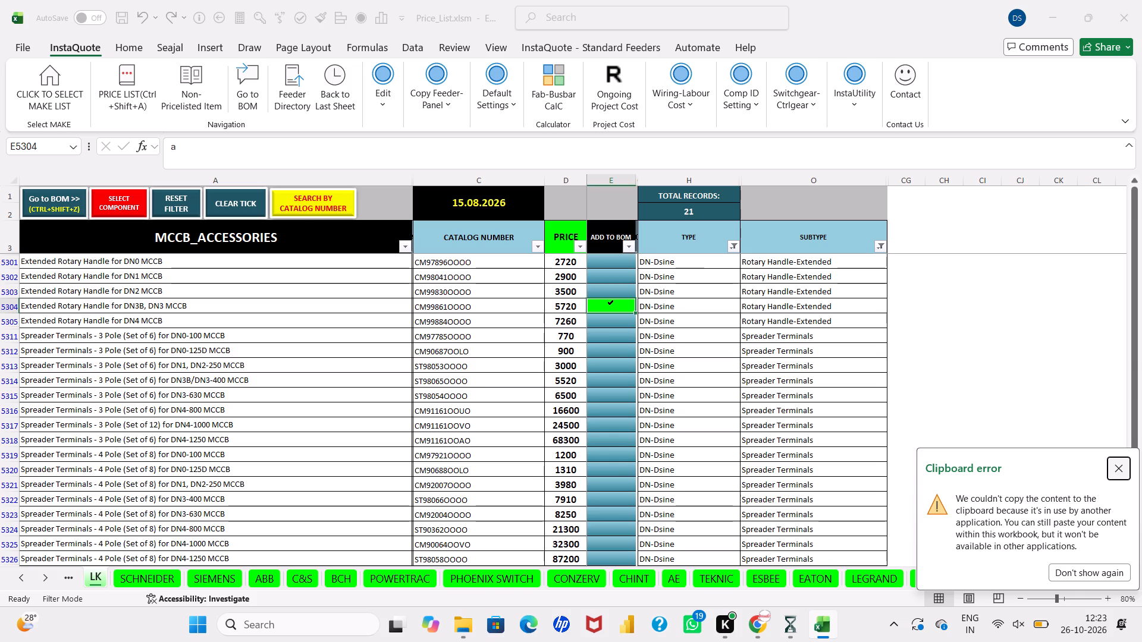
pyautogui.doubleClick(616, 393)
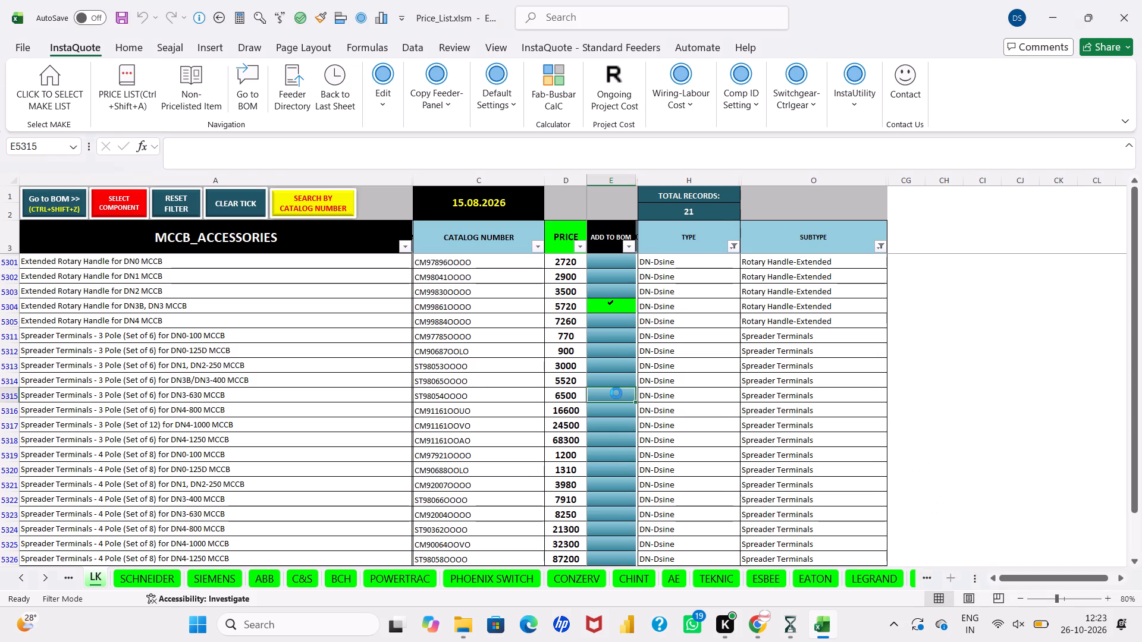
pyautogui.click(63, 207)
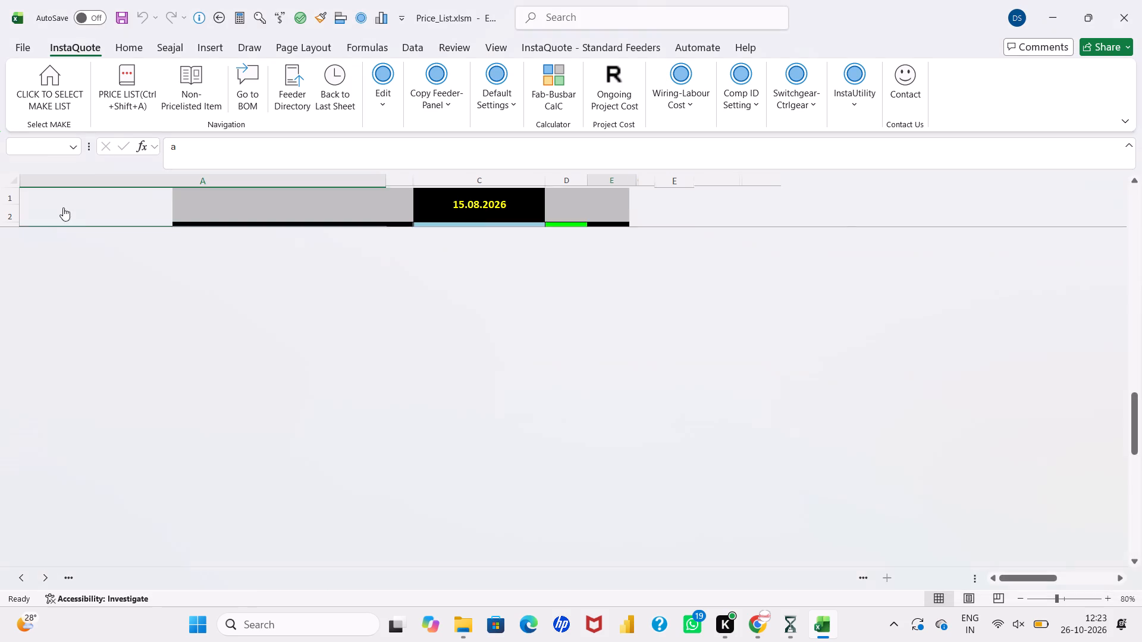
# Save the ongoing project backup with the new 630A feeder accessories.
pyautogui.click(63, 207)
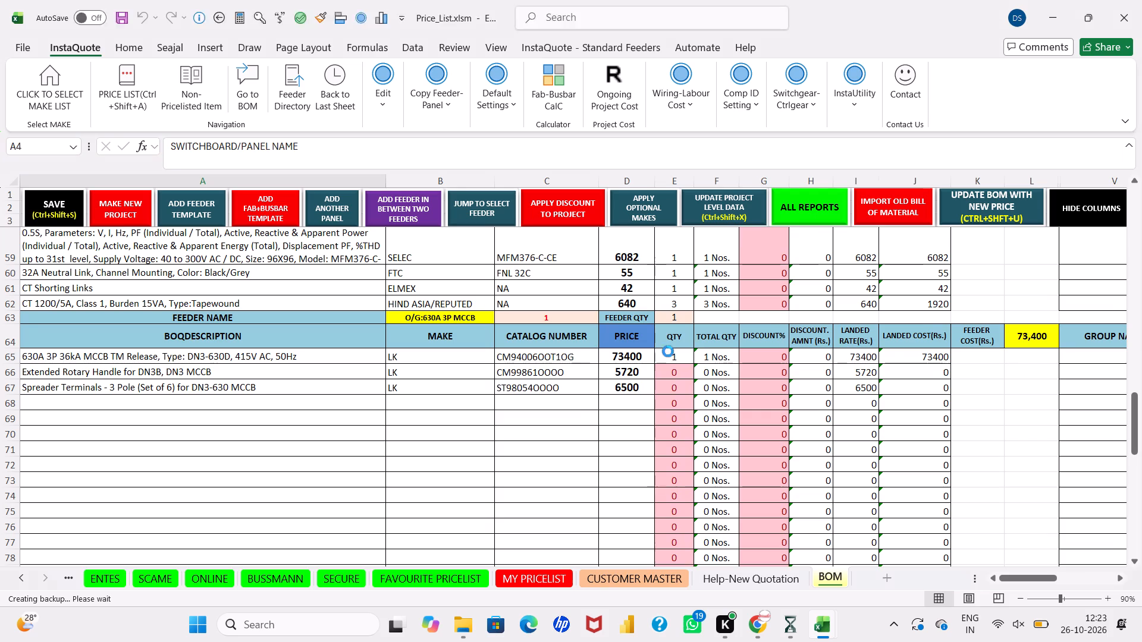
pyautogui.click(689, 389)
# Set the quantity to 1 for both the Extended Rotary Handle and the Spreader Terminals in the 630A feeder.
pyautogui.click(680, 372)
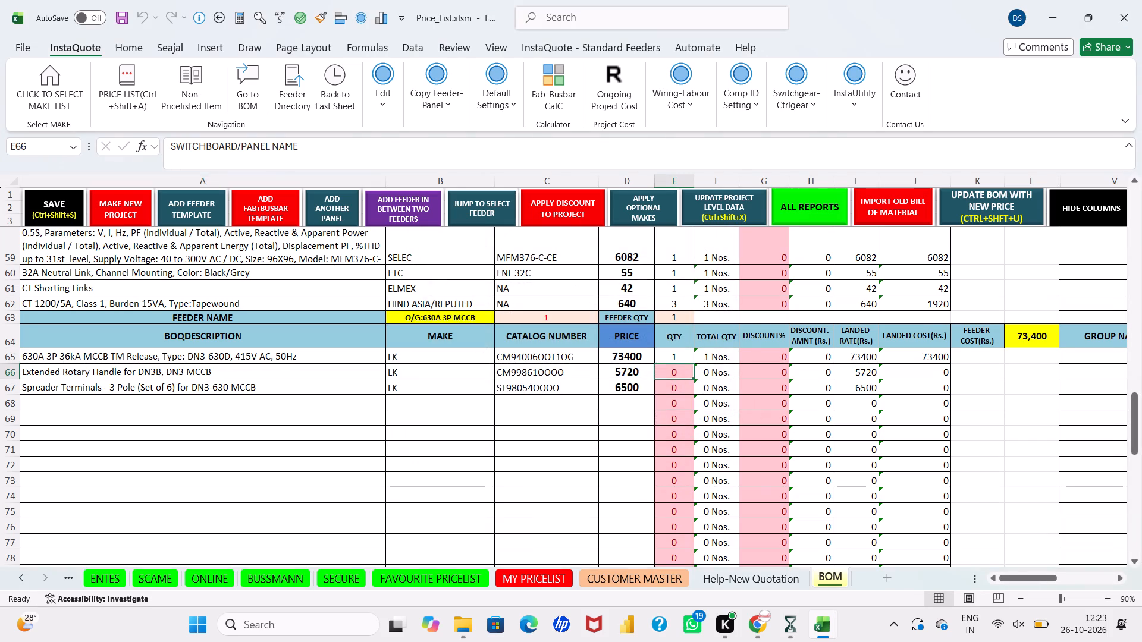
pyautogui.press('1')
pyautogui.press('Return')
pyautogui.press('1')
pyautogui.press('Return')
# Delete the unused 630A 3P MCCB row from the O/G:800A 3P MCCB feeder.
pyautogui.scroll(3, 680, 372)
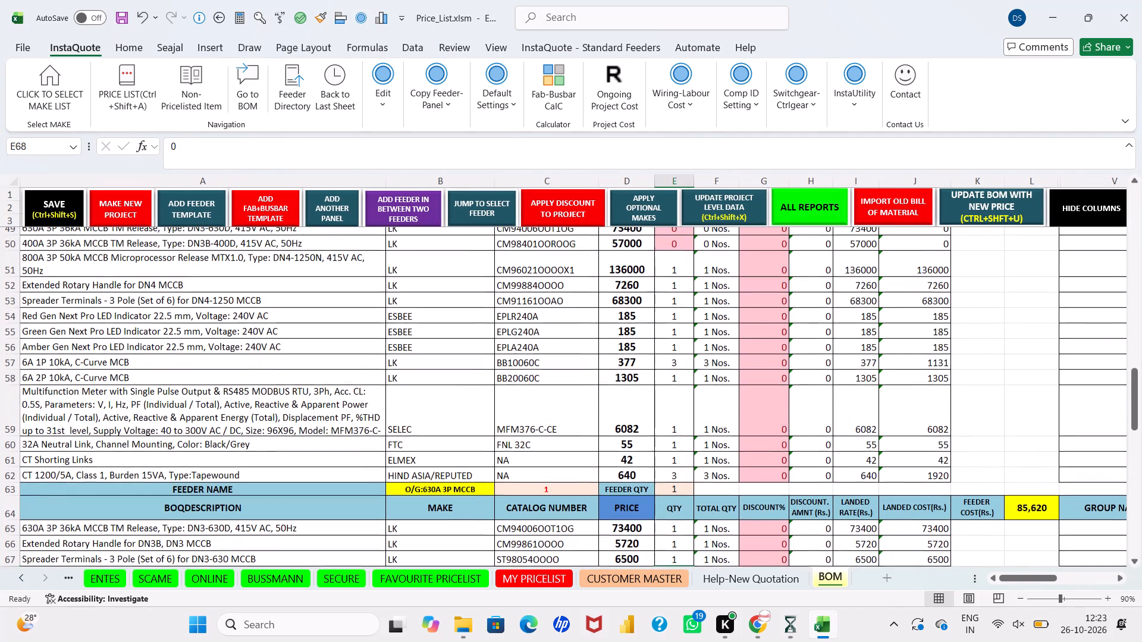
pyautogui.scroll(1, 282, 303)
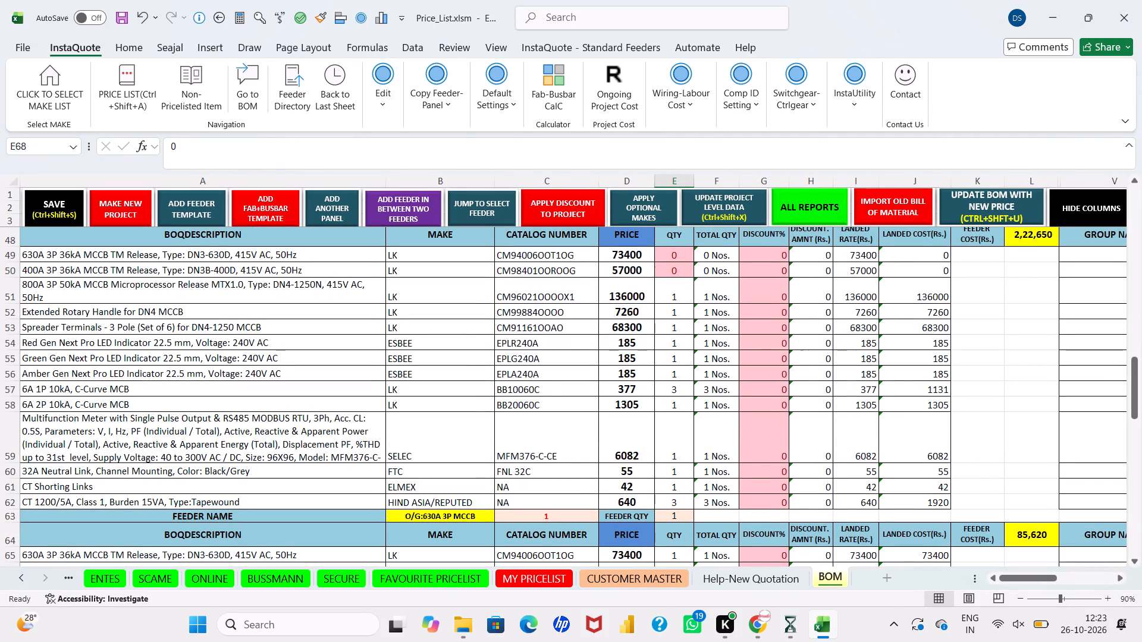
pyautogui.click(14, 256)
pyautogui.rightClick(14, 256)
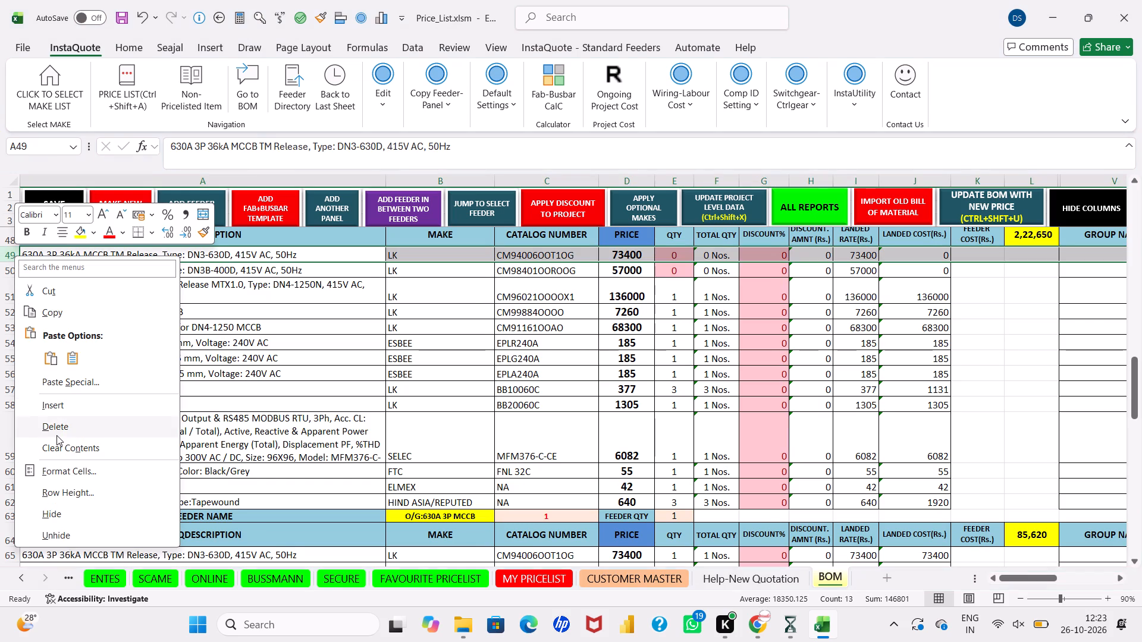
pyautogui.click(57, 435)
# Save the ongoing project backup after the row deletion.
pyautogui.click(58, 206)
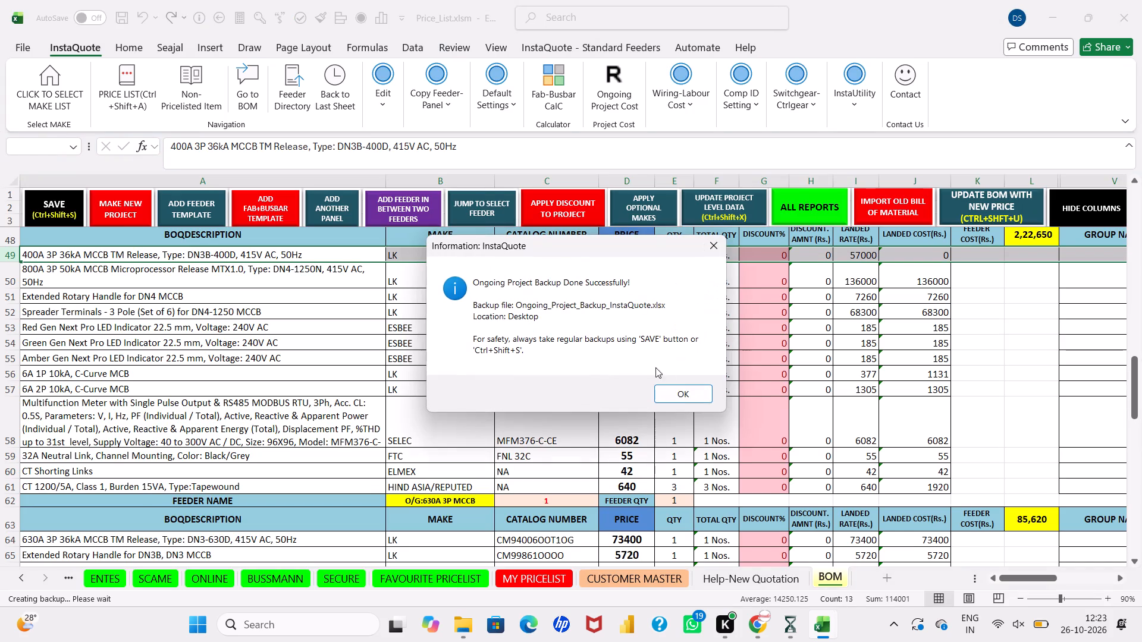
pyautogui.click(682, 392)
pyautogui.click(478, 278)
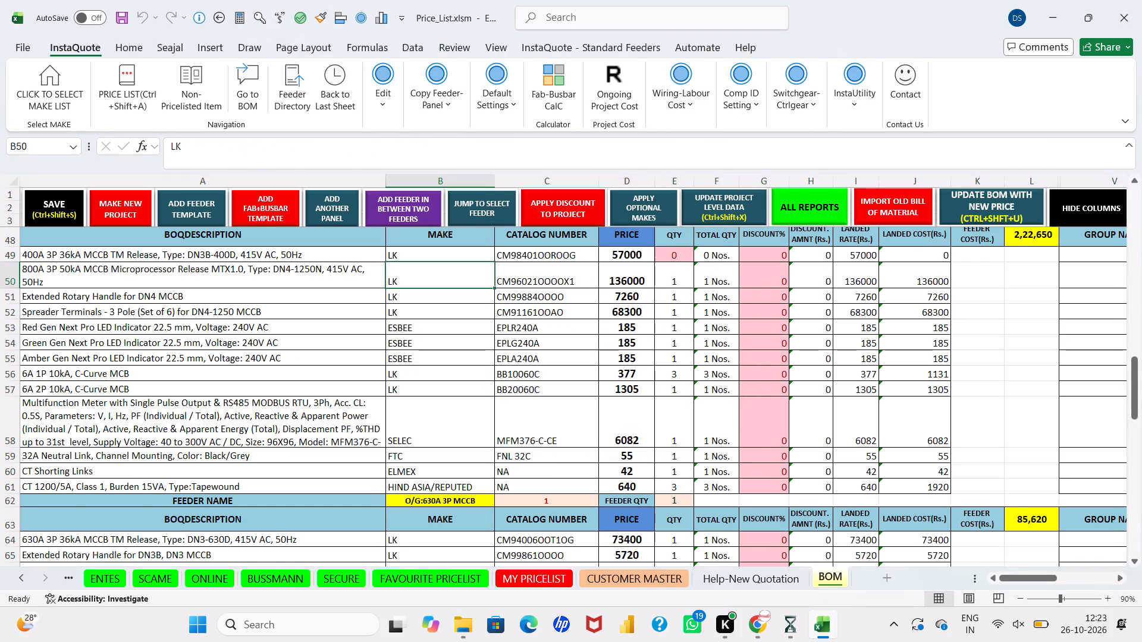
# Copy the 800A feeder's items from Red LED Indicator through CT 1200/5A, with quantities, into the 630A feeder from row 67.
pyautogui.moveTo(321, 332); pyautogui.dragTo(666, 493)
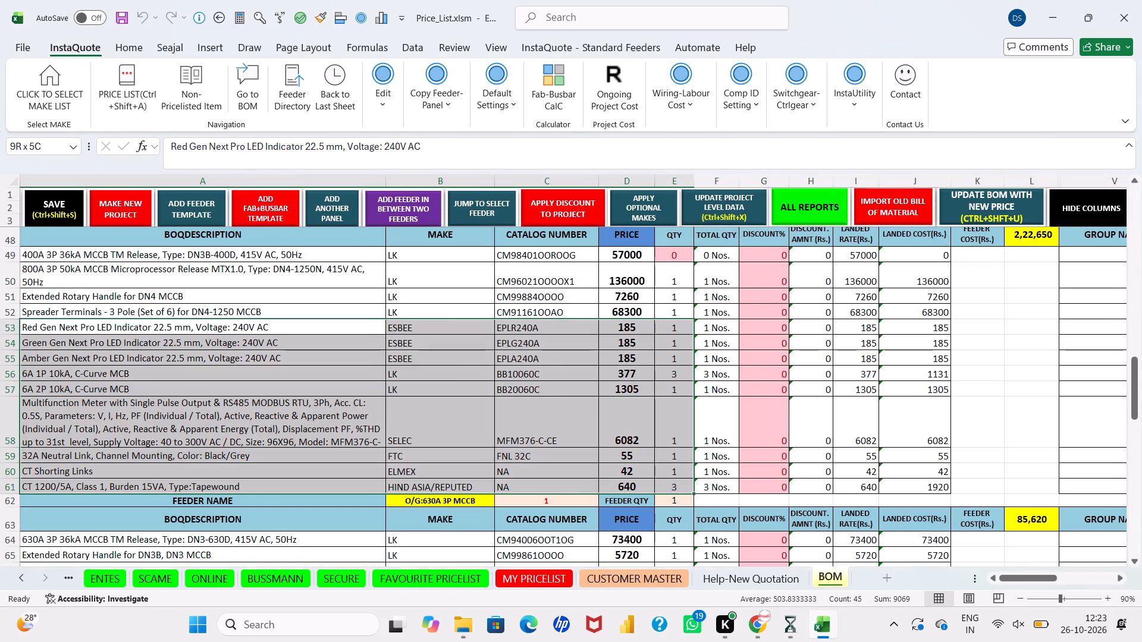
pyautogui.moveTo(666, 493); pyautogui.dragTo(666, 493)
pyautogui.hotkey('ctrl', 'c')
pyautogui.scroll(-2, 666, 493)
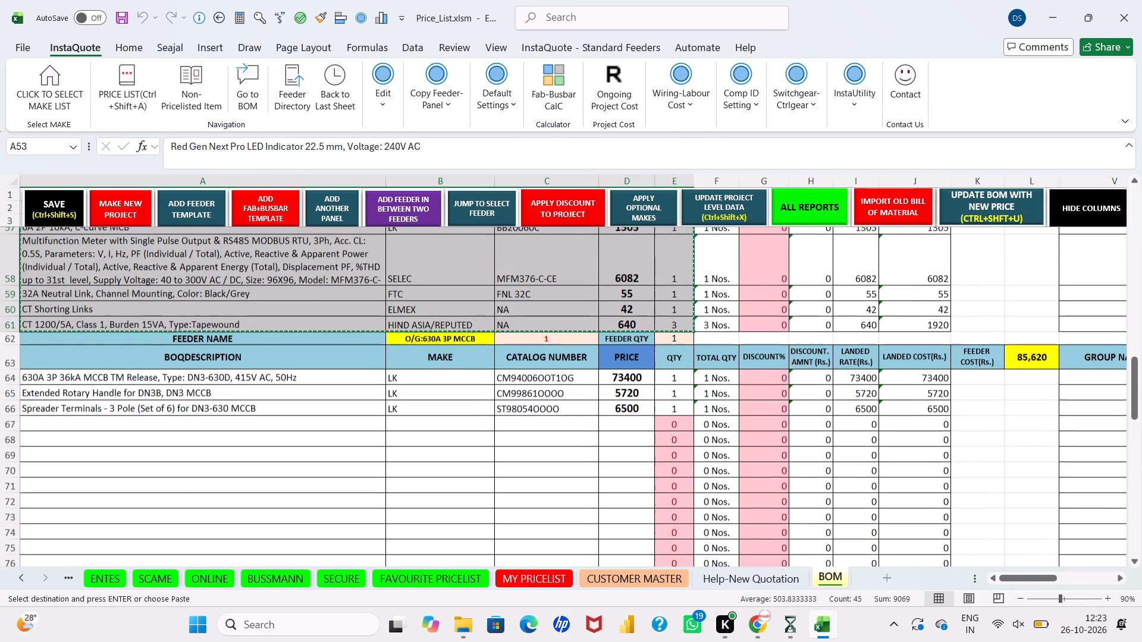
pyautogui.click(340, 418)
pyautogui.hotkey('ctrl', 'v')
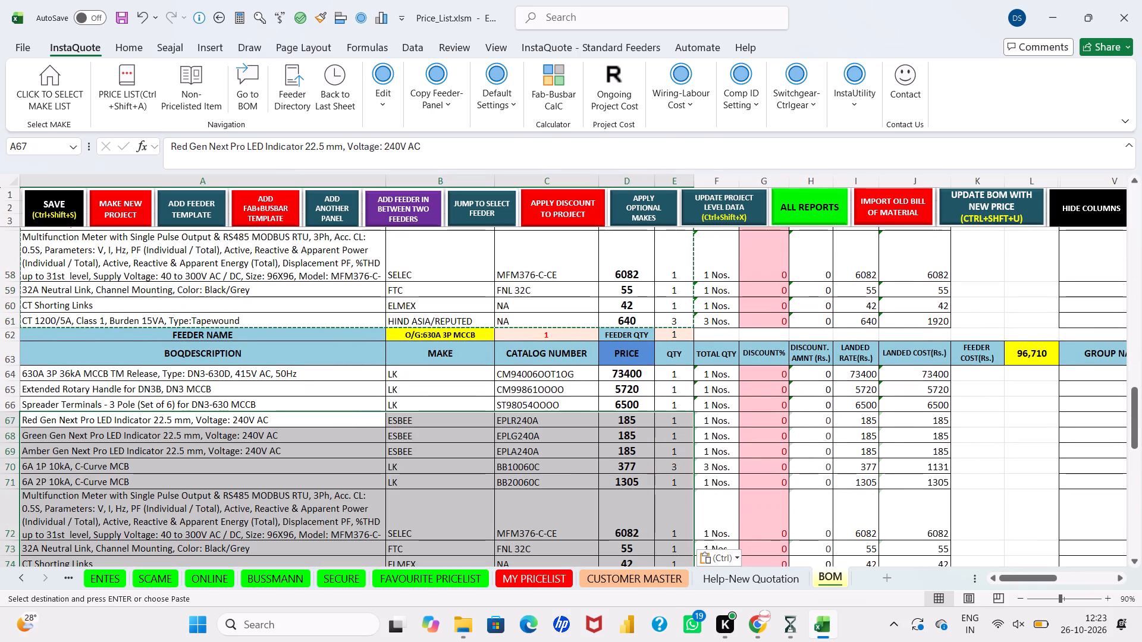
pyautogui.press('Escape')
pyautogui.click(340, 418)
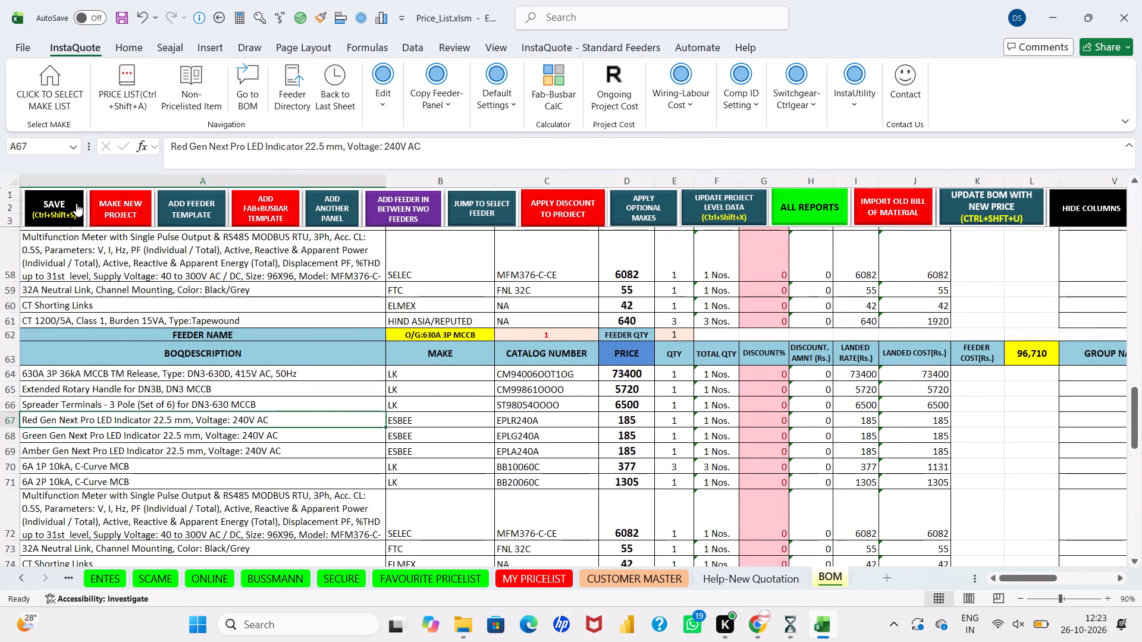
# Save the ongoing project backup with the copied 630A feeder items.
pyautogui.click(63, 199)
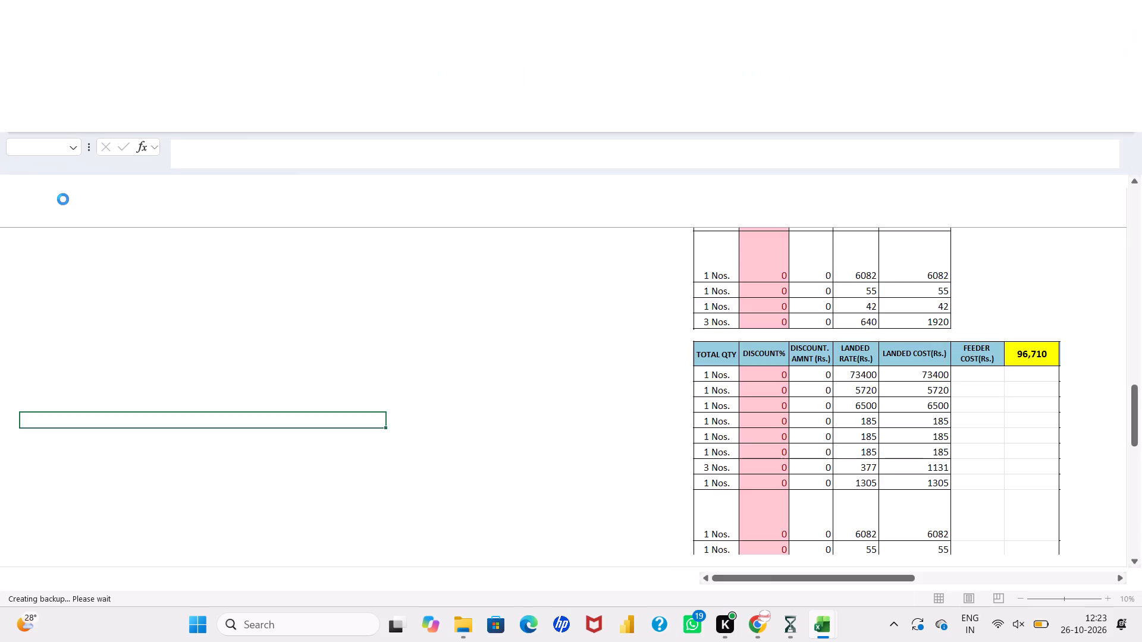
pyautogui.click(657, 393)
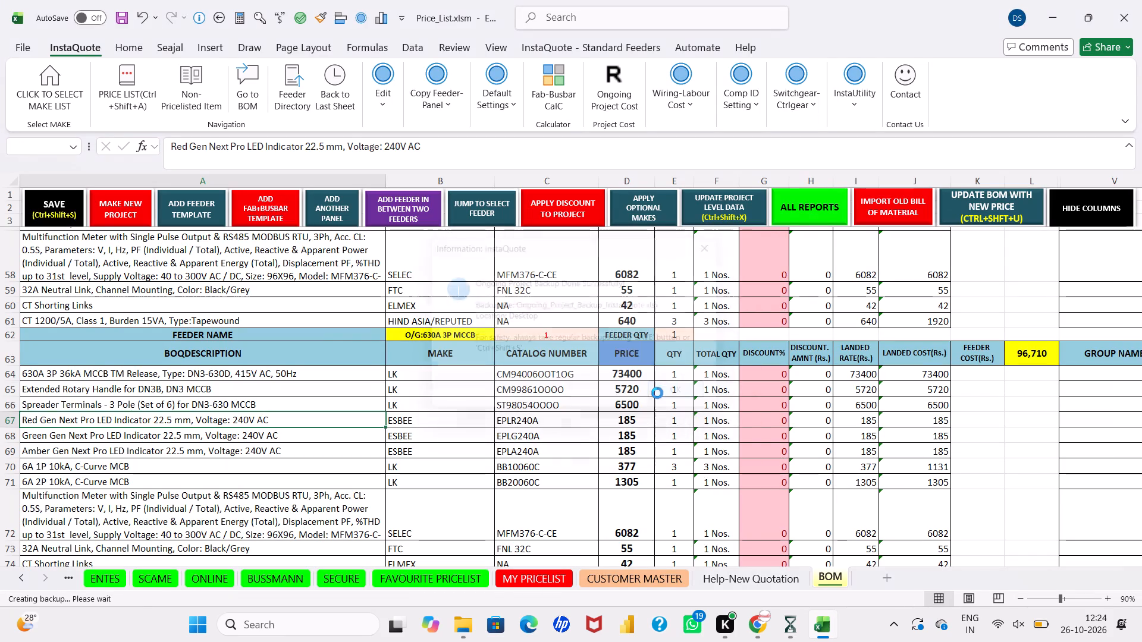
pyautogui.click(396, 386)
# Delete the 6A 2P 10kA C-Curve MCB row from the O/G:800A 3P MCCB feeder.
pyautogui.scroll(2, 396, 386)
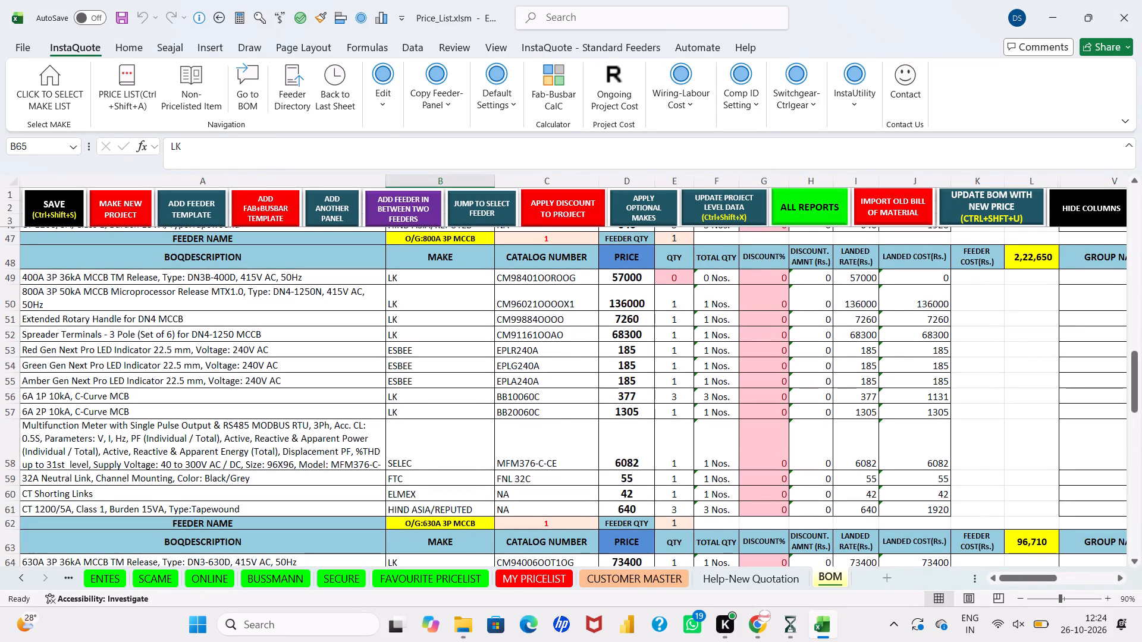
pyautogui.click(8, 412)
pyautogui.rightClick(8, 412)
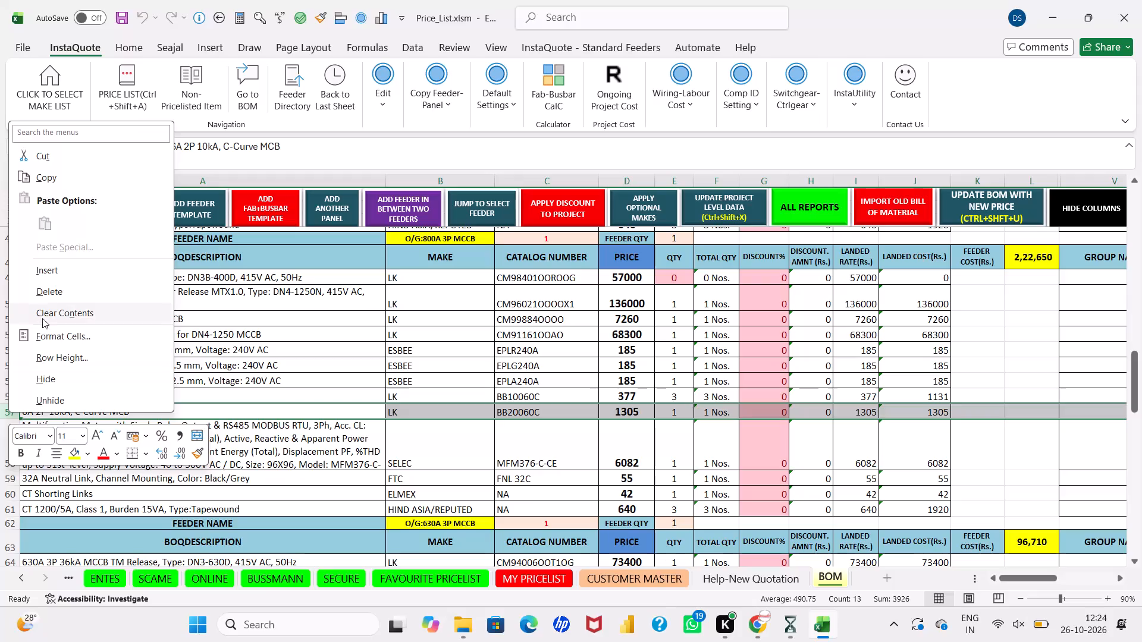
pyautogui.click(52, 291)
pyautogui.click(126, 378)
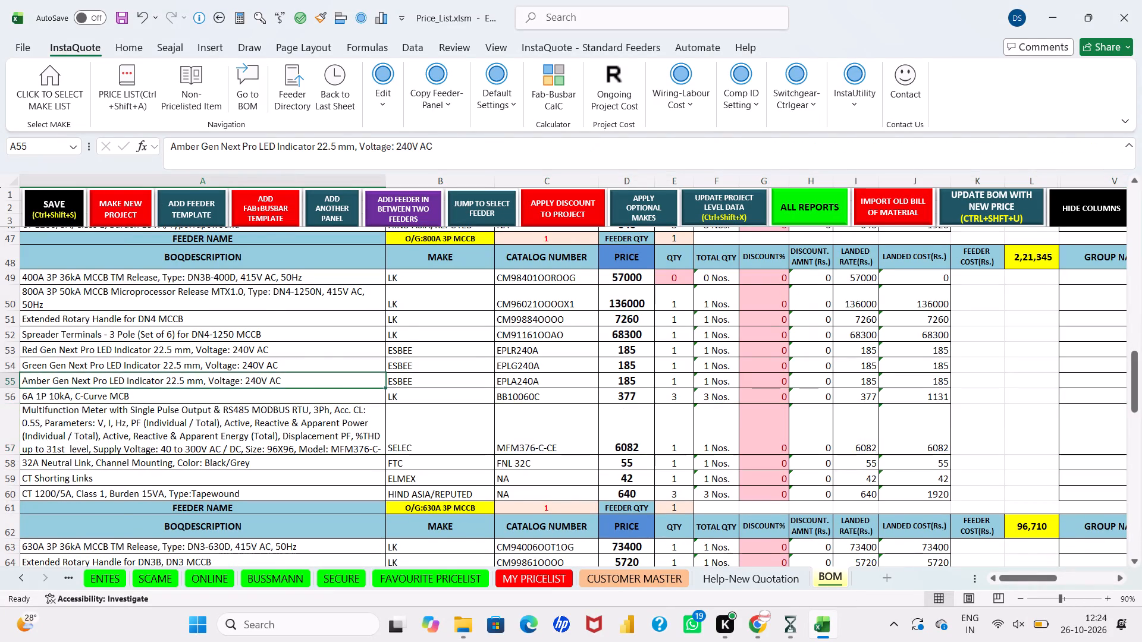
# Delete the 6A 2P 10kA C-Curve MCB row from the O/G:630A 3P MCCB feeder.
pyautogui.scroll(-3, 126, 378)
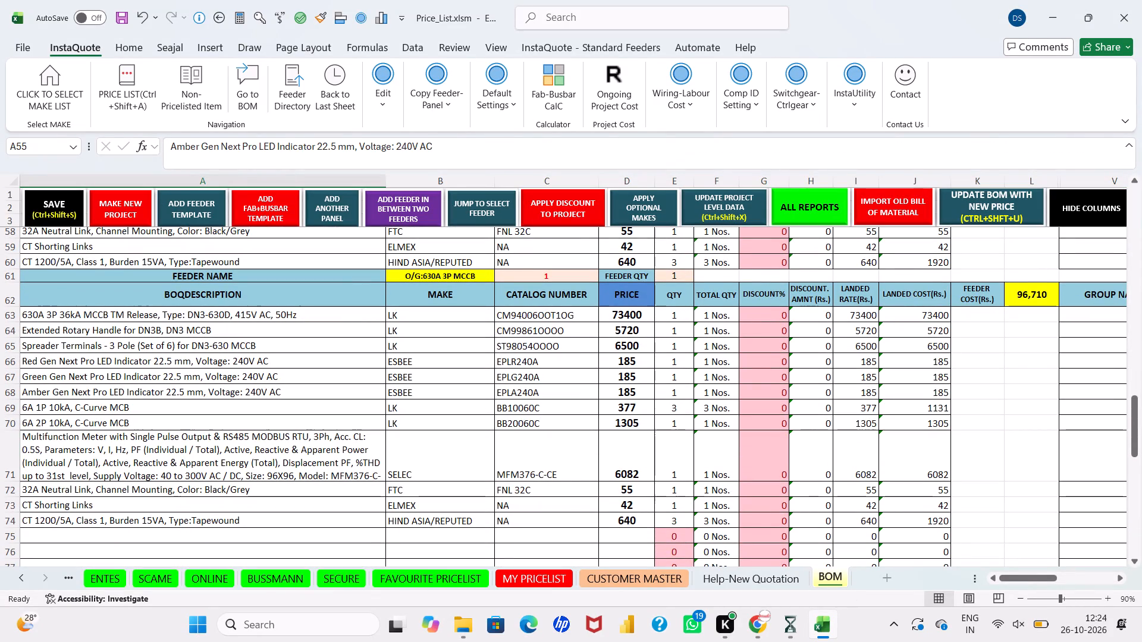
pyautogui.click(15, 426)
pyautogui.rightClick(15, 426)
pyautogui.click(64, 307)
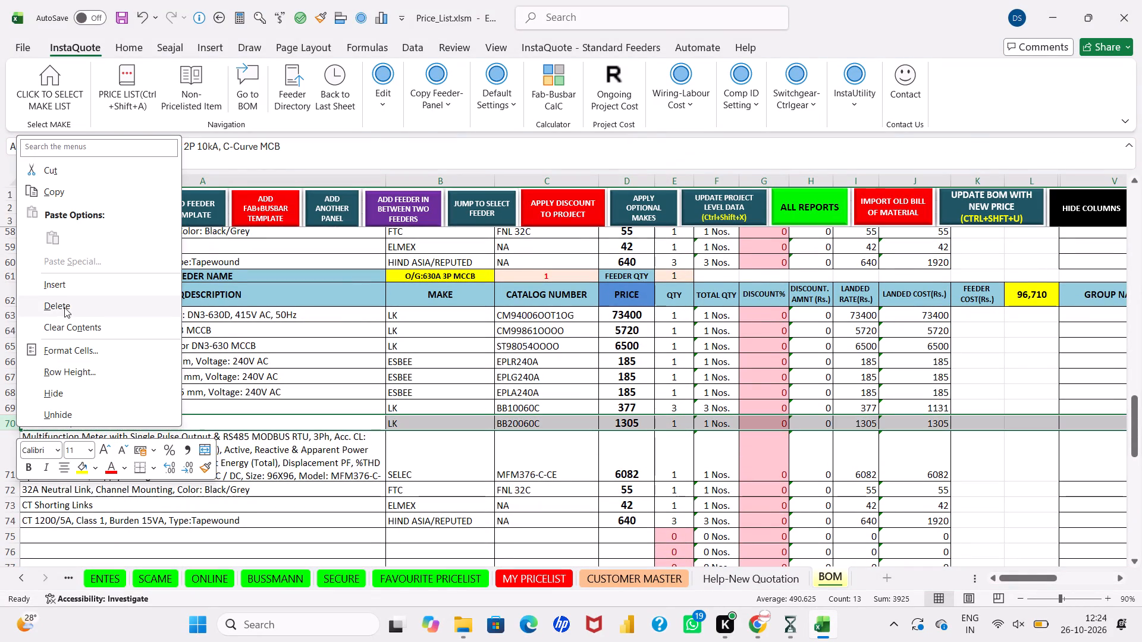
# Save the ongoing project backup after removing the 2P MCB rows.
pyautogui.click(57, 208)
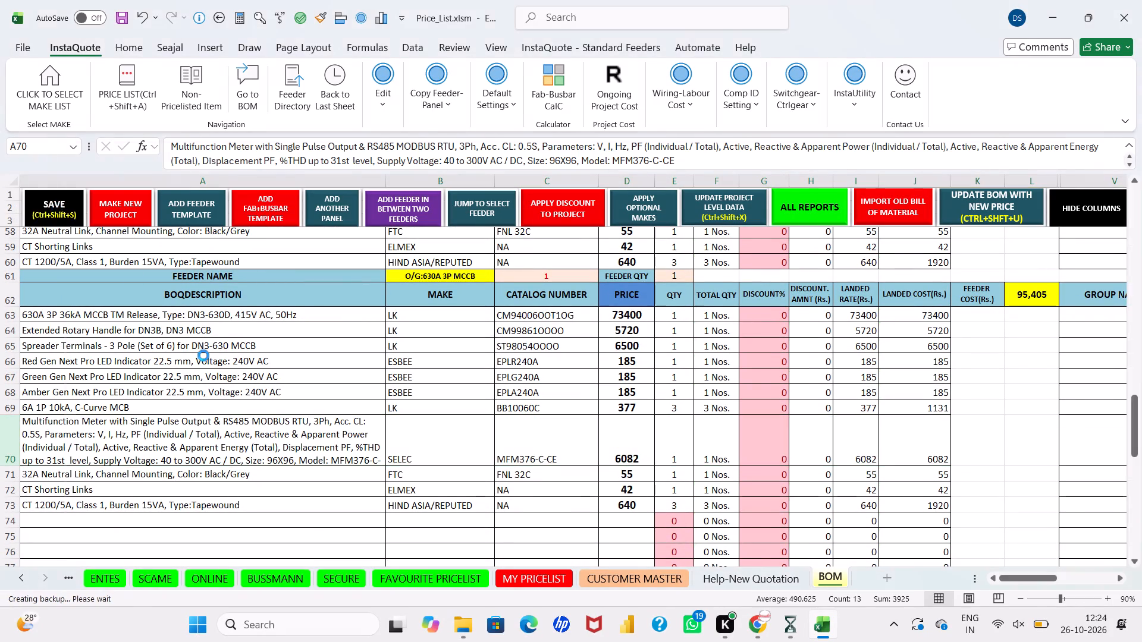
pyautogui.click(691, 398)
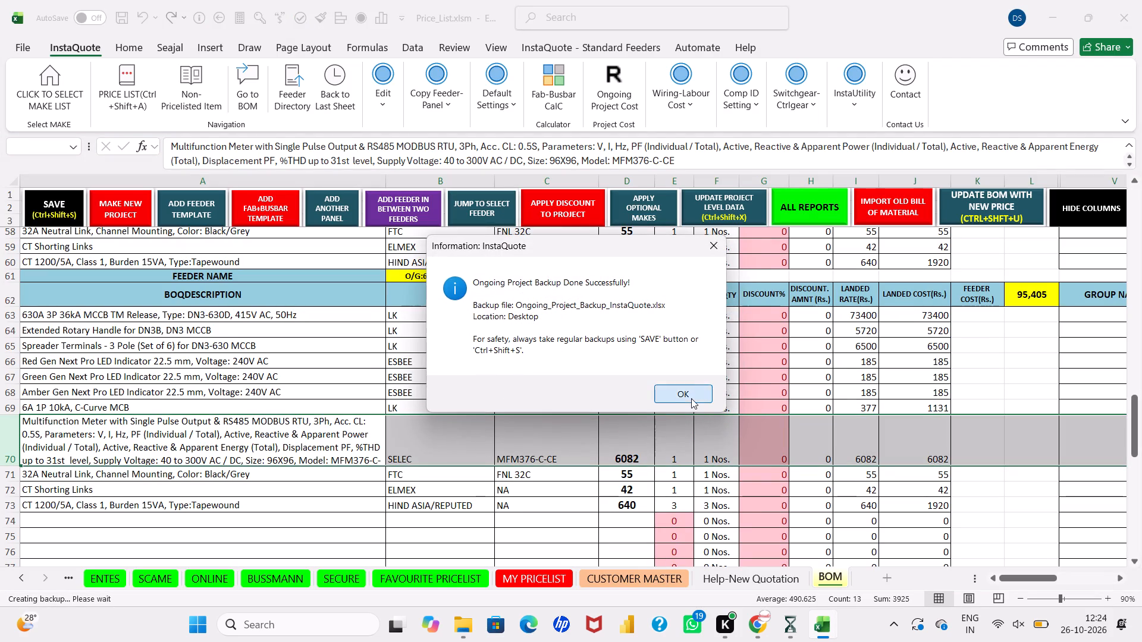
pyautogui.click(640, 423)
# Add a feeder template named O/G:400A 3P MCCB with feeder quantity 1 below the 630A feeder.
pyautogui.scroll(-1, 640, 423)
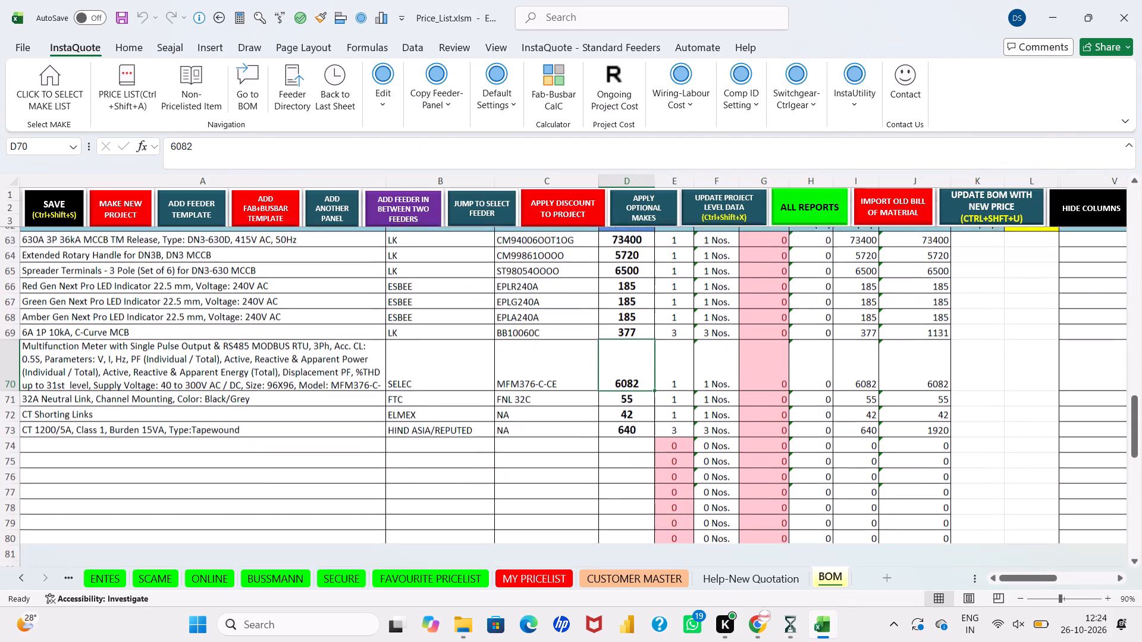
pyautogui.scroll(-1, 640, 423)
pyautogui.click(384, 427)
pyautogui.hscroll(1, 384, 427)
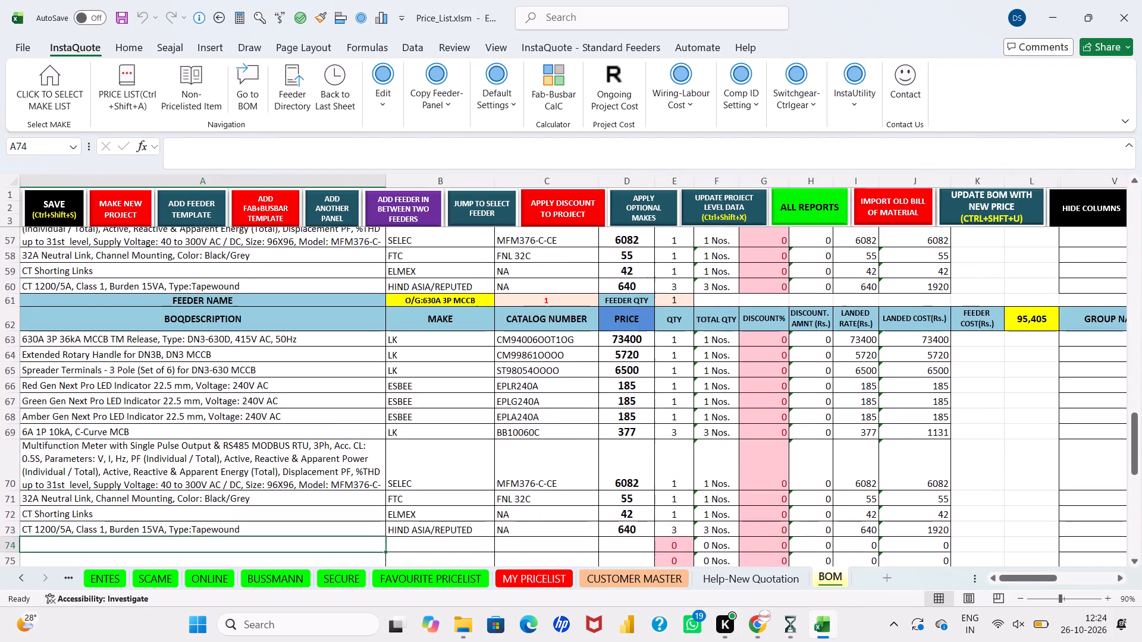
pyautogui.hscroll(1, 384, 427)
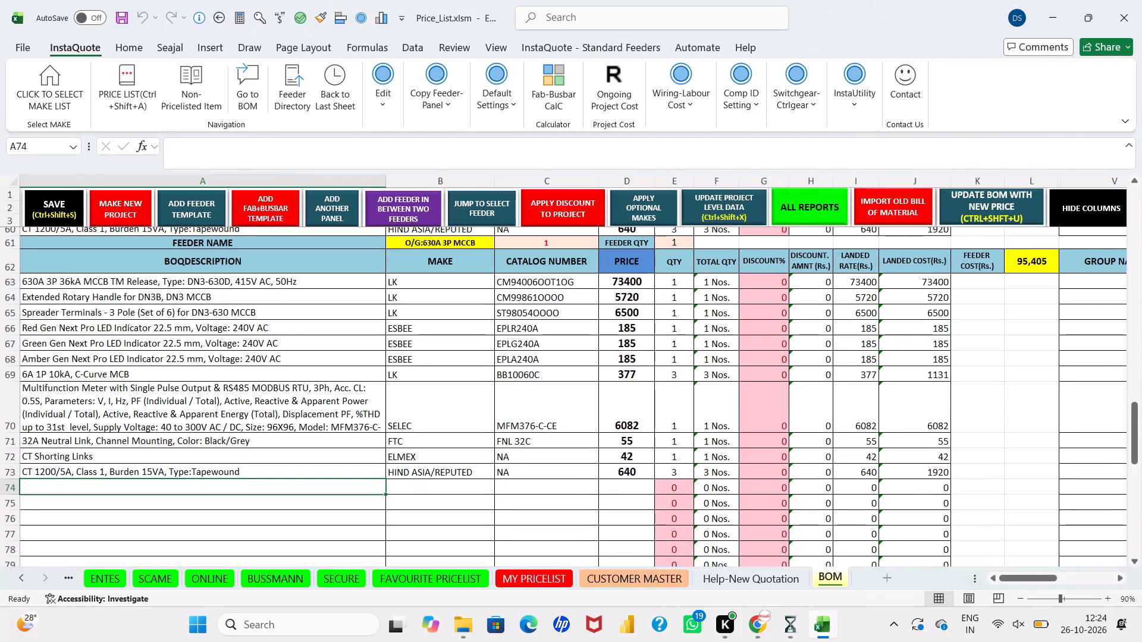
pyautogui.hotkey('ctrl', 'q')
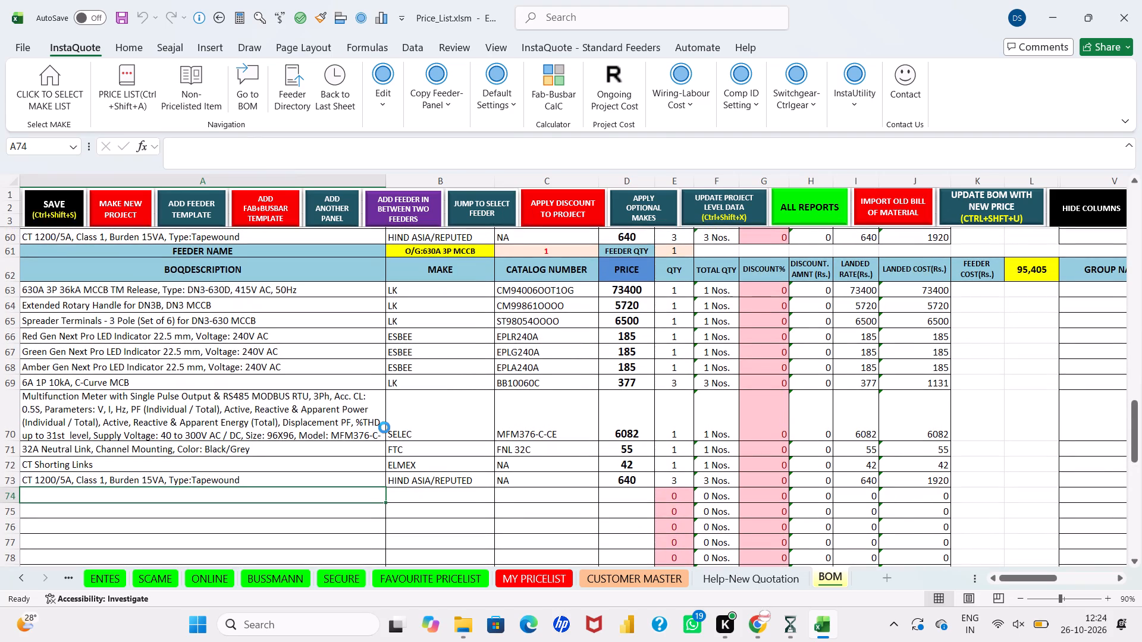
pyautogui.click(507, 348)
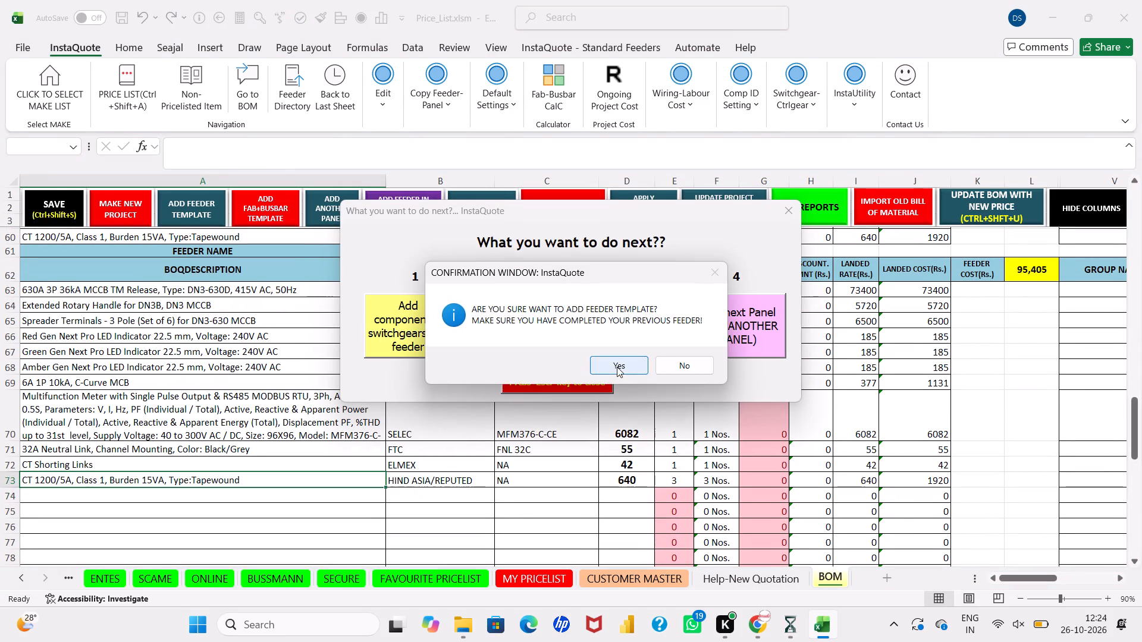
pyautogui.click(617, 367)
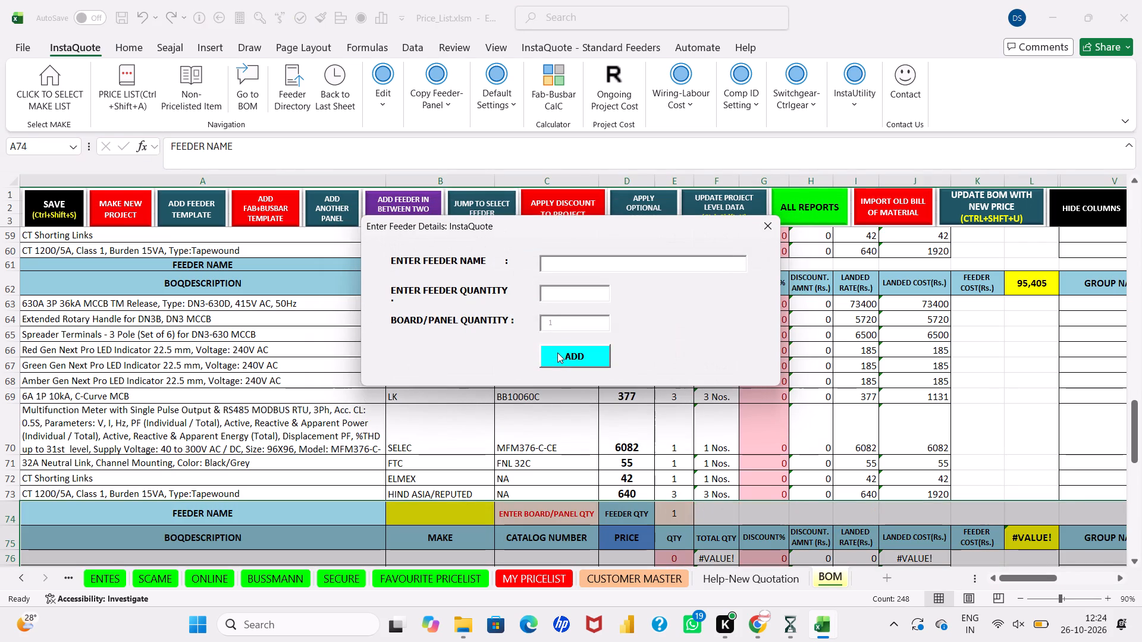
pyautogui.write('O/G:')
pyautogui.write('400A 3P MCCB')
pyautogui.press('Return')
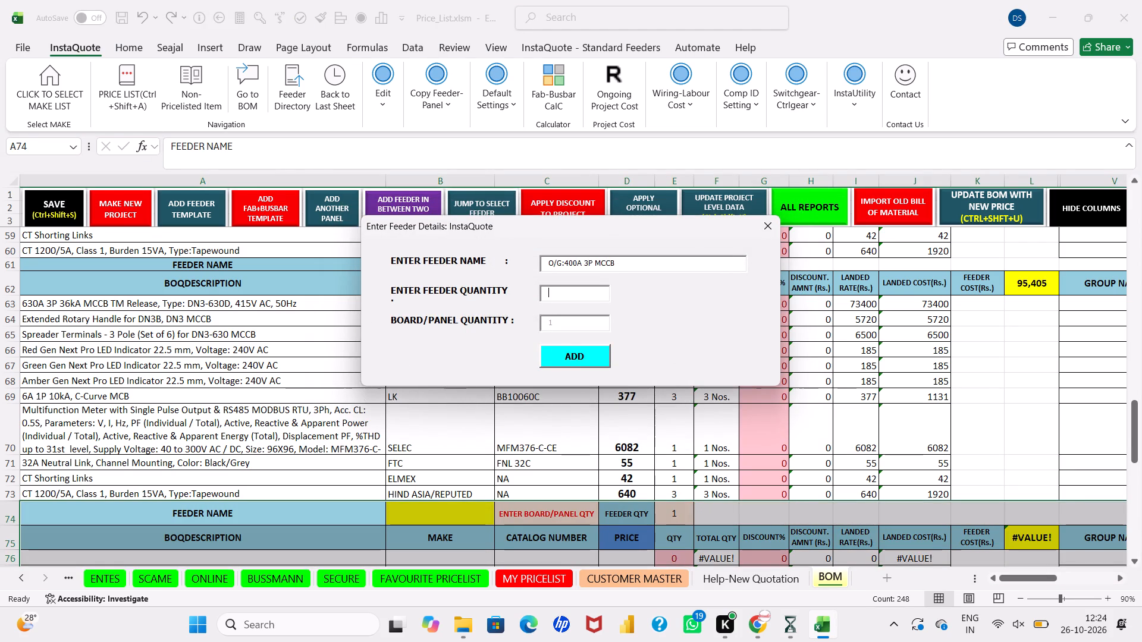
pyautogui.press('1')
pyautogui.click(567, 351)
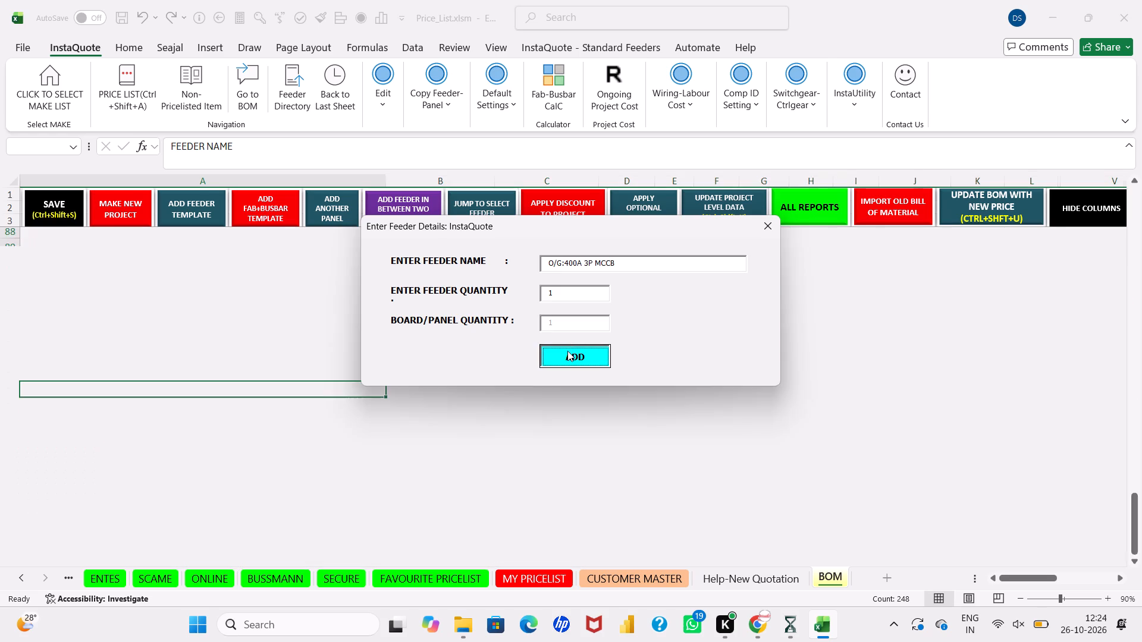
pyautogui.click(786, 209)
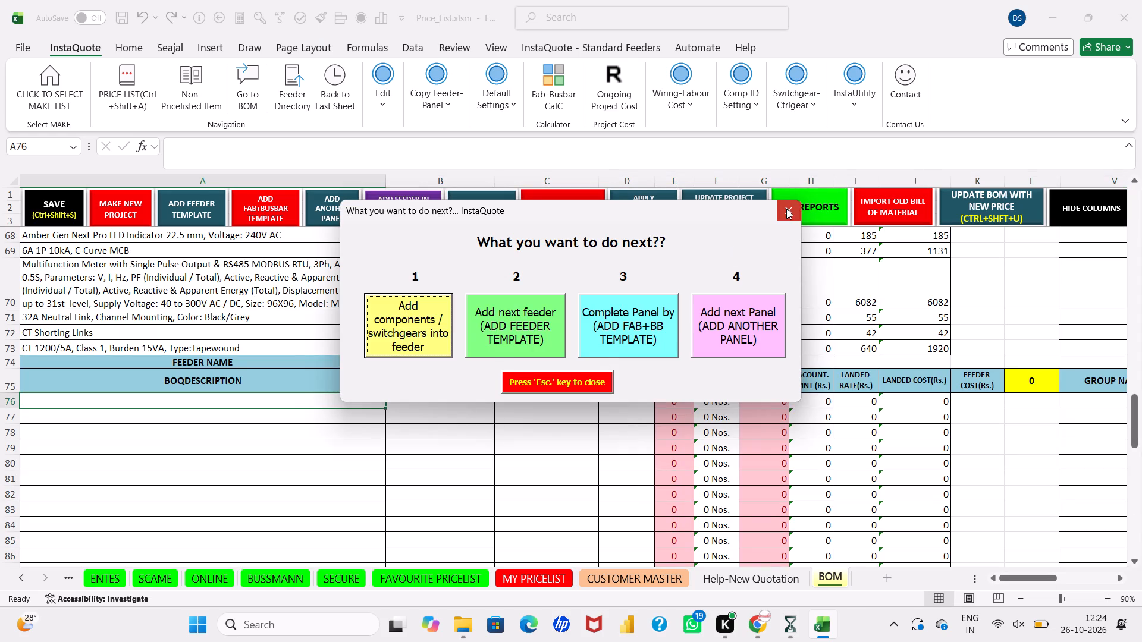
# Copy the 400A 3P 36kA DN3B-400D MCCB's description, make, catalog number and price from the 800A feeder into row 76 of the 400A feeder.
pyautogui.scroll(2, 536, 298)
pyautogui.scroll(1, 418, 335)
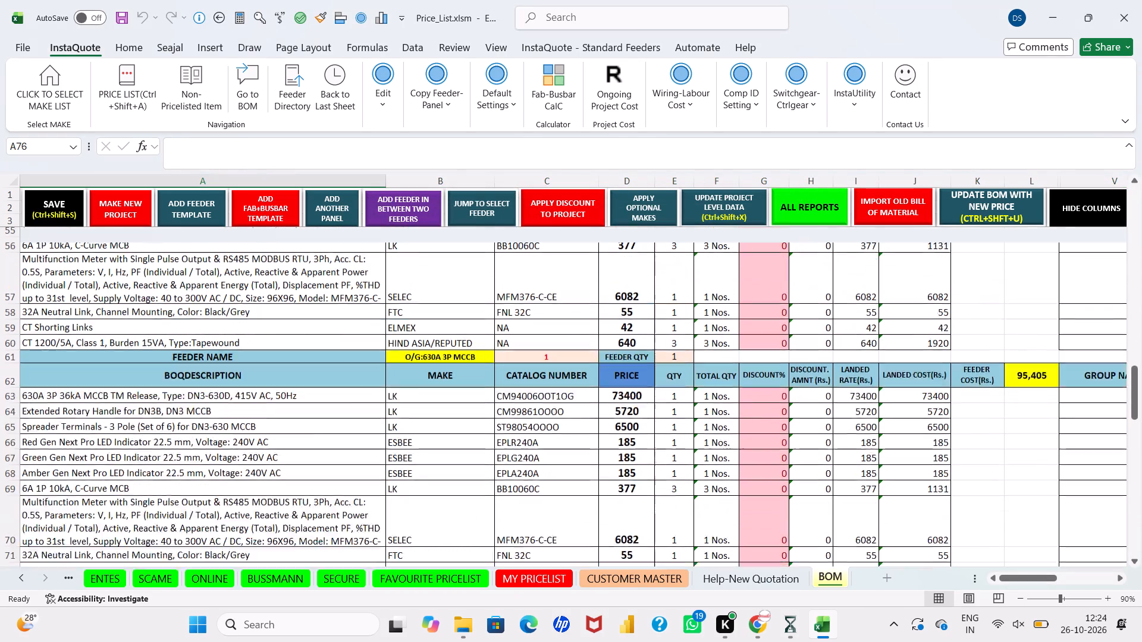
pyautogui.scroll(2, 418, 335)
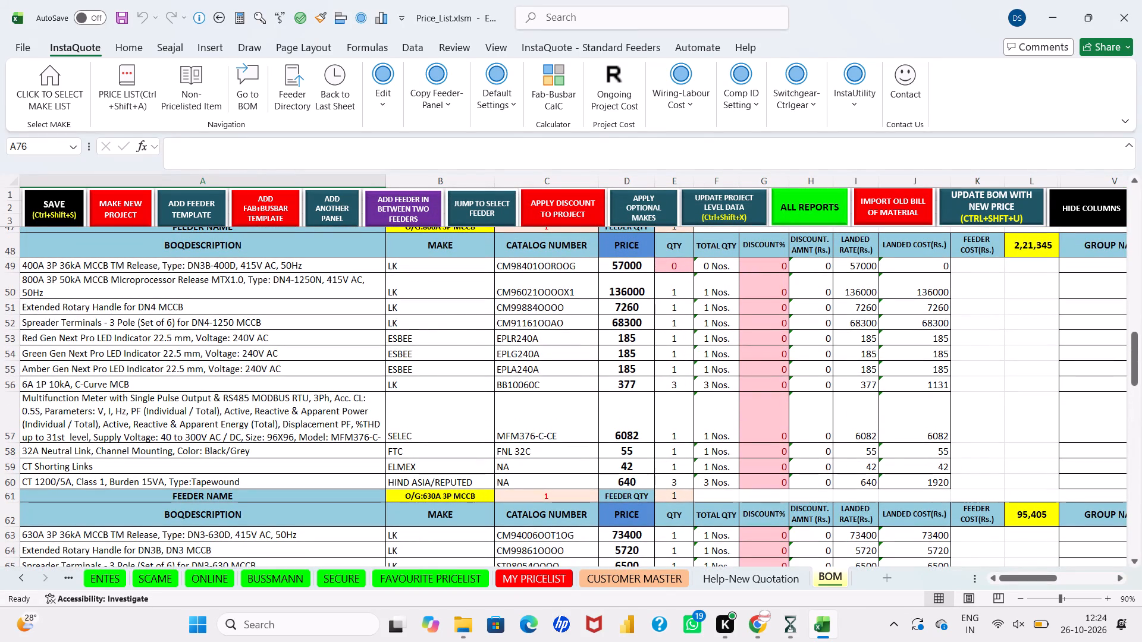
pyautogui.moveTo(366, 267); pyautogui.dragTo(611, 266)
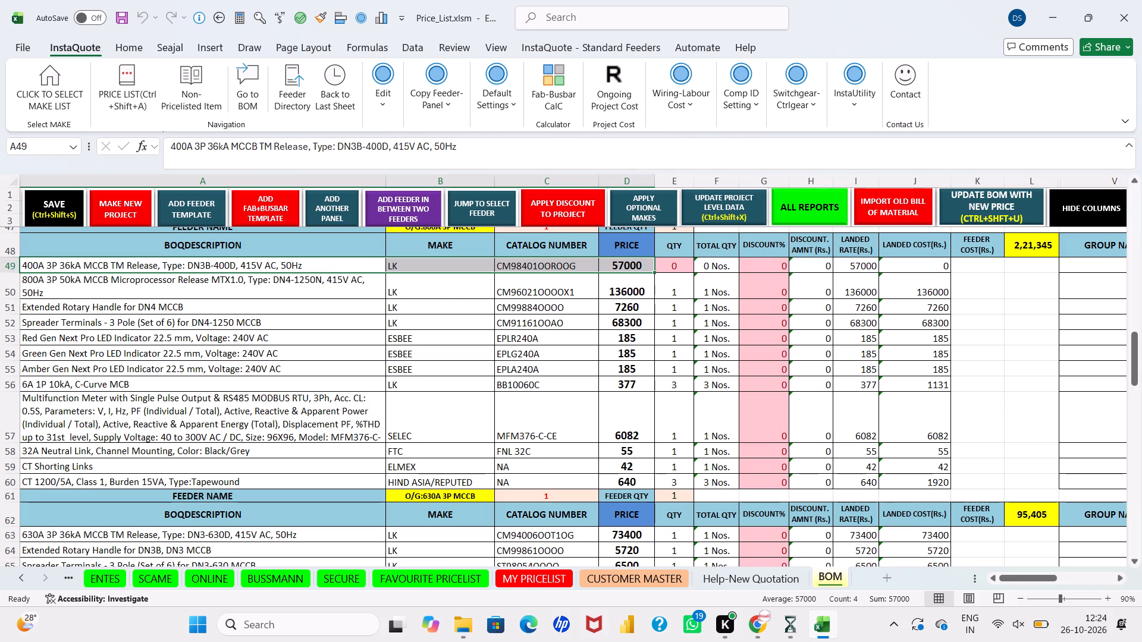
pyautogui.hotkey('ctrl', 'c')
pyautogui.scroll(-3, 611, 266)
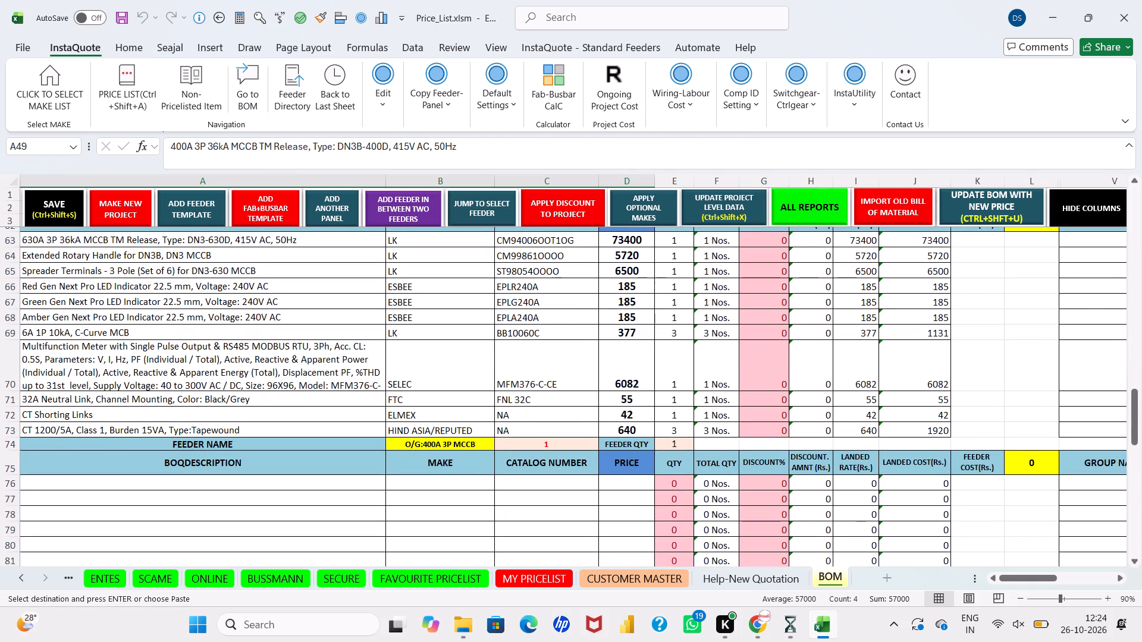
pyautogui.click(359, 484)
pyautogui.hotkey('ctrl', 'v')
pyautogui.press('Escape')
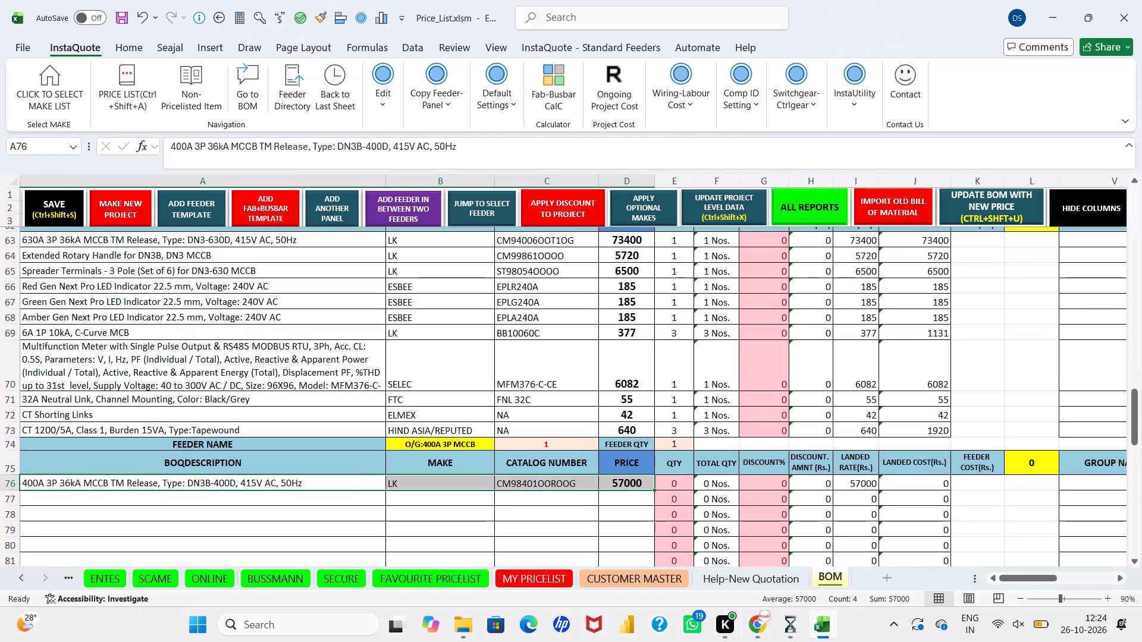
# Delete the misplaced 400A 3P 36kA DN3B-400D MCCB row from the top of the O/G:800A 3P MCCB feeder.
pyautogui.click(359, 484)
pyautogui.scroll(2, 359, 484)
pyautogui.scroll(2, 230, 374)
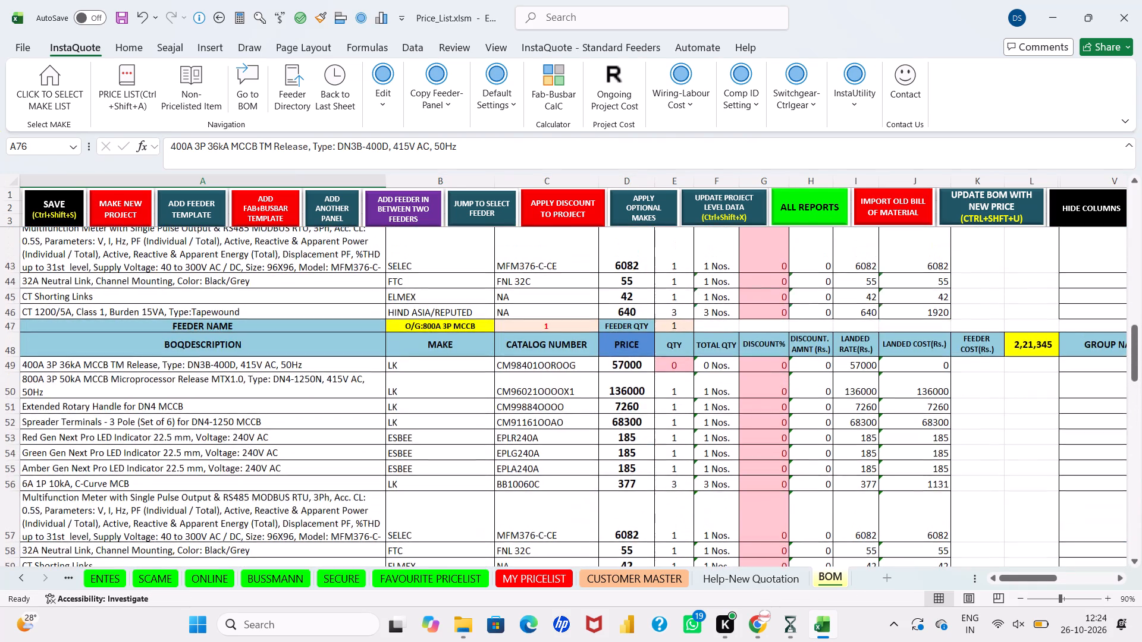
pyautogui.scroll(1, 102, 322)
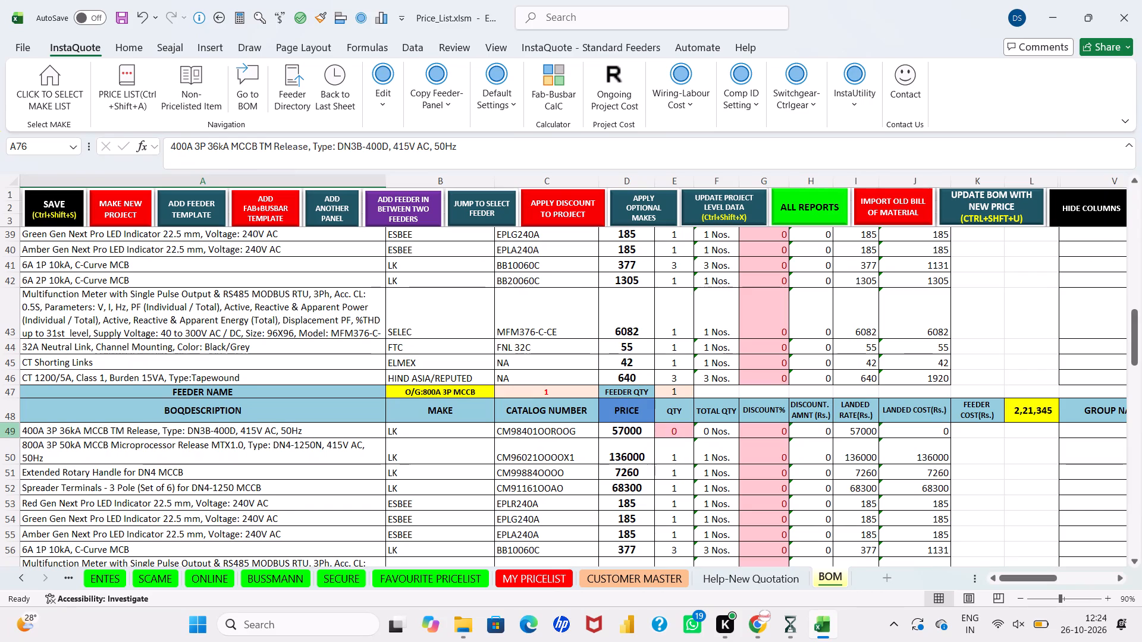
pyautogui.click(8, 430)
pyautogui.rightClick(8, 430)
pyautogui.click(44, 304)
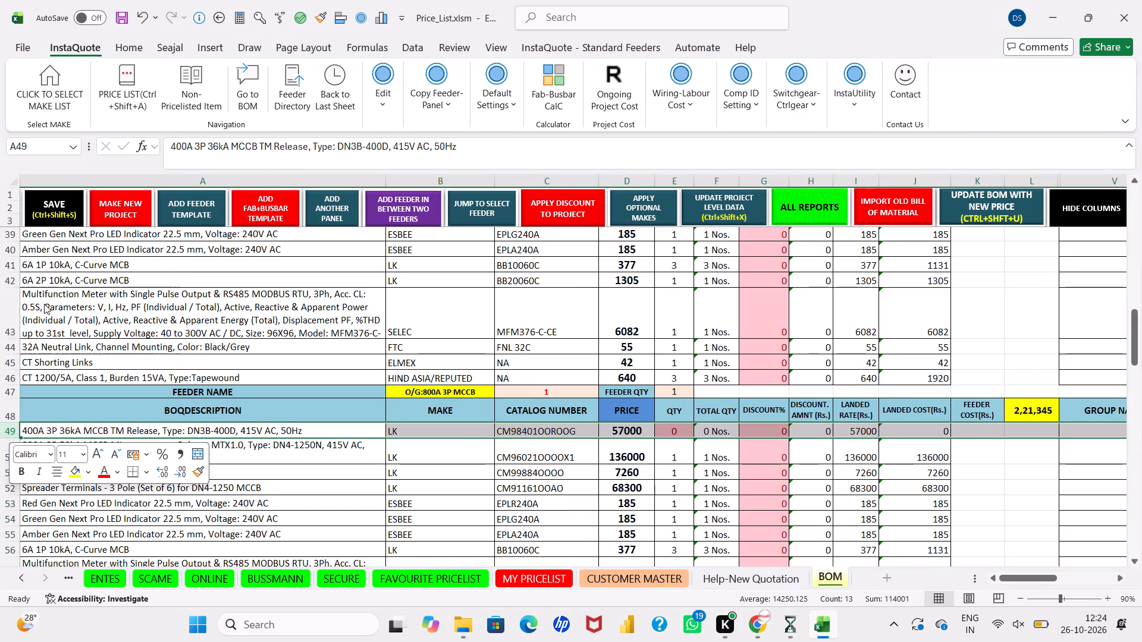
pyautogui.click(170, 337)
# Save the ongoing project backup after removing the misplaced MCCB row.
pyautogui.click(73, 208)
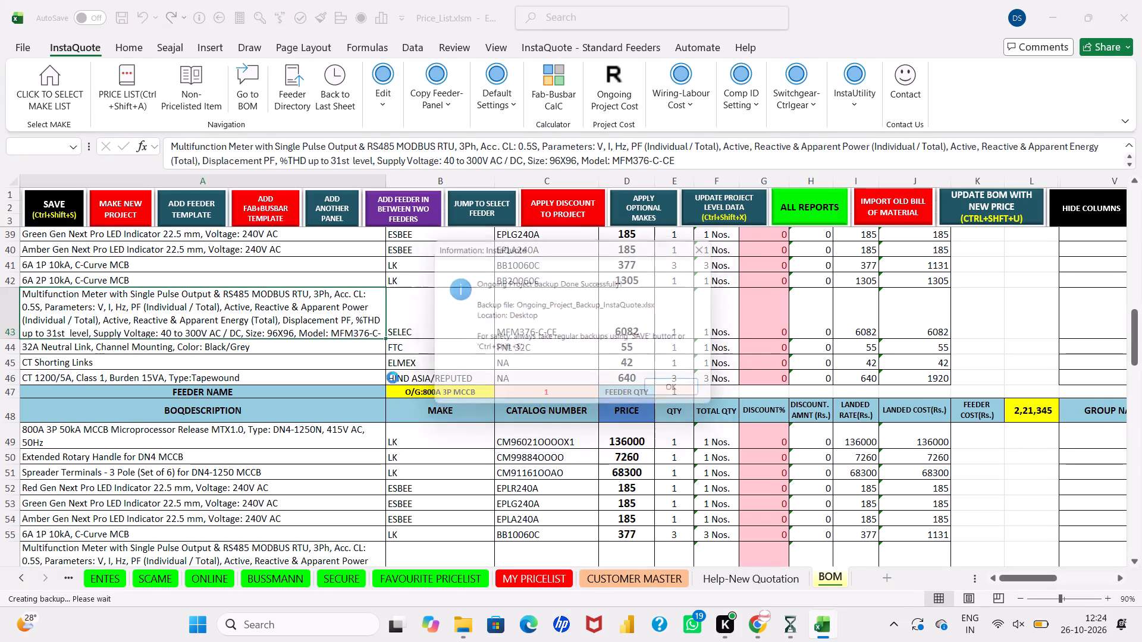
pyautogui.click(671, 398)
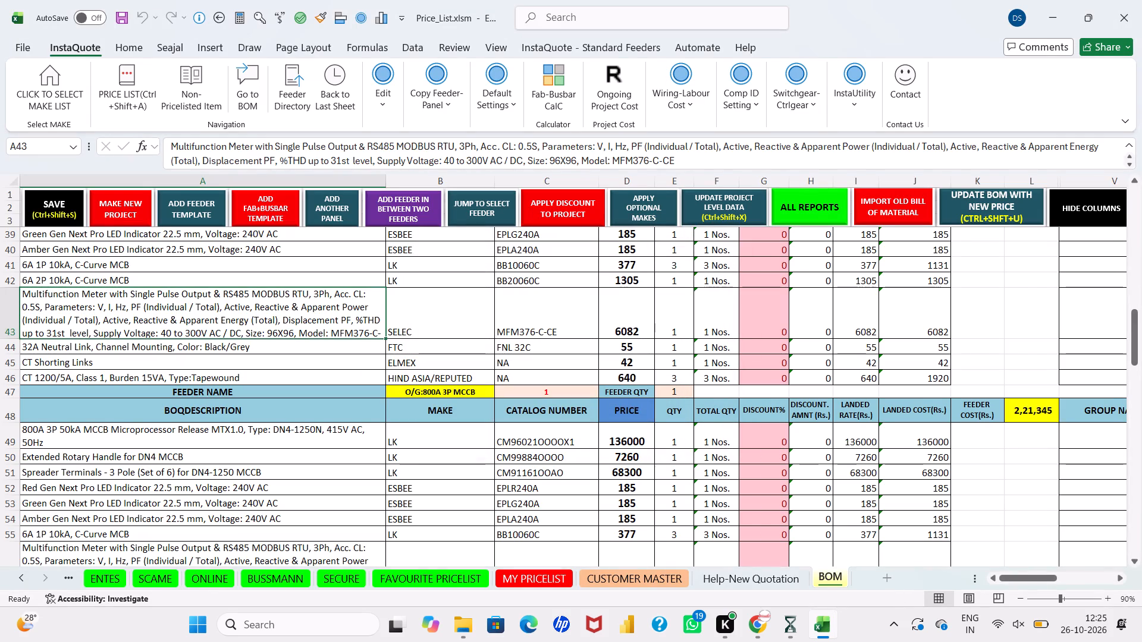
# Open the LK MCCB_ACCESSORIES price list for adding components at row 76 of the O/G:400A 3P MCCB feeder.
pyautogui.click(322, 435)
pyautogui.scroll(-3, 322, 435)
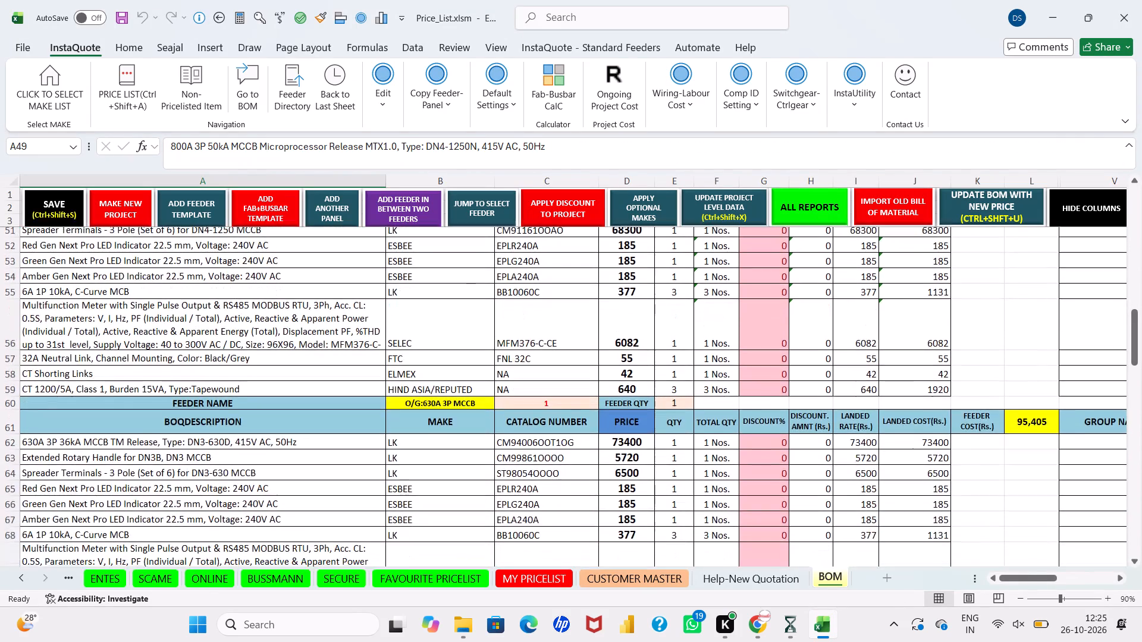
pyautogui.scroll(-3, 322, 435)
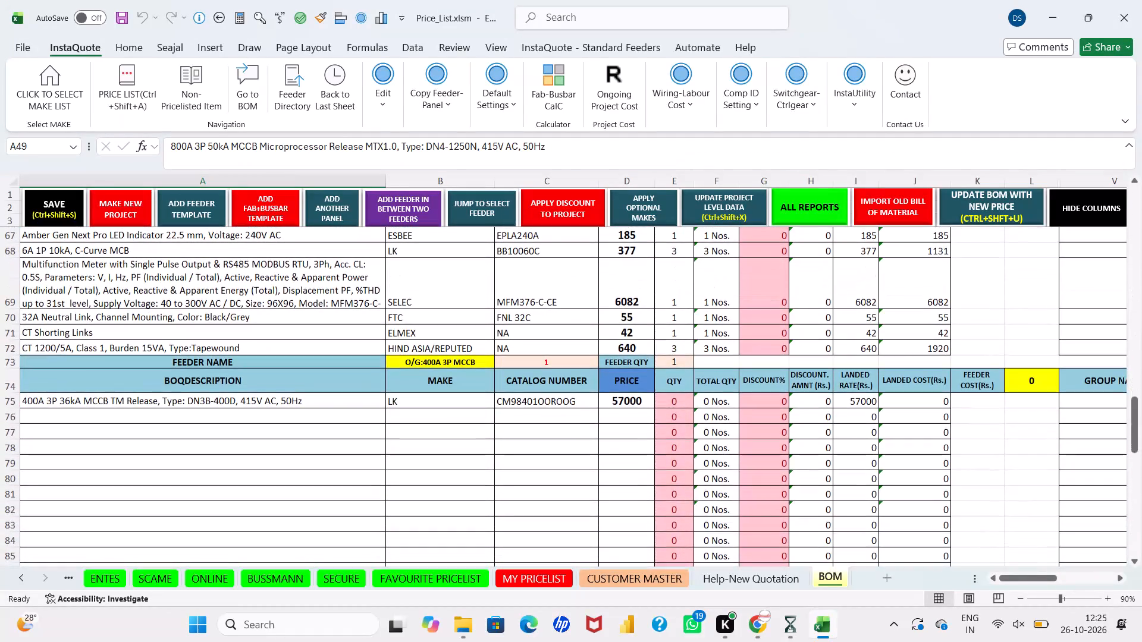
pyautogui.click(315, 415)
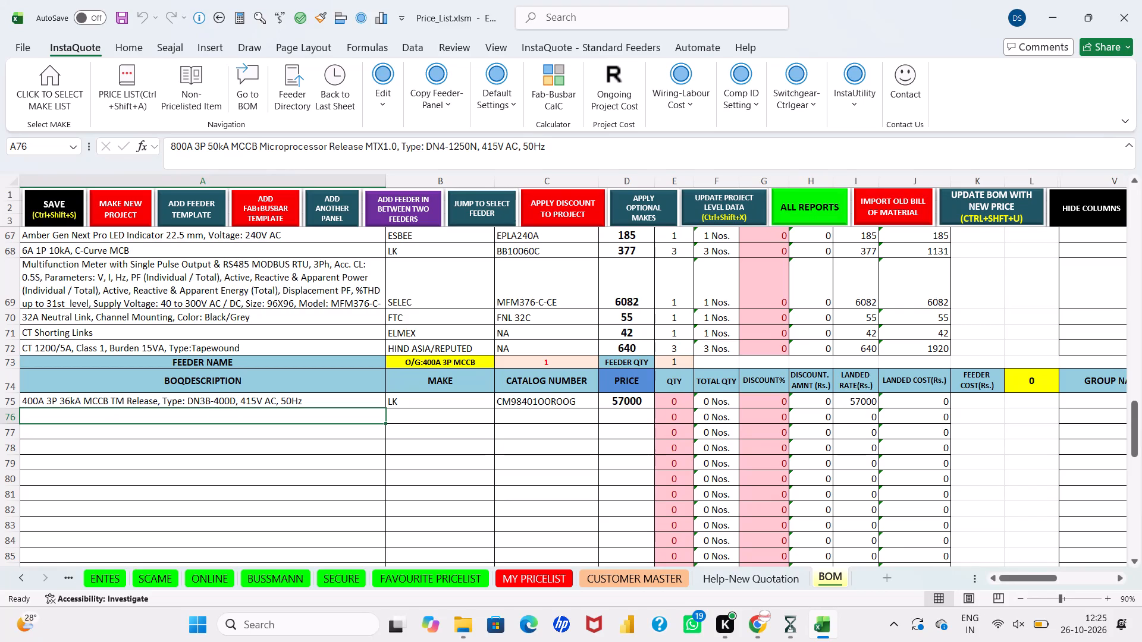
pyautogui.hotkey('ctrl', 'q')
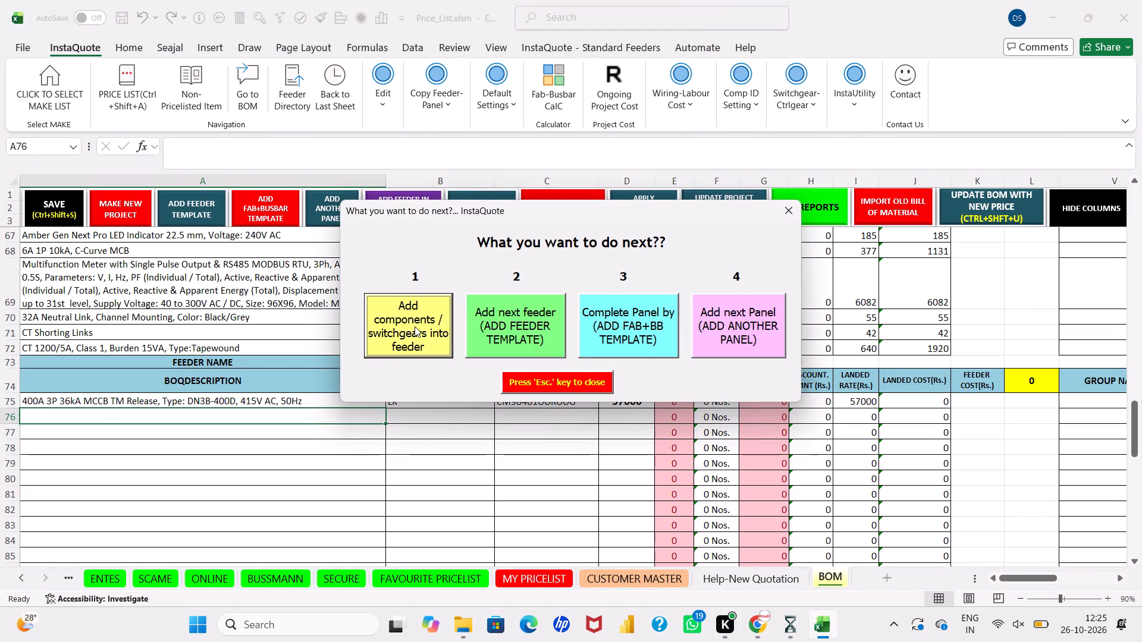
pyautogui.click(415, 326)
pyautogui.write('MCC')
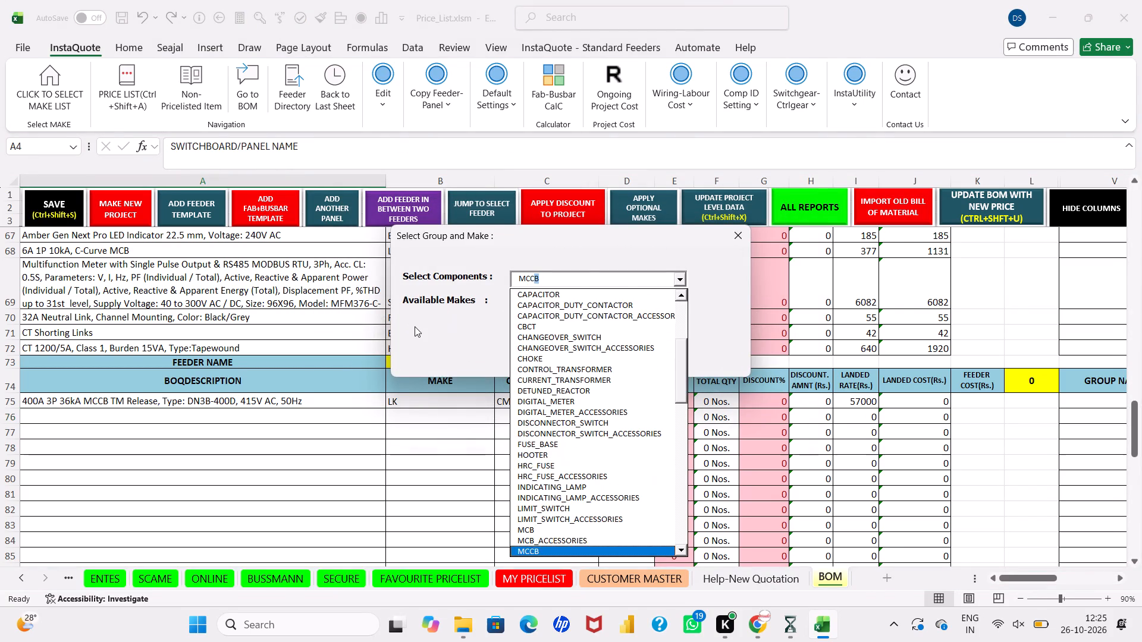
pyautogui.press('Down')
pyautogui.press('Tab')
pyautogui.press('l')
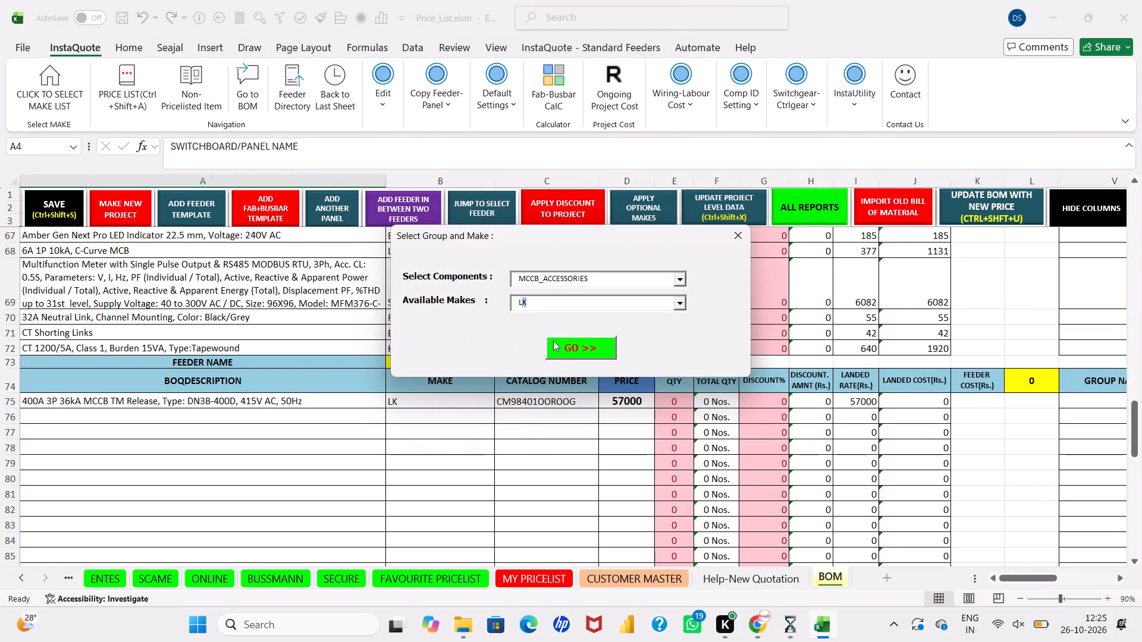
pyautogui.click(578, 349)
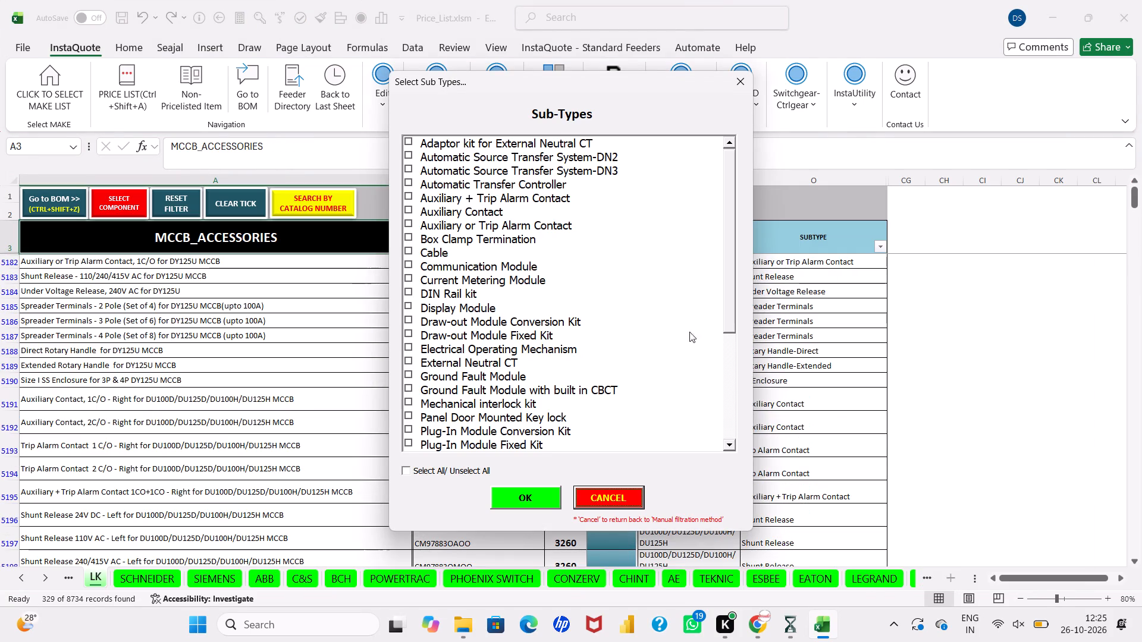
# Filter the LK MCCB accessories to sub-types Rotary Handle-Extended and Spreader Terminals, with type DN-Dsine.
pyautogui.click(727, 425)
pyautogui.click(727, 425)
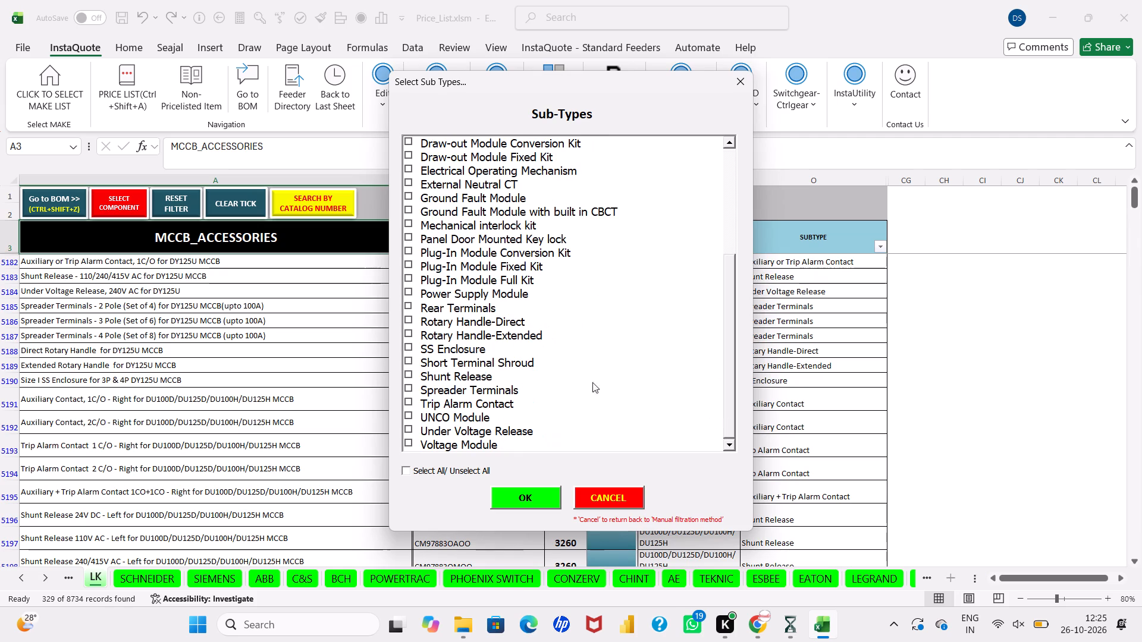
pyautogui.click(528, 339)
pyautogui.click(501, 388)
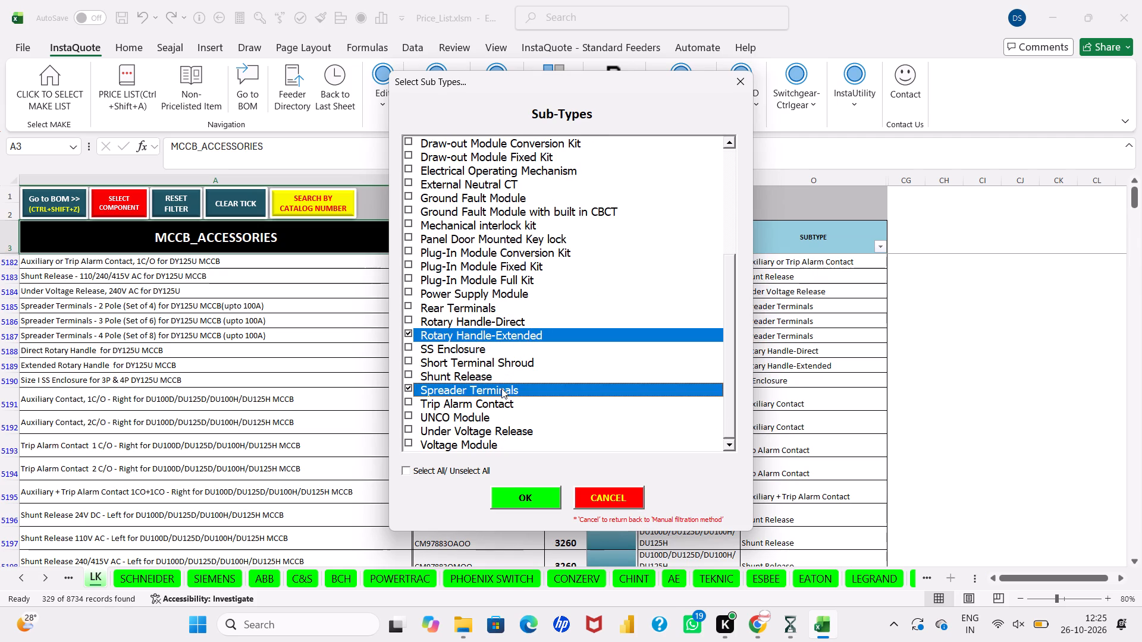
pyautogui.click(515, 498)
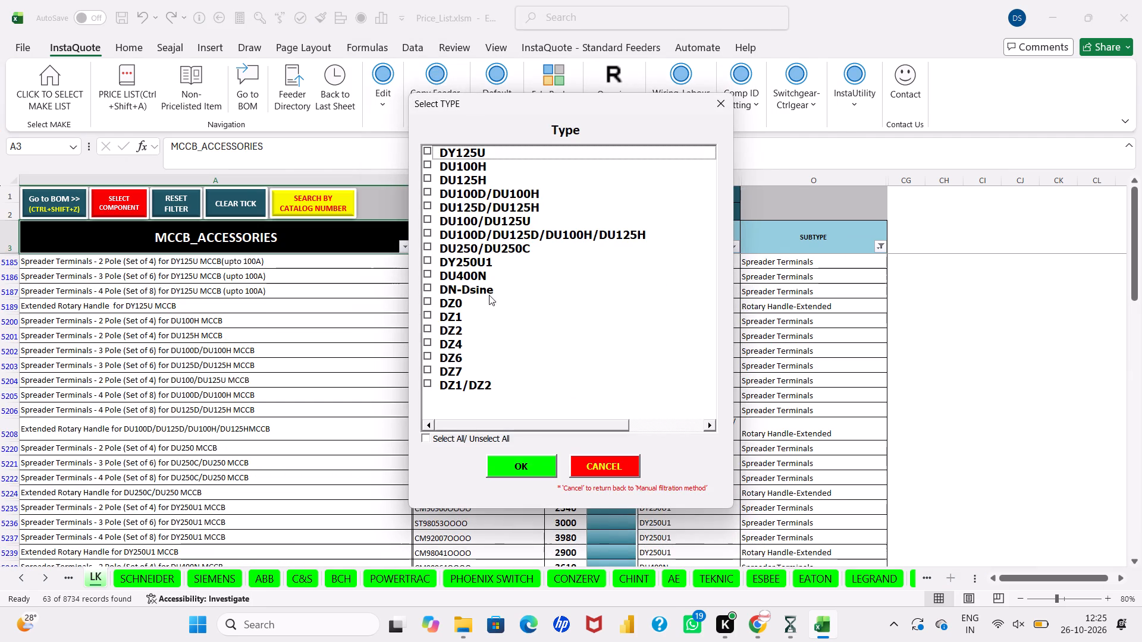
pyautogui.click(488, 292)
pyautogui.click(508, 474)
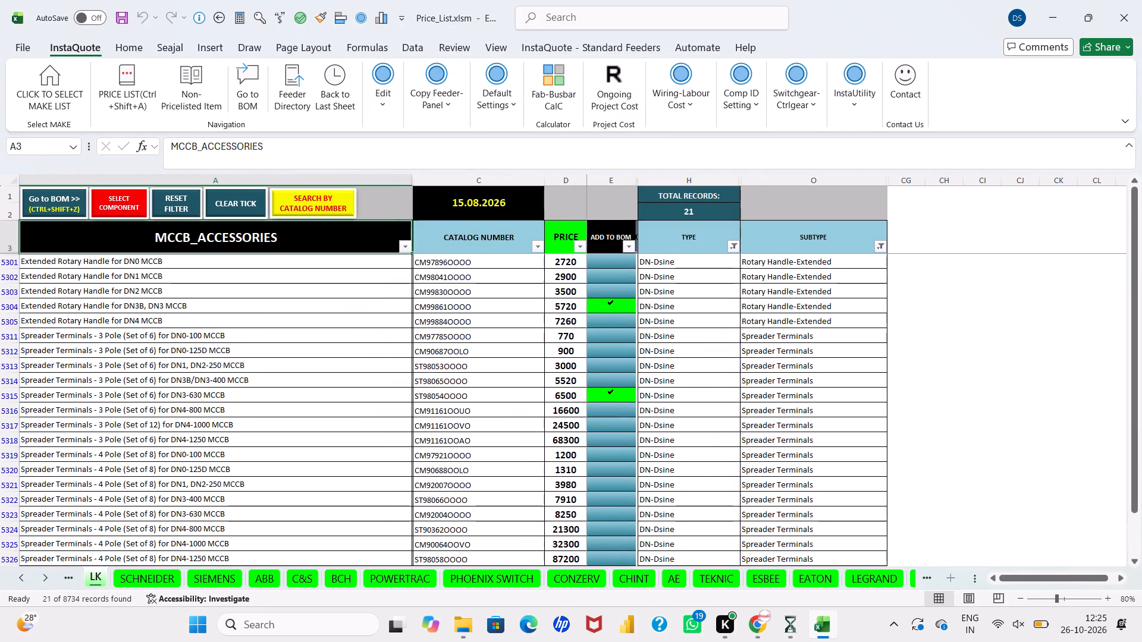
# Clear the old ticks, add the DN3B, DN3 extended rotary handle and DN3B/DN3-400 3-pole spreader terminals, and return to the BOM.
pyautogui.click(261, 200)
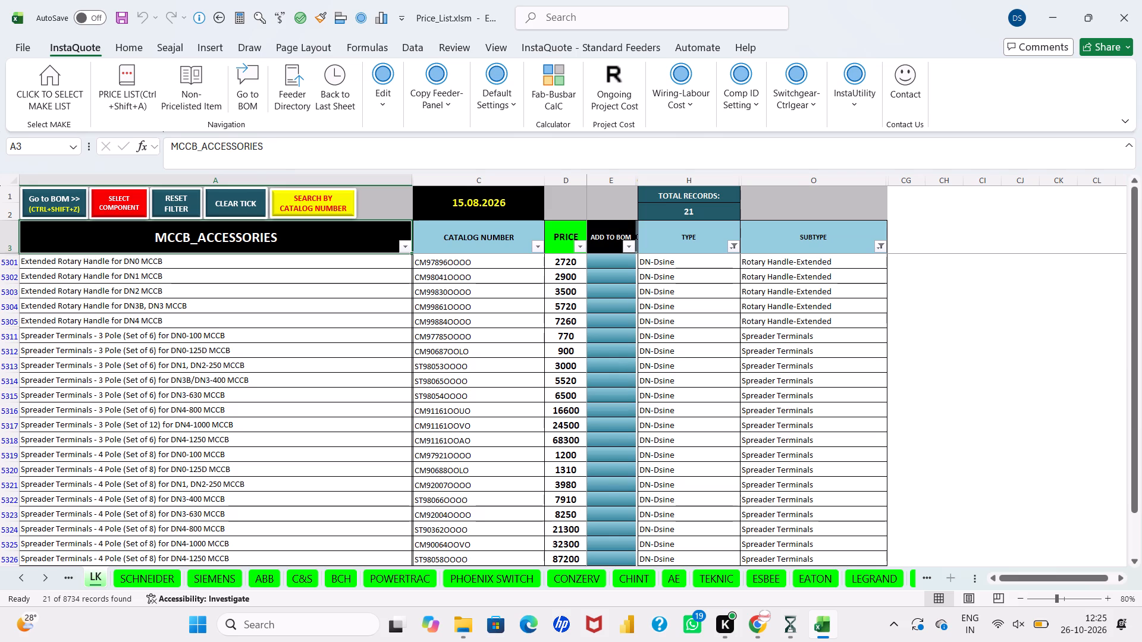
pyautogui.doubleClick(601, 310)
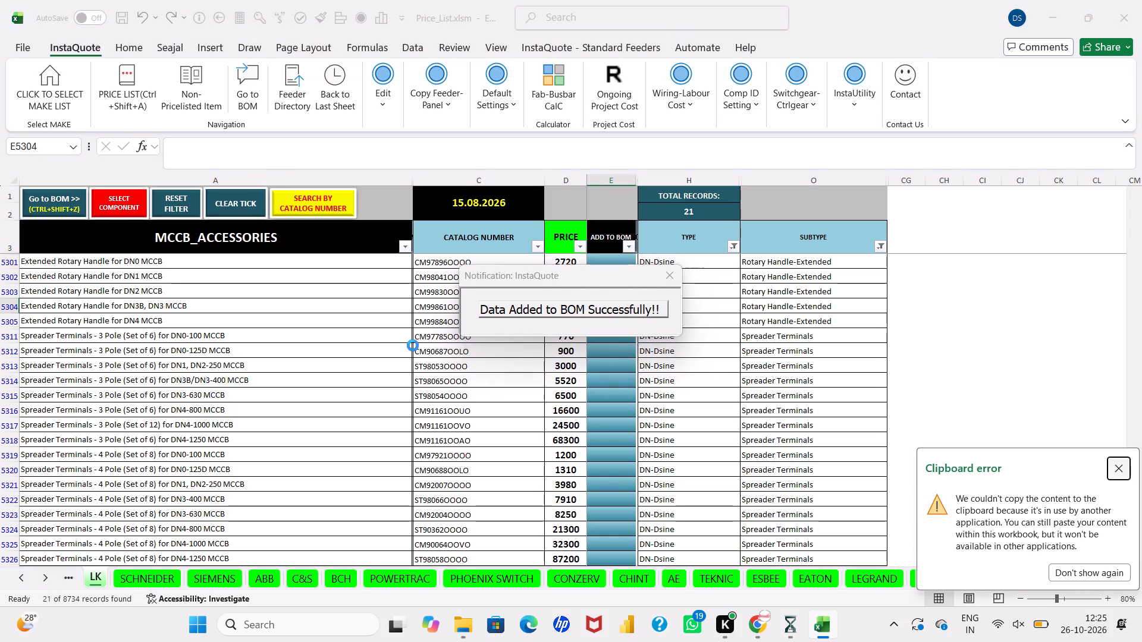
pyautogui.doubleClick(618, 379)
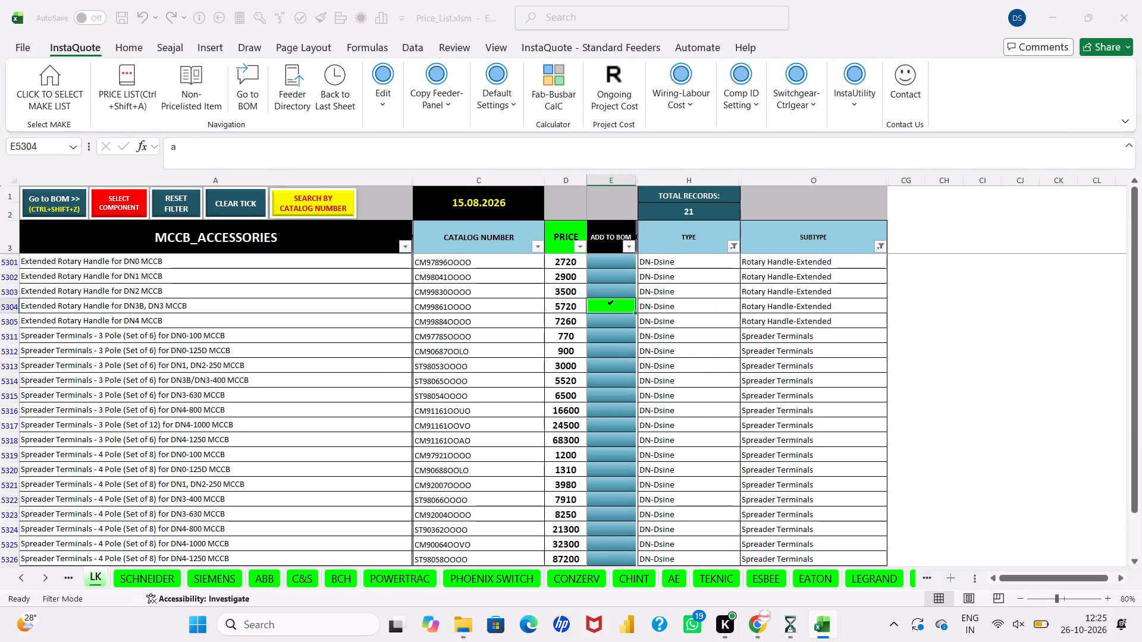
pyautogui.click(52, 203)
# Save the ongoing project backup with the 400A feeder's MCCB accessories added.
pyautogui.click(52, 203)
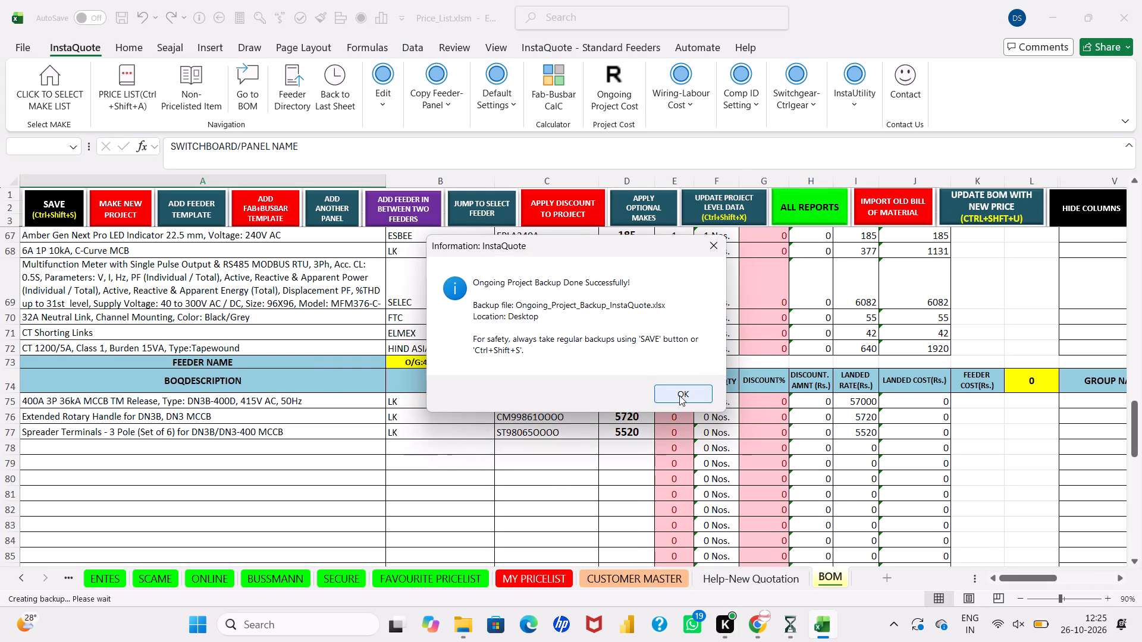
pyautogui.click(679, 395)
# Copy the 630A feeder's LED indicator through CT 1200/5A rows, including quantities, into the 400A feeder starting at row 78.
pyautogui.scroll(1, 632, 395)
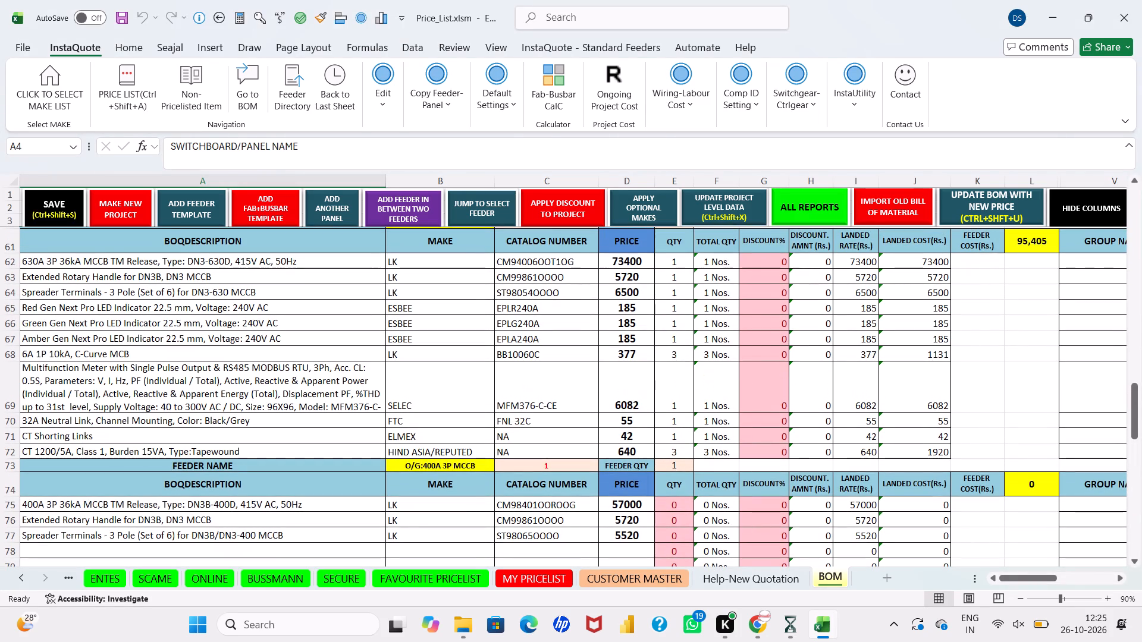
pyautogui.moveTo(322, 309); pyautogui.dragTo(626, 449)
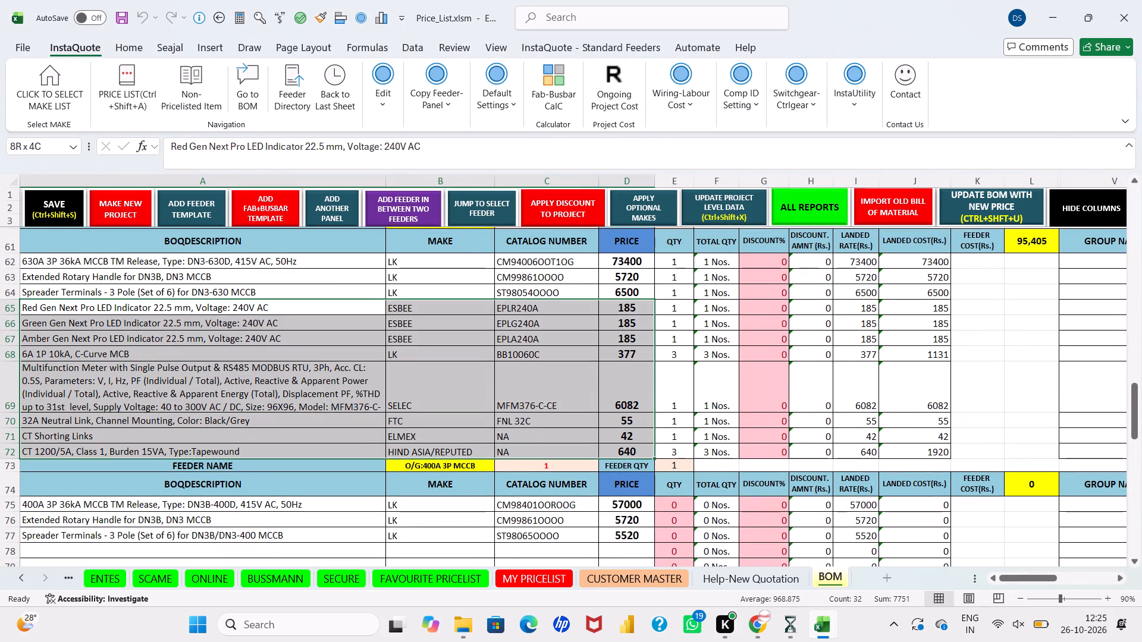
pyautogui.moveTo(626, 449); pyautogui.dragTo(663, 451)
pyautogui.hotkey('ctrl', 'c')
pyautogui.scroll(-1, 663, 451)
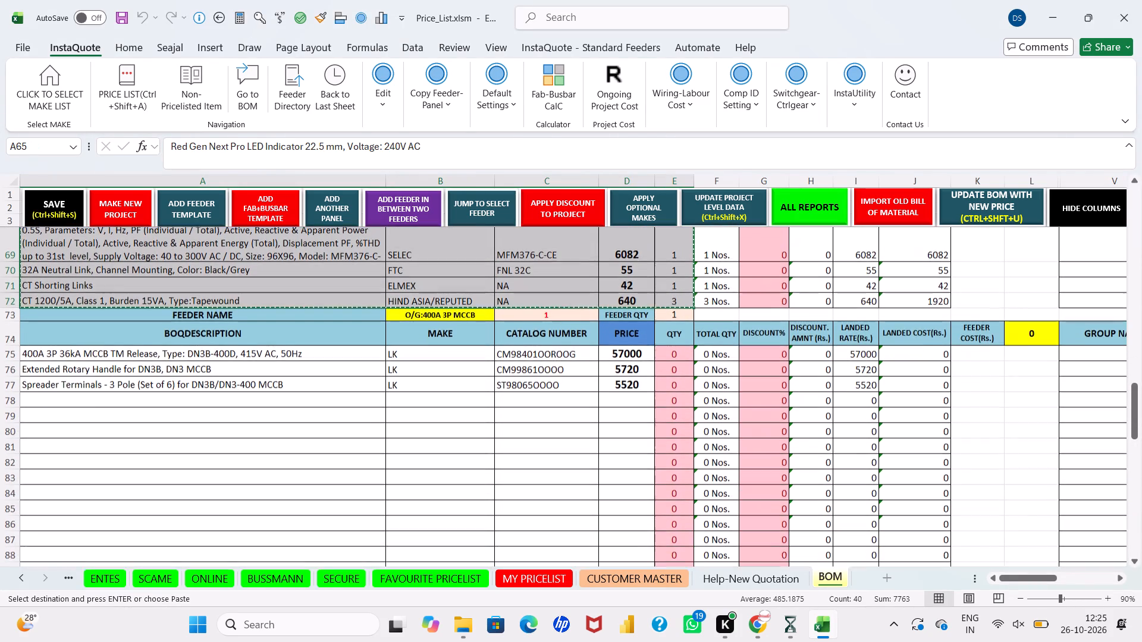
pyautogui.click(374, 385)
pyautogui.hotkey('ctrl', 'v')
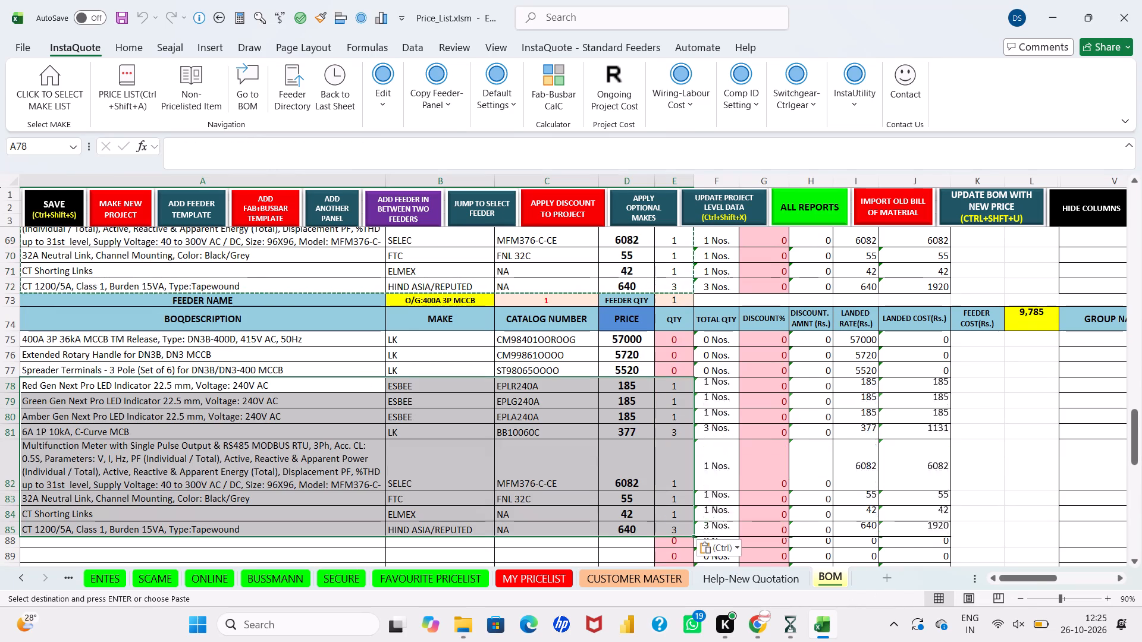
pyautogui.press('Escape')
pyautogui.click(374, 385)
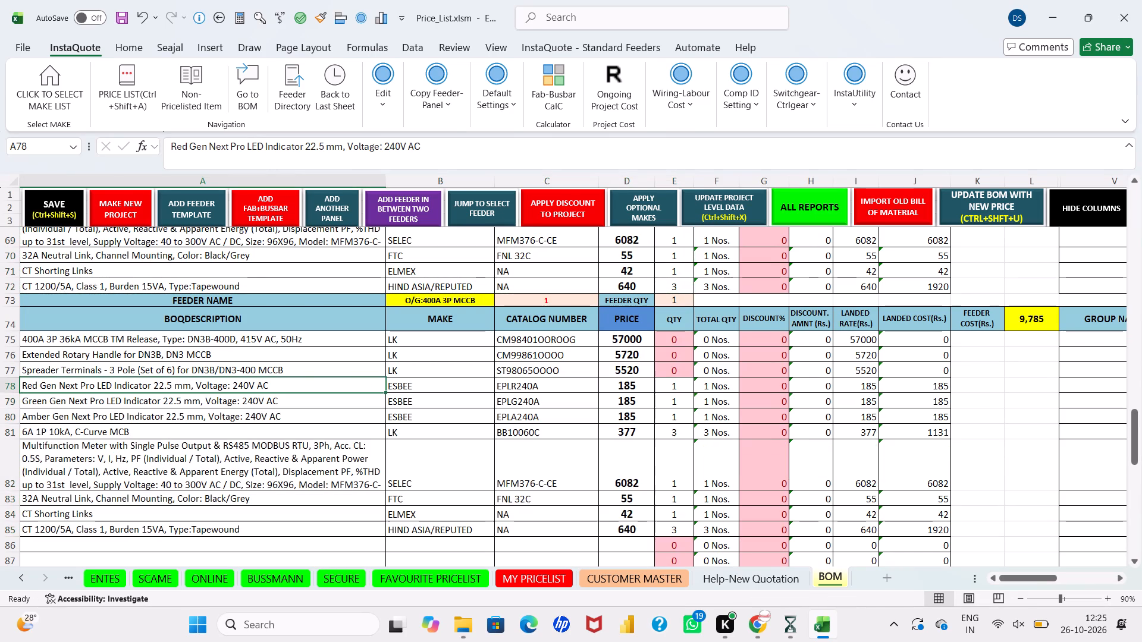
# Save the ongoing project backup with the copied component rows in the 400A feeder.
pyautogui.click(62, 212)
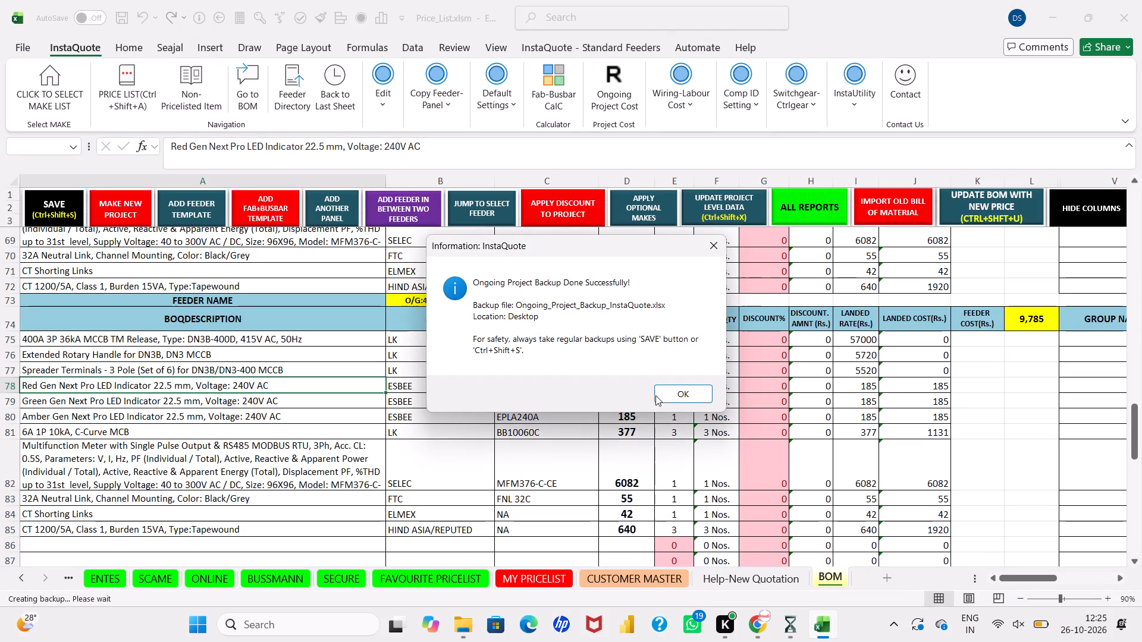
pyautogui.click(669, 398)
# Set the quantity to 1 for the 400A feeder's MCCB, extended rotary handle and spreader terminals.
pyautogui.click(671, 345)
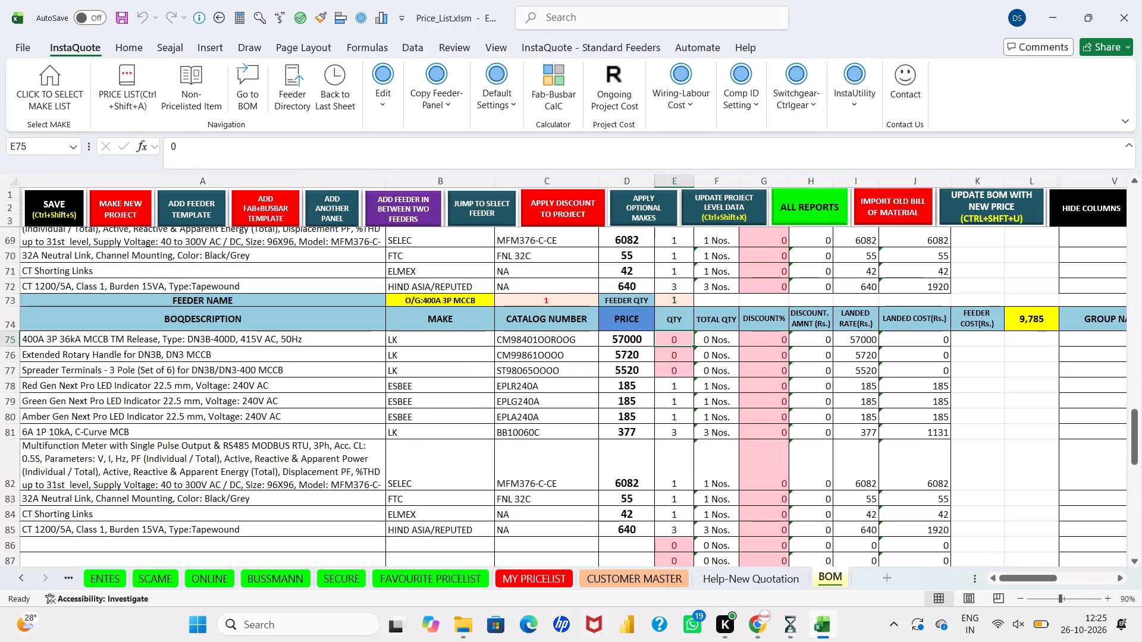
pyautogui.press('1')
pyautogui.press('Return')
pyautogui.press('1')
pyautogui.press('Return')
pyautogui.press('1')
pyautogui.press('Return')
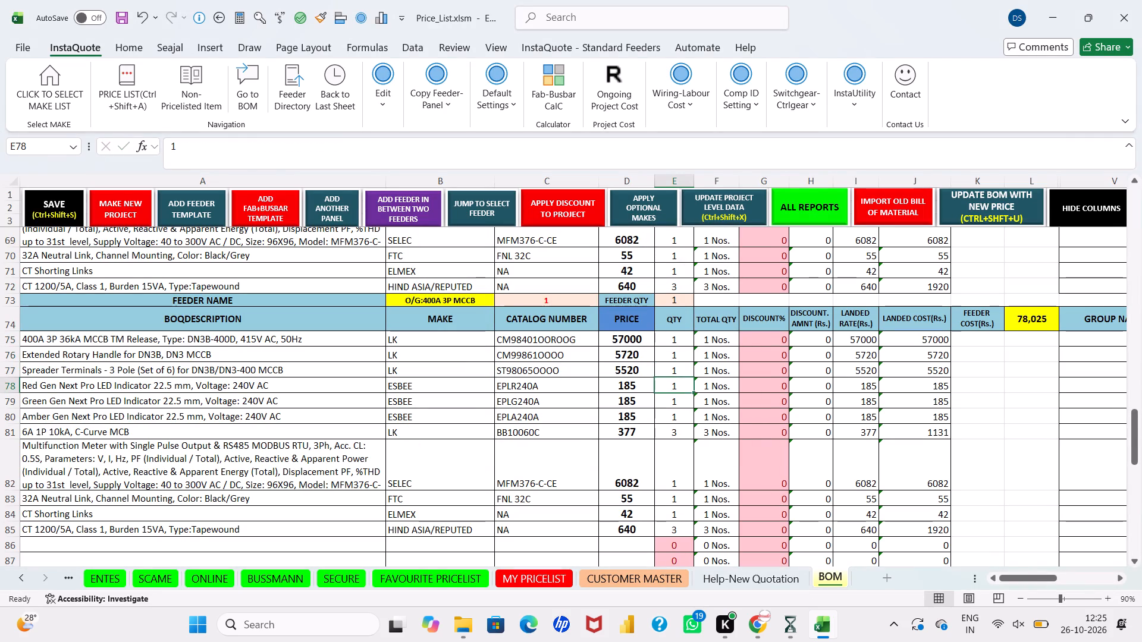
# Save the ongoing project backup with the 400A feeder quantities entered.
pyautogui.click(49, 205)
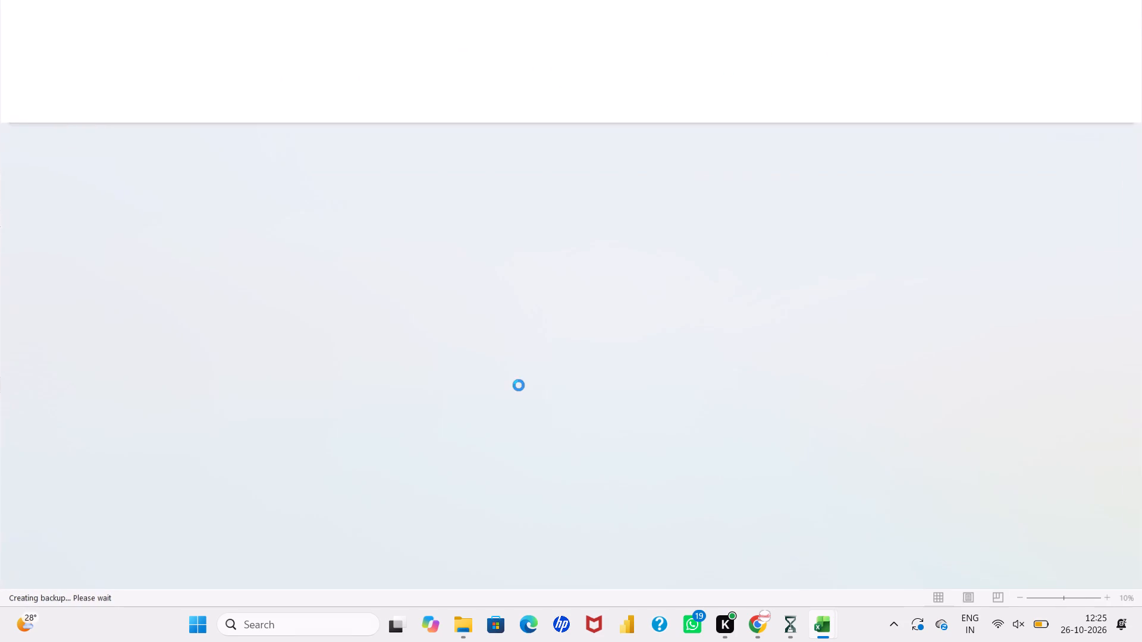
pyautogui.click(680, 392)
# Complete the panel by adding the fabrication and busbar total template below the O/G:400A 3P MCCB feeder.
pyautogui.scroll(-1, 680, 392)
pyautogui.click(368, 450)
pyautogui.hotkey('ctrl', 'q')
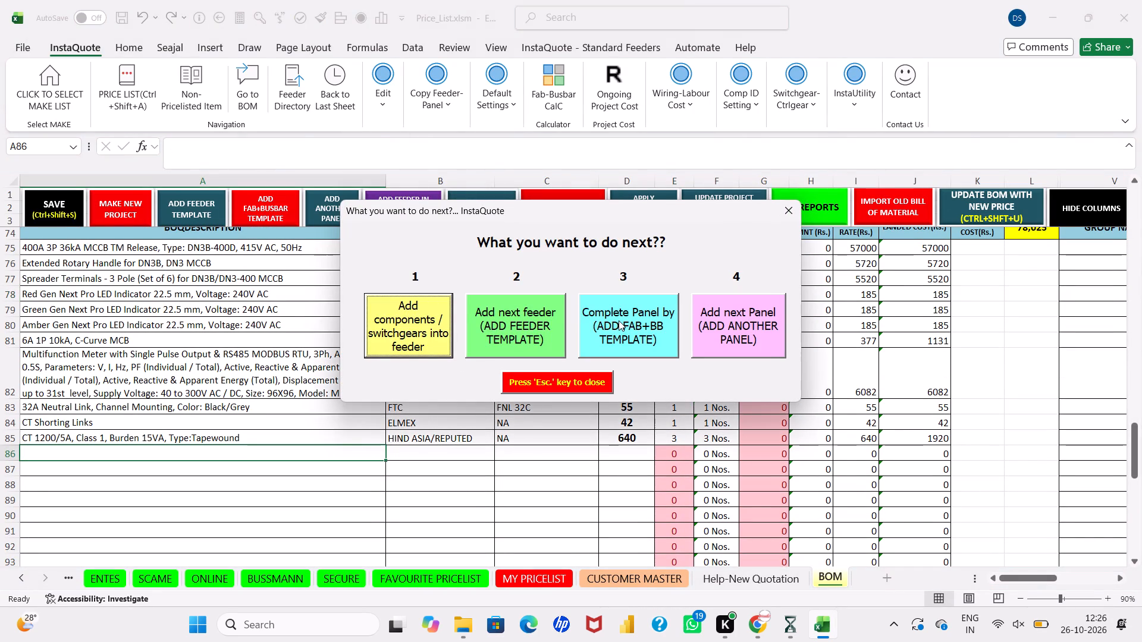
pyautogui.click(619, 320)
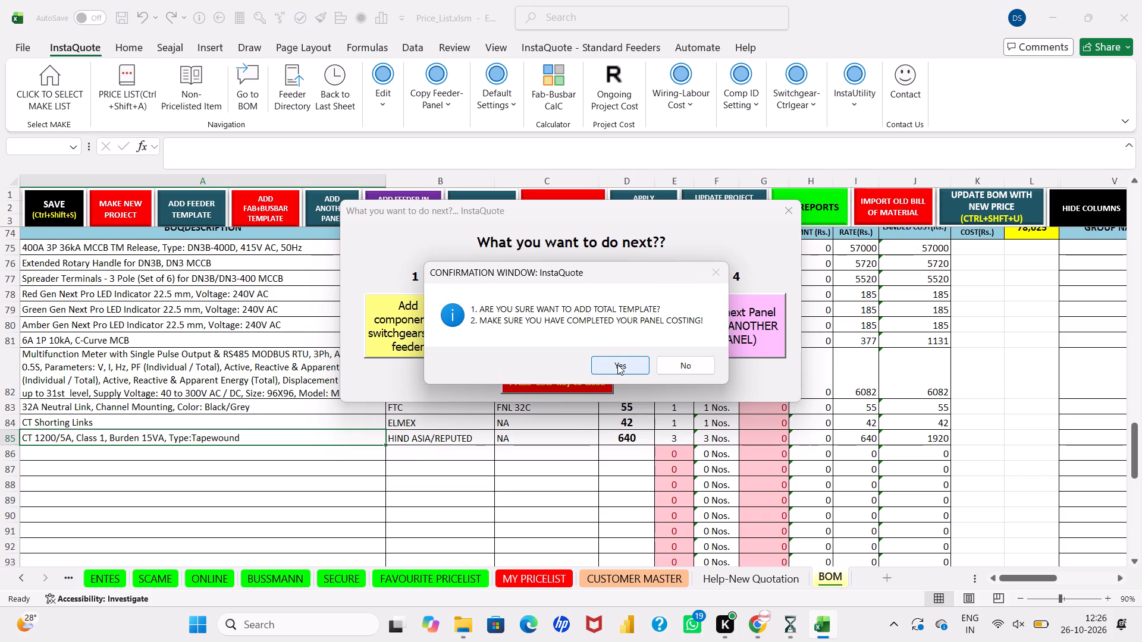
pyautogui.click(617, 364)
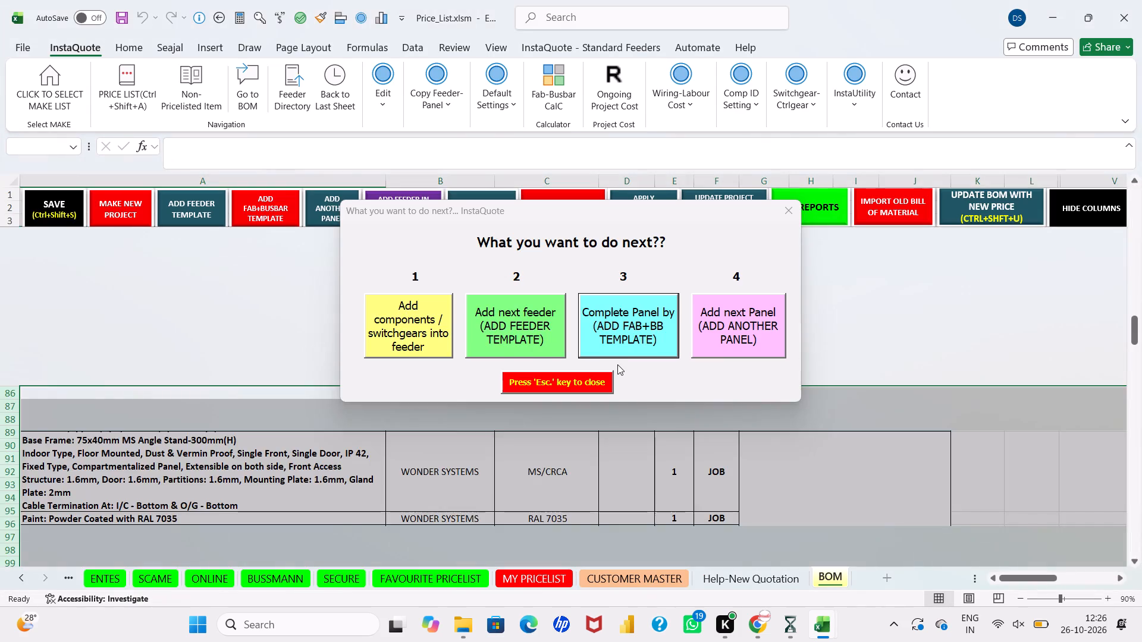
pyautogui.click(604, 364)
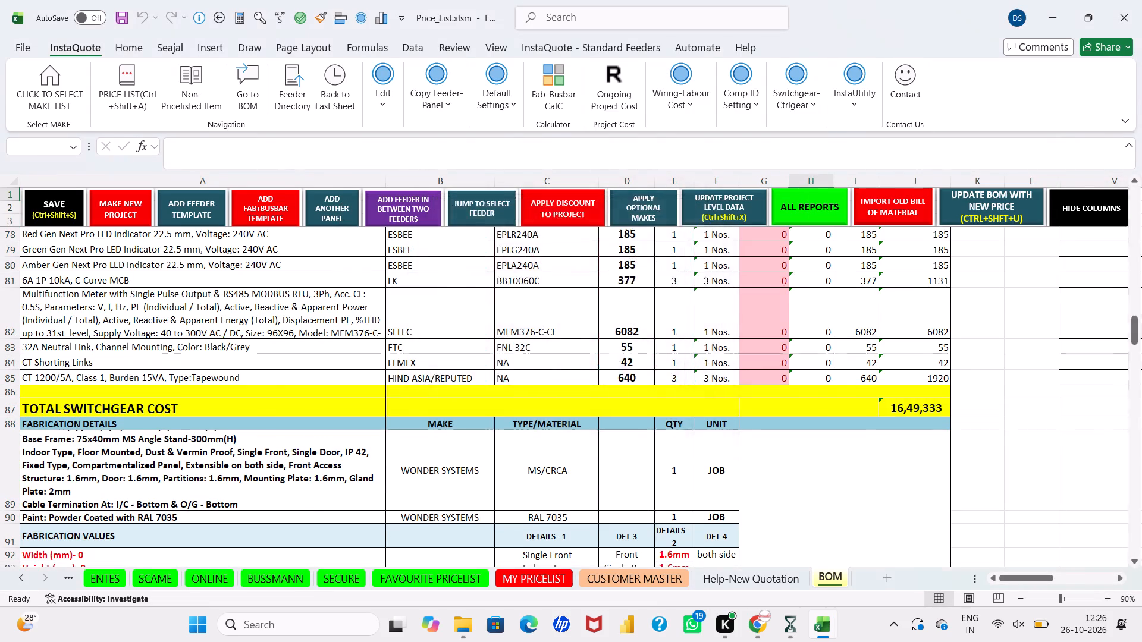
# Save the ongoing project backup with the fabrication and busbar template included.
pyautogui.hscroll(1, 604, 364)
pyautogui.click(71, 212)
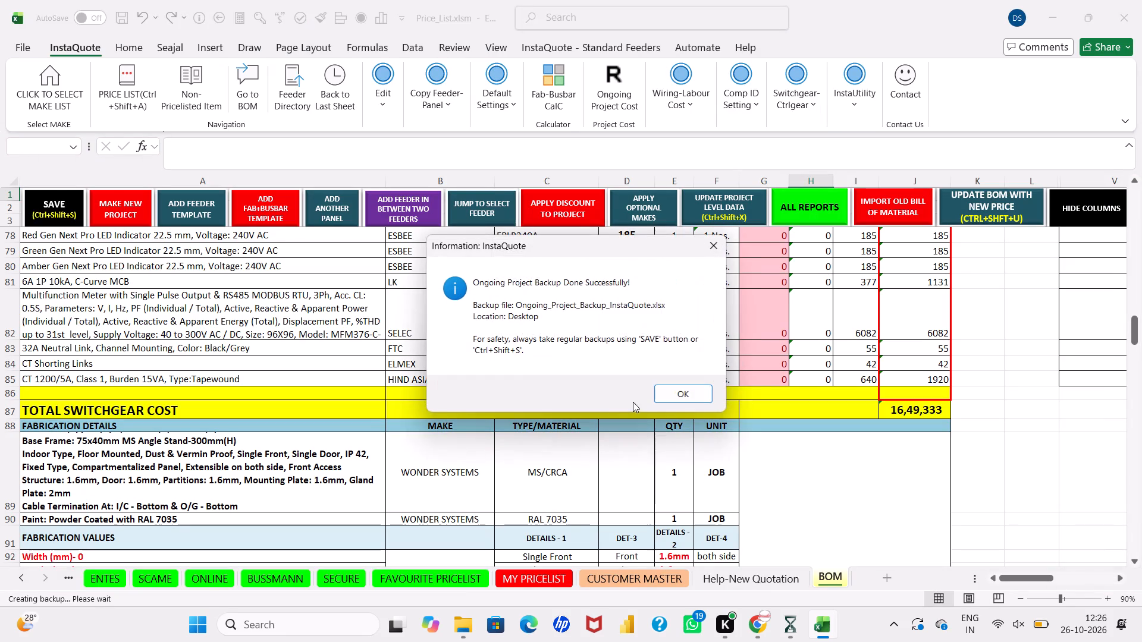
pyautogui.click(680, 395)
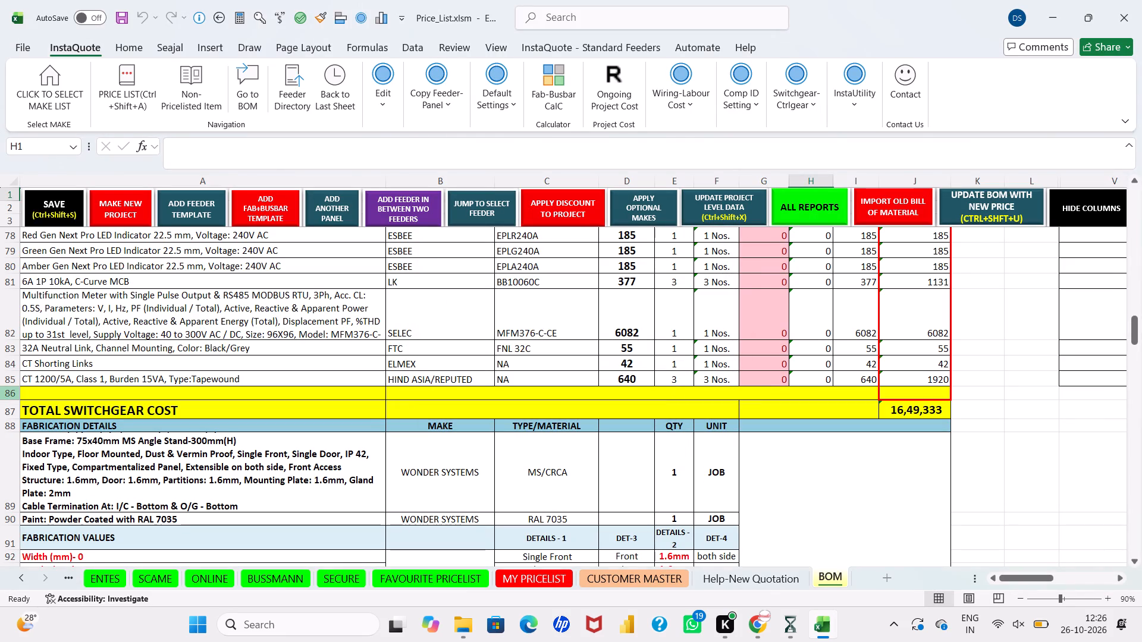
# Delete the blank row directly above TOTAL SWITCHGEAR COST in the bill of material.
pyautogui.click(3, 394)
pyautogui.rightClick(3, 394)
pyautogui.click(40, 266)
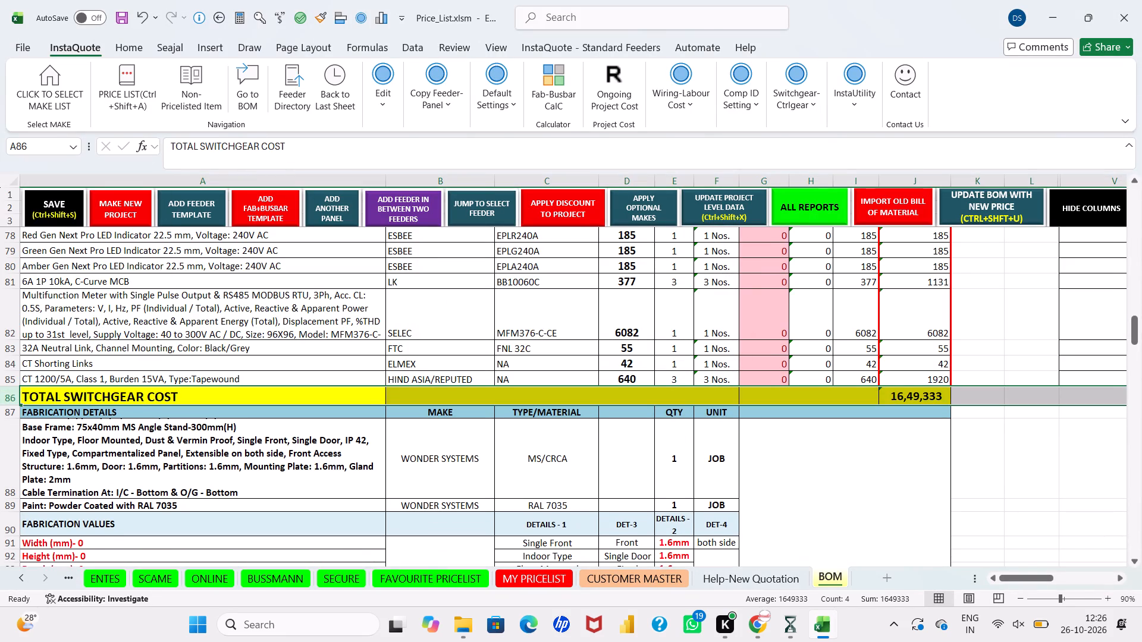
# Save the ongoing project backup with the blank row removed.
pyautogui.click(55, 219)
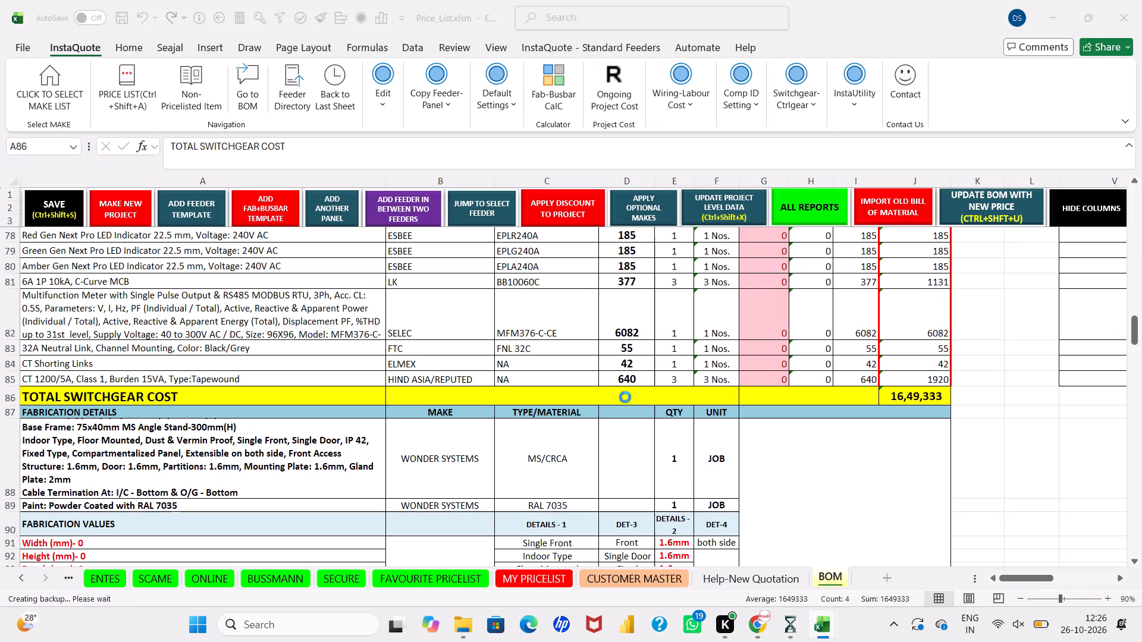
pyautogui.click(702, 390)
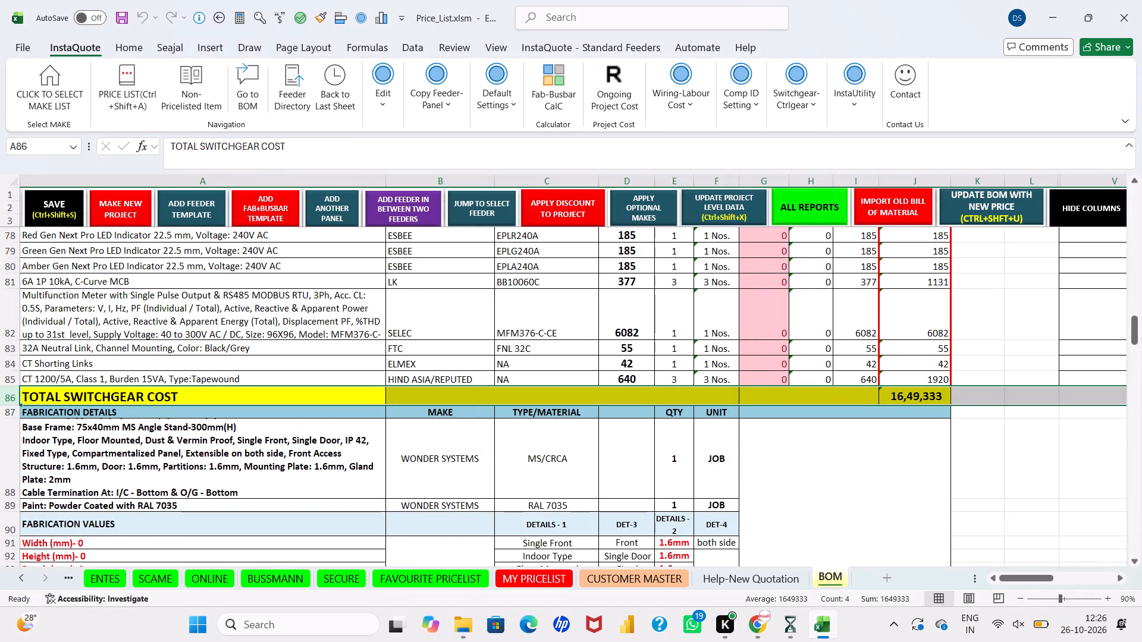
# Review the bill of material's feeder items, quantities and prices from the 400A feeder back up to the Incomer.
pyautogui.click(713, 359)
pyautogui.scroll(2, 713, 359)
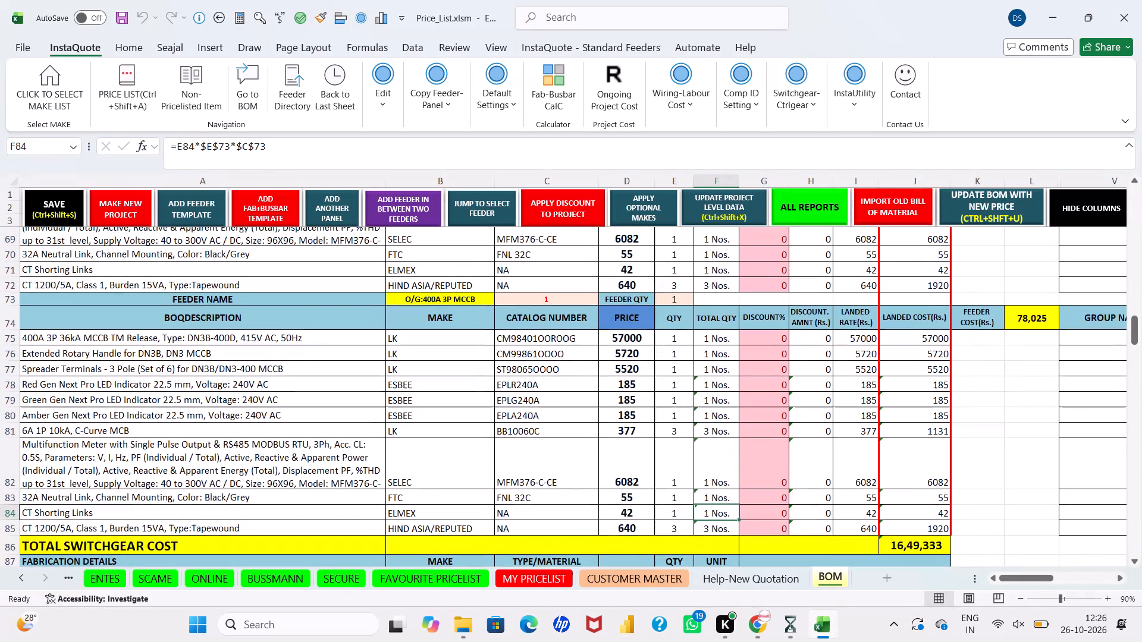
pyautogui.click(666, 340)
pyautogui.scroll(3, 666, 340)
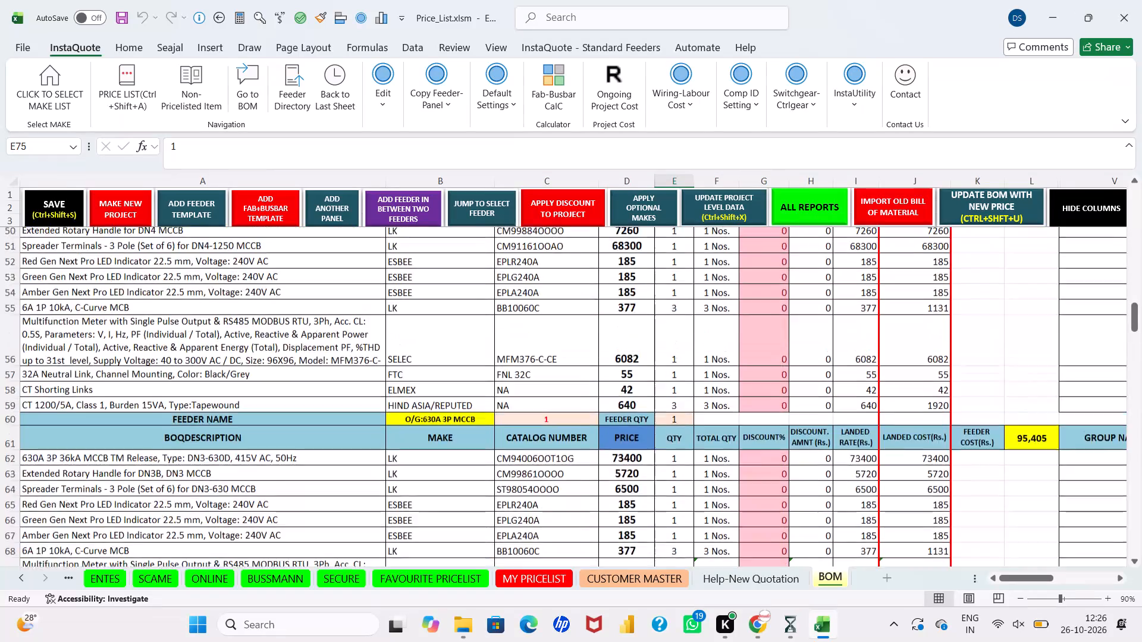
pyautogui.scroll(4, 666, 340)
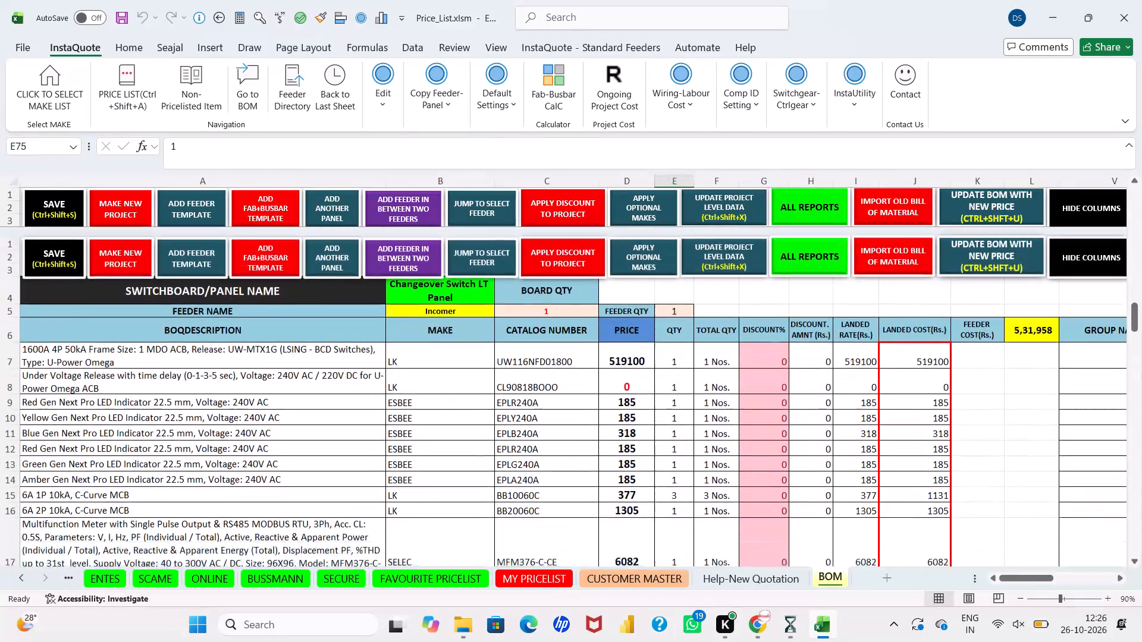
pyautogui.scroll(1, 666, 340)
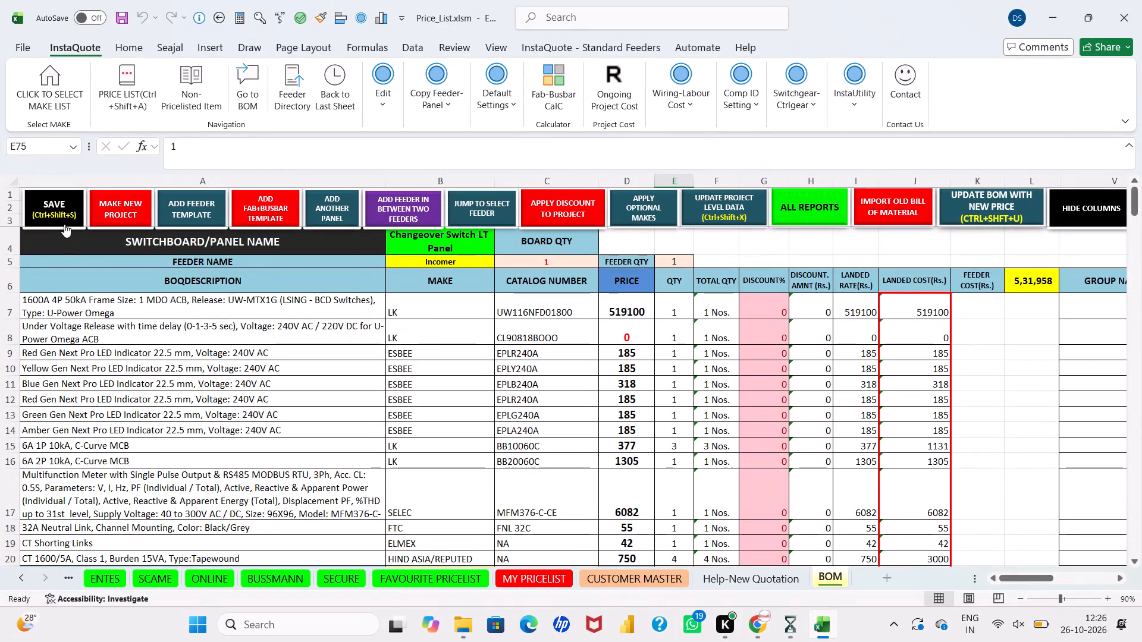
# Save the ongoing project backup again after reviewing the feeders.
pyautogui.click(64, 224)
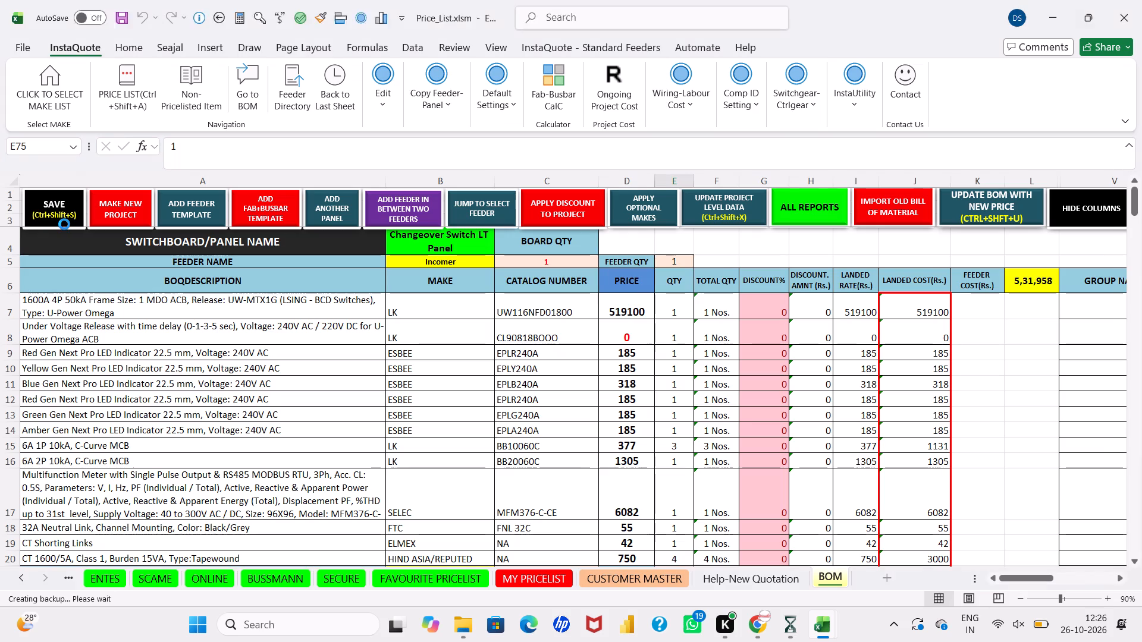
pyautogui.click(667, 395)
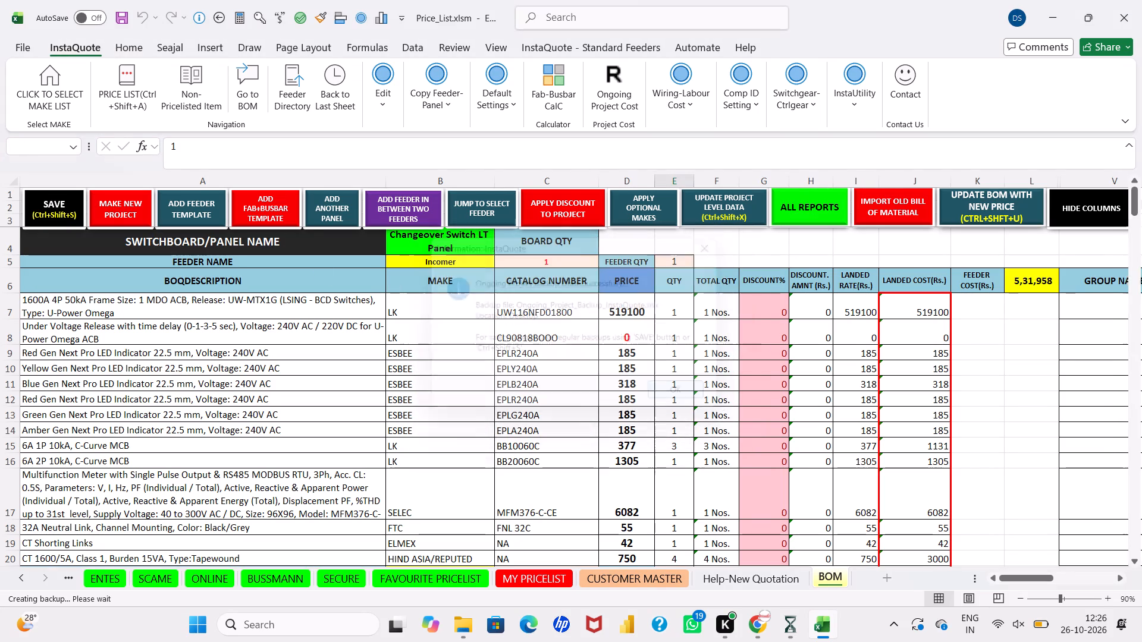
# Switch to the Seajal Costings spreadsheet in Chrome and check earlier quotations, including QS1793, QV1799 and QV1794R0 Khyber, for the CL90818BOOO under voltage release price.
pyautogui.click(633, 337)
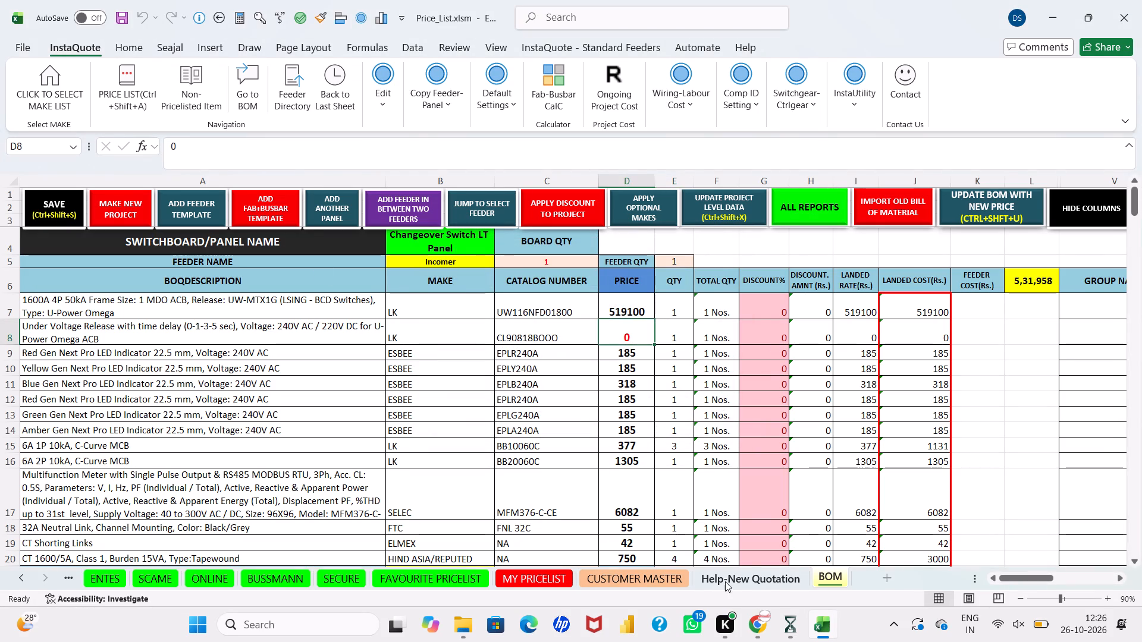
pyautogui.click(763, 633)
pyautogui.scroll(3, 754, 425)
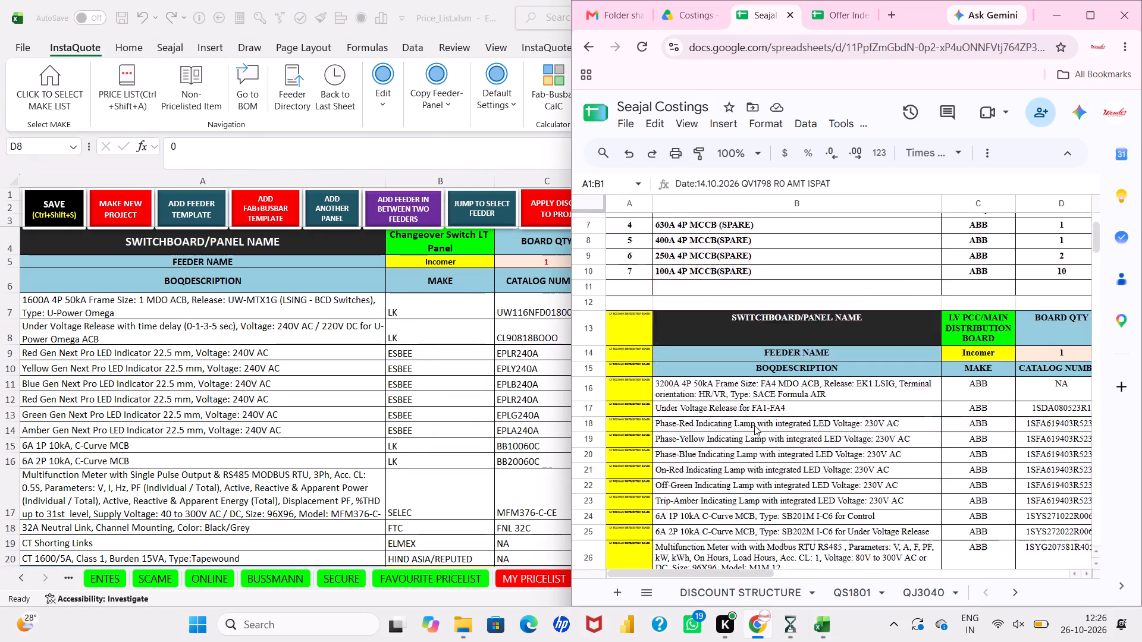
pyautogui.scroll(4, 754, 425)
pyautogui.scroll(-1, 754, 425)
pyautogui.hscroll(-2, 754, 425)
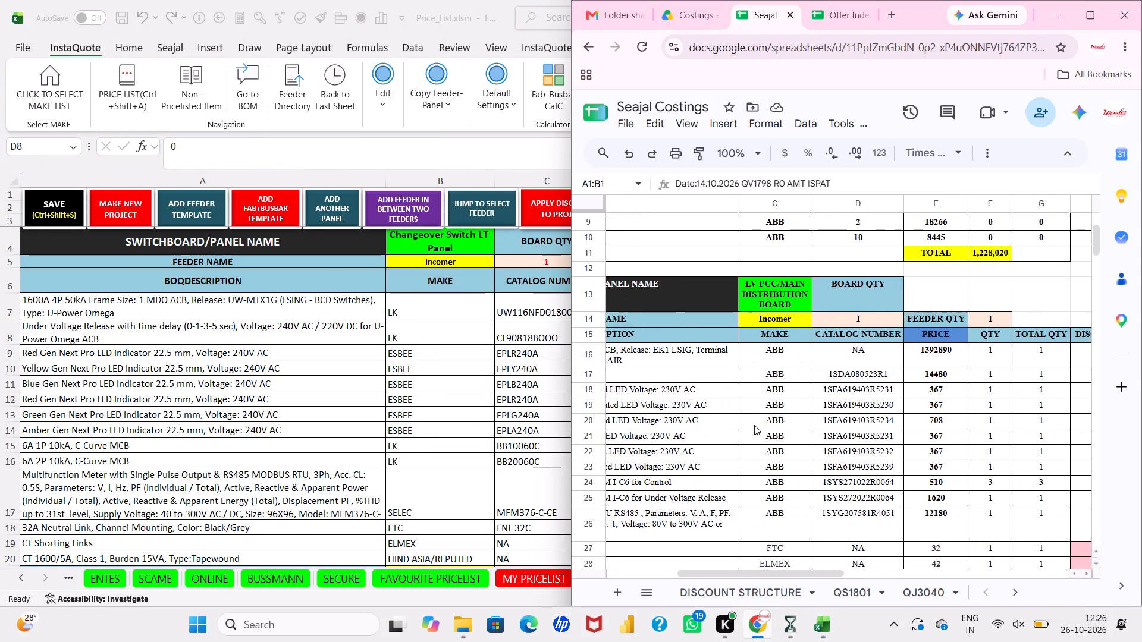
pyautogui.hscroll(-1, 754, 425)
pyautogui.hscroll(2, 754, 425)
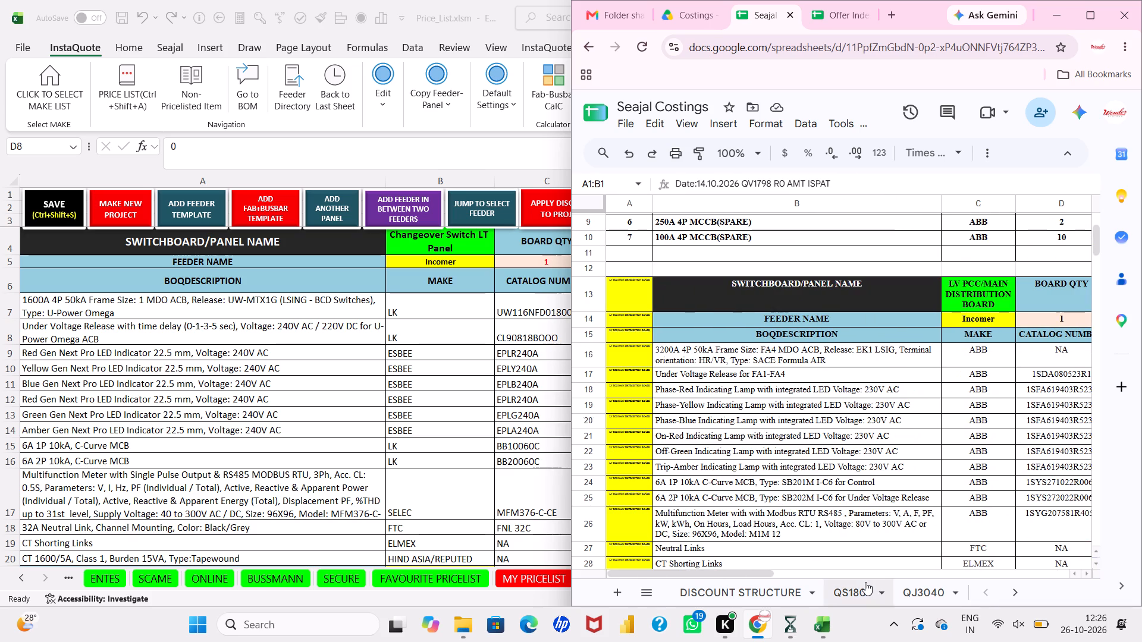
pyautogui.hscroll(-3, 865, 582)
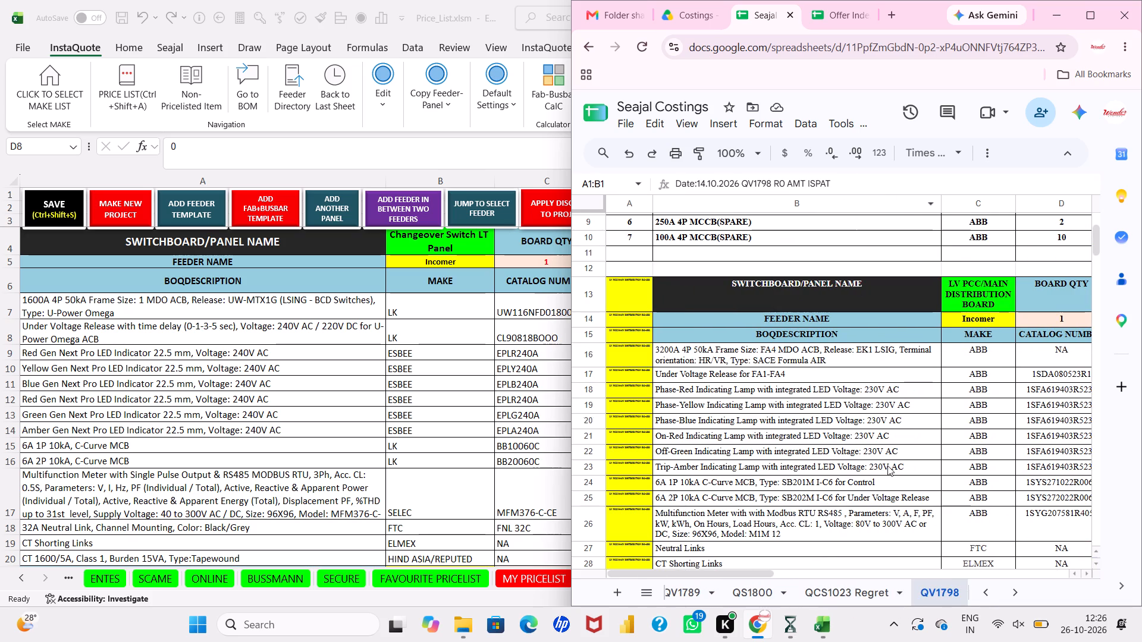
pyautogui.hscroll(-4, 940, 590)
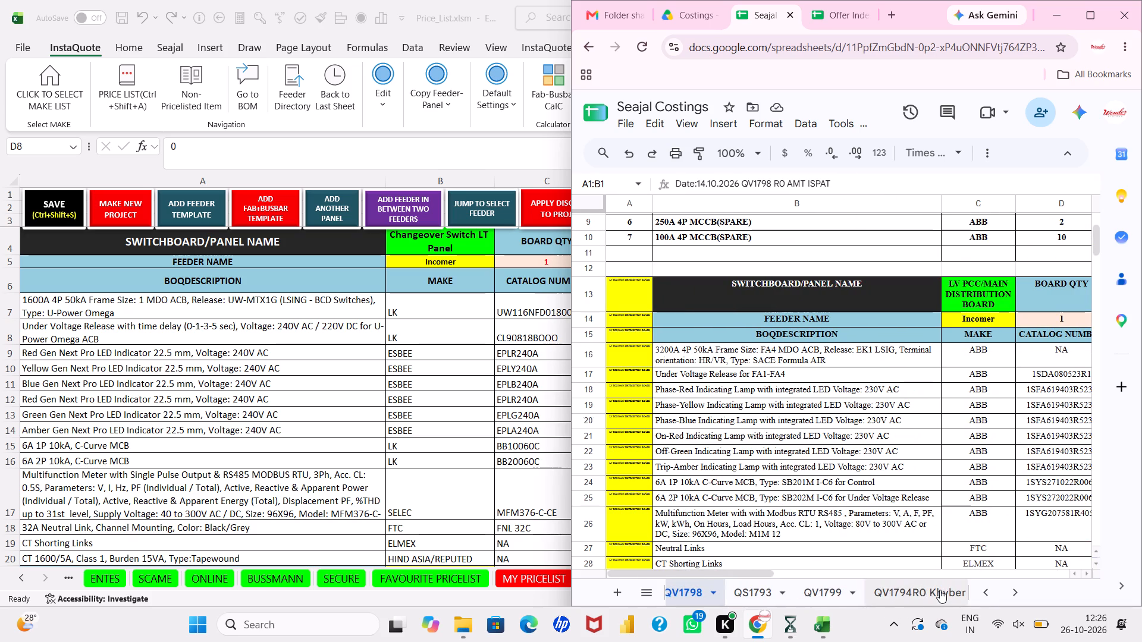
pyautogui.click(779, 591)
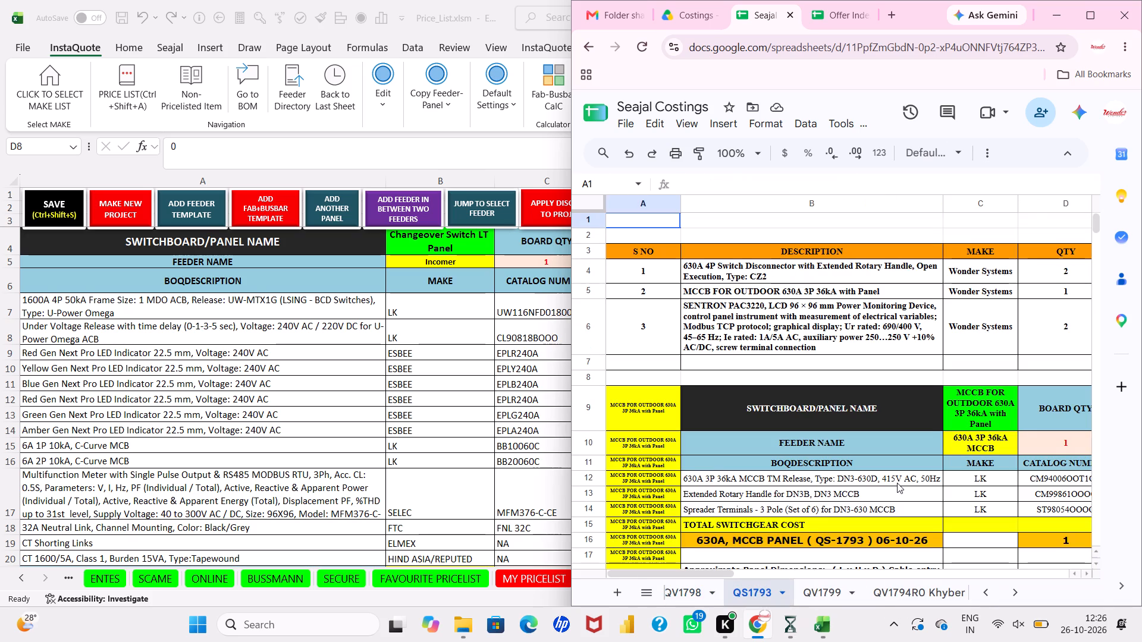
pyautogui.hscroll(-2, 897, 483)
pyautogui.click(848, 590)
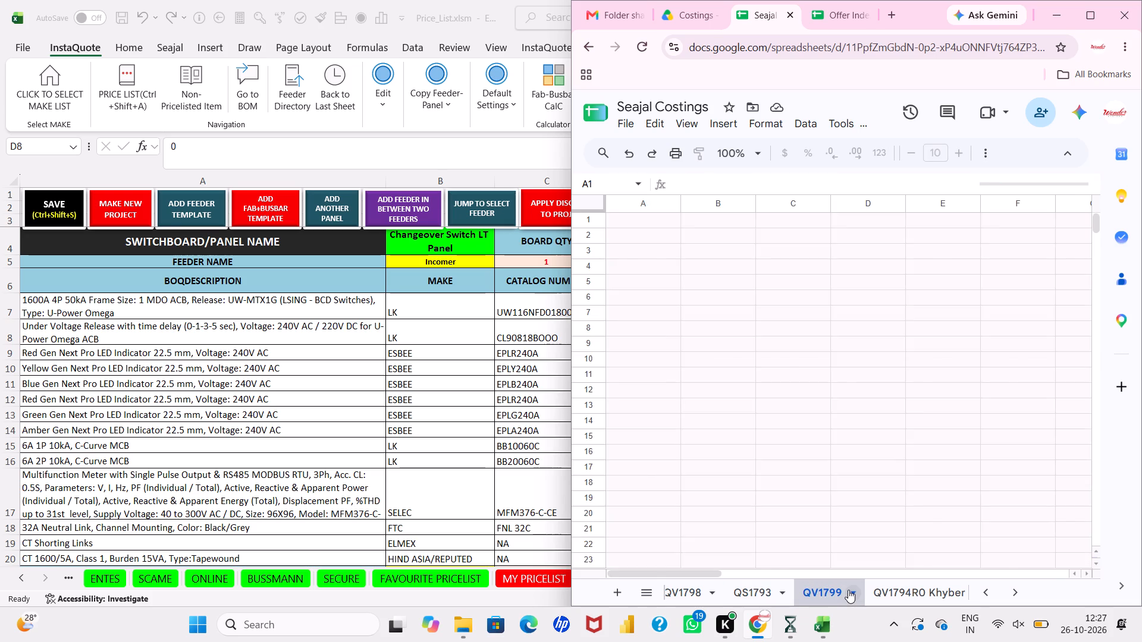
pyautogui.hscroll(-3, 903, 487)
pyautogui.hscroll(2, 903, 487)
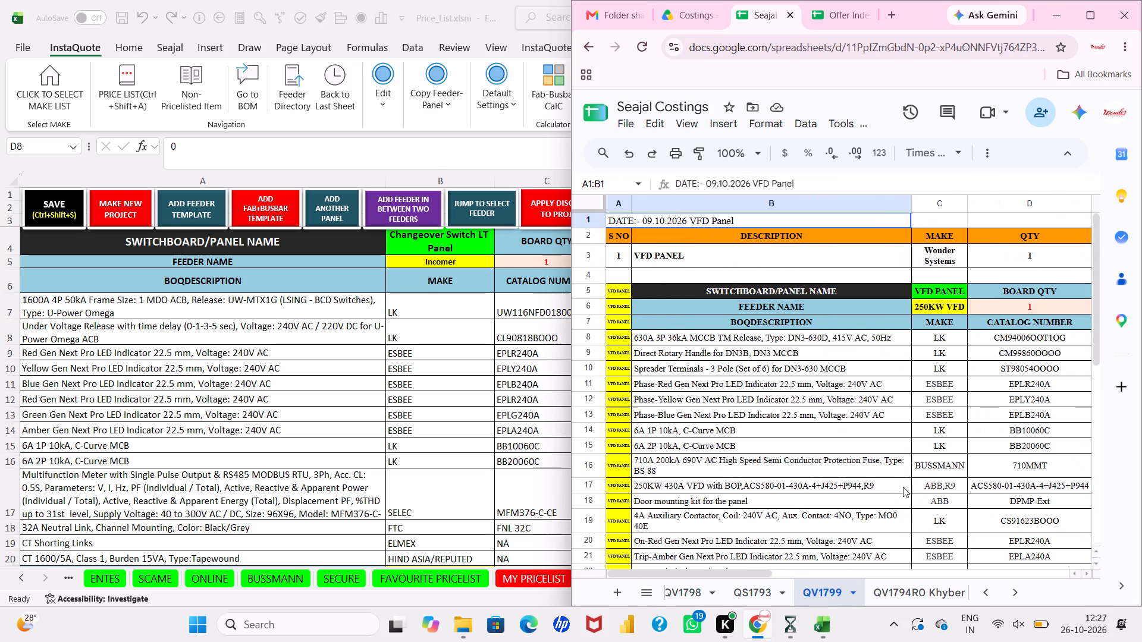
pyautogui.click(912, 592)
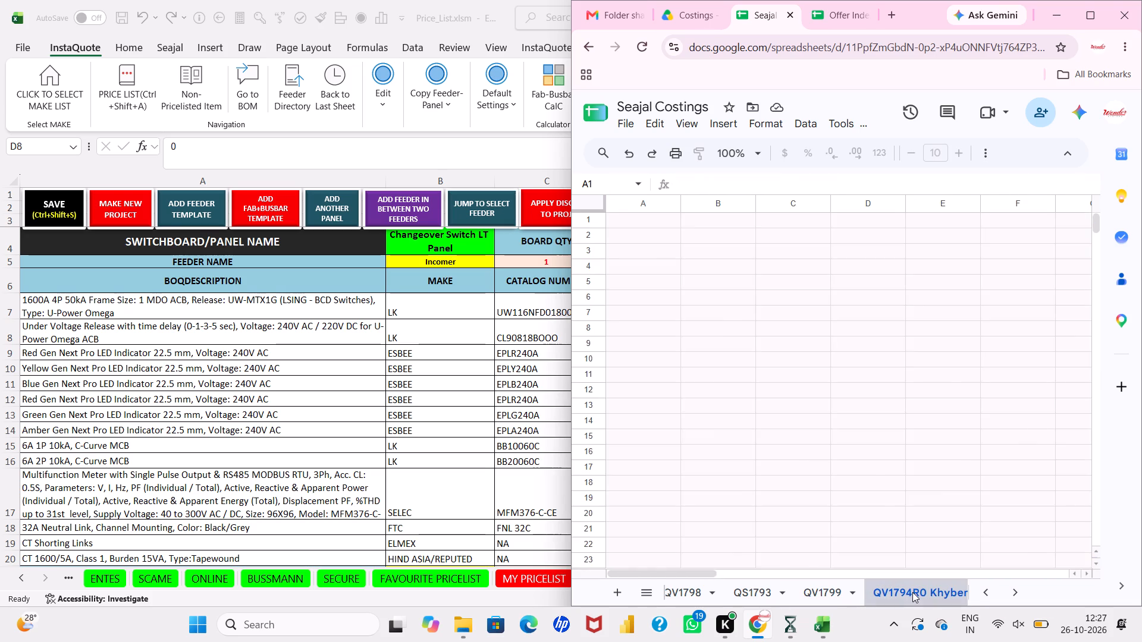
pyautogui.hscroll(-1, 903, 486)
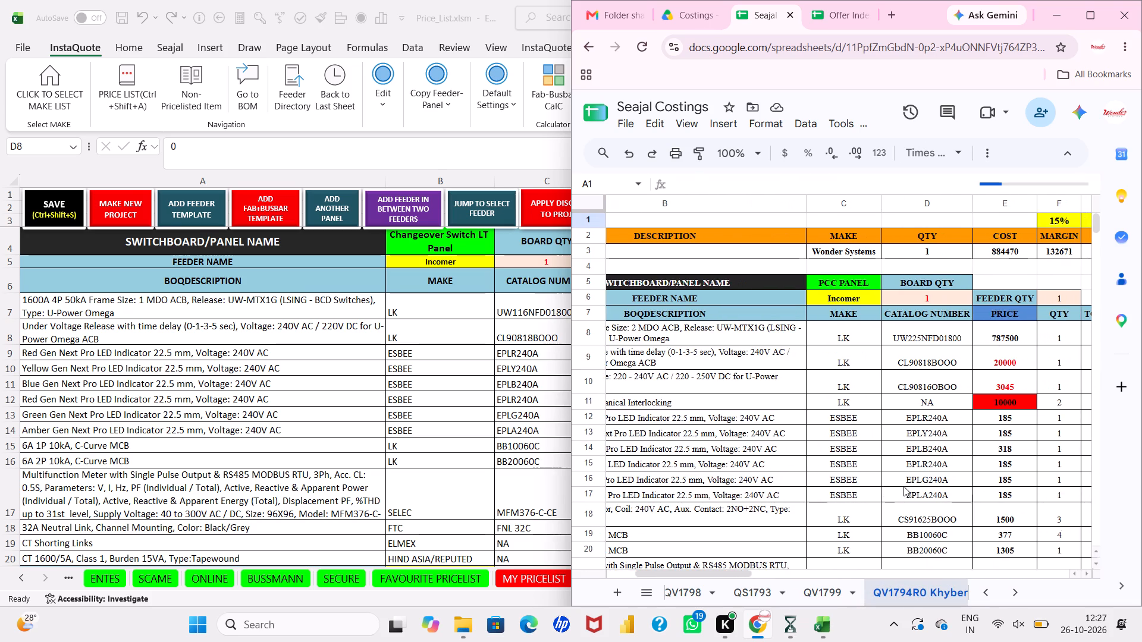
pyautogui.hscroll(-1, 903, 486)
pyautogui.hscroll(1, 801, 440)
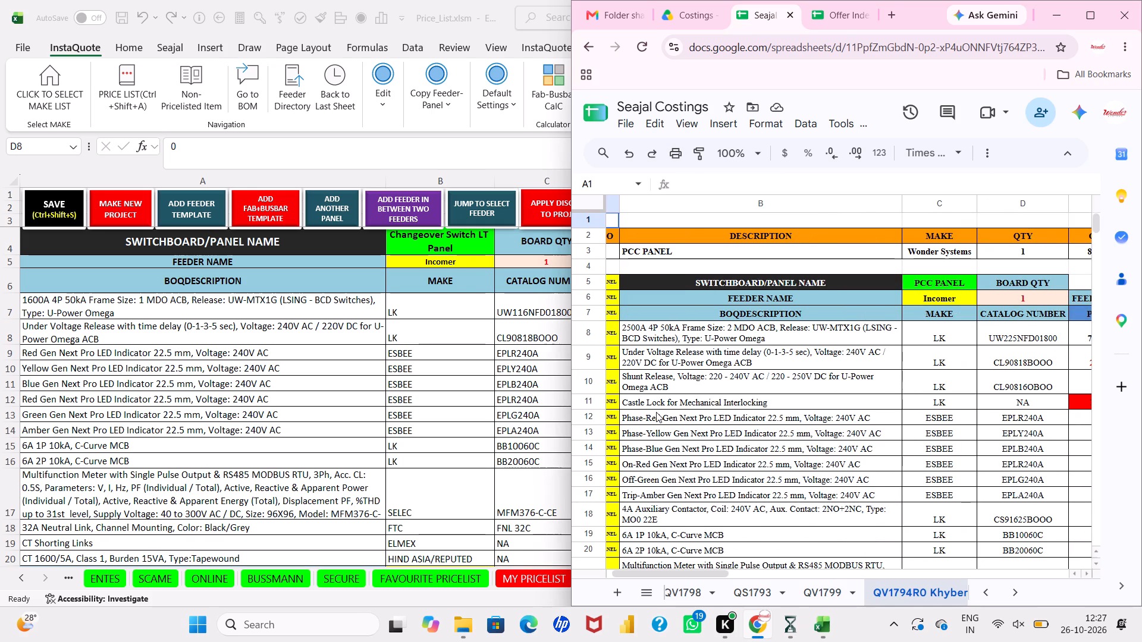
pyautogui.hscroll(-1, 713, 416)
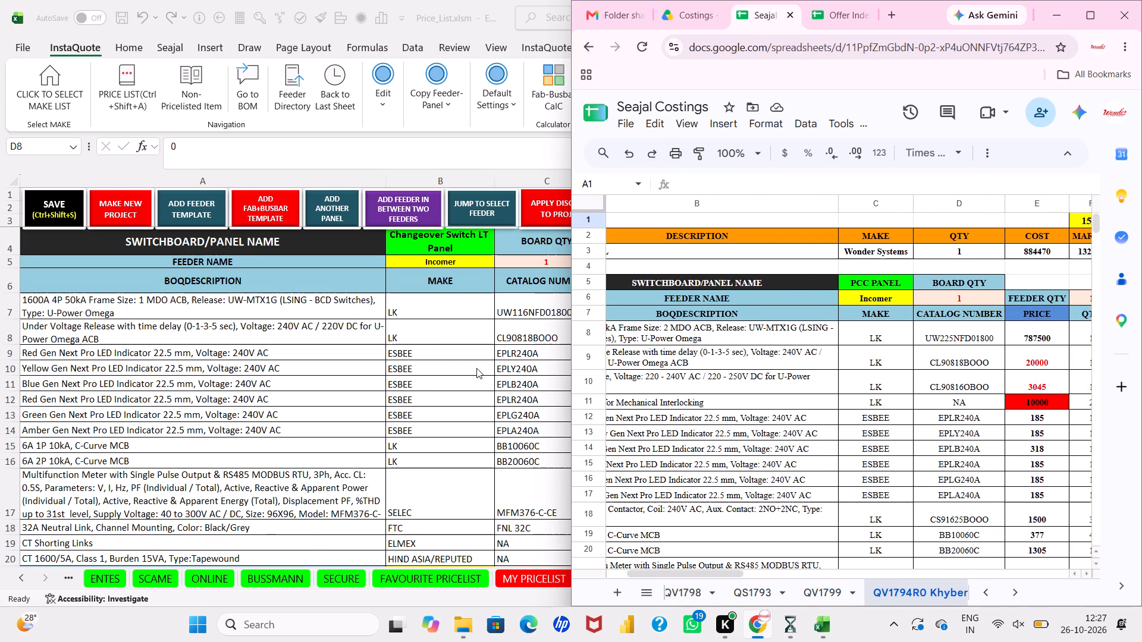
pyautogui.hscroll(-1, 476, 368)
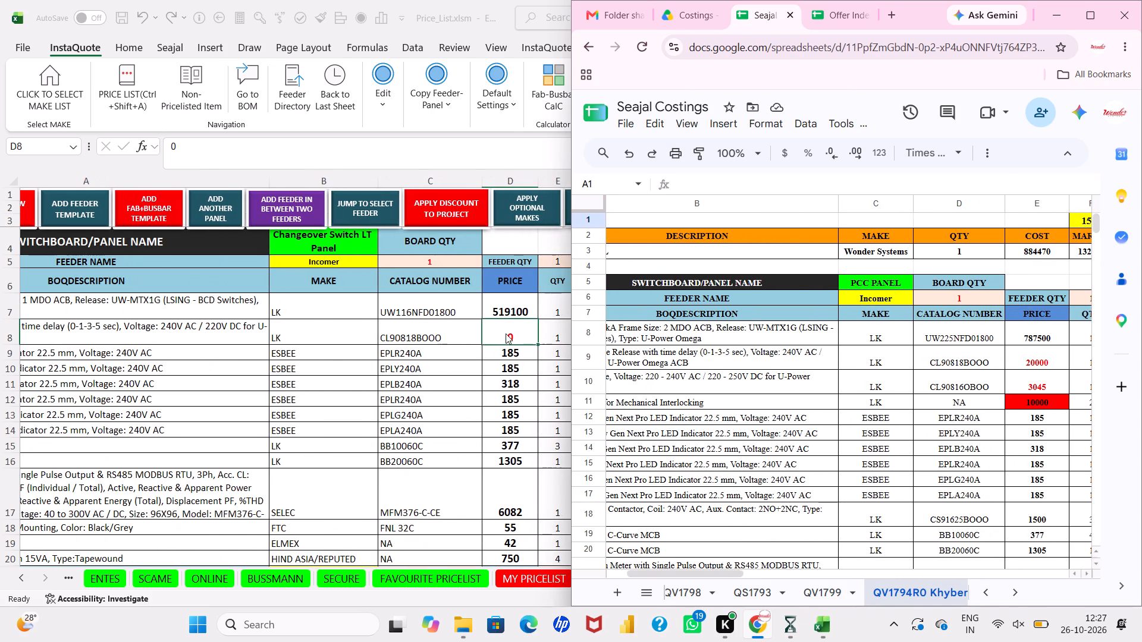
# Back in the Excel BOM, set the Incomer's Under Voltage Release (CL90818BOOO) price to 20000.
pyautogui.click(506, 333)
pyautogui.write('2000')
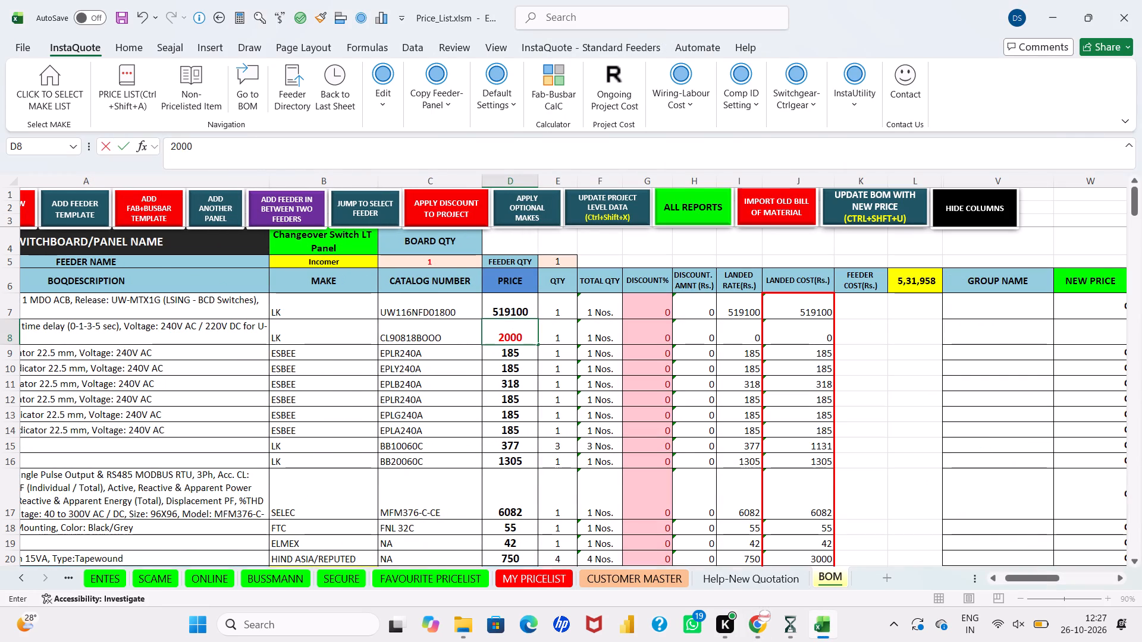
pyautogui.press('0')
pyautogui.press('Return')
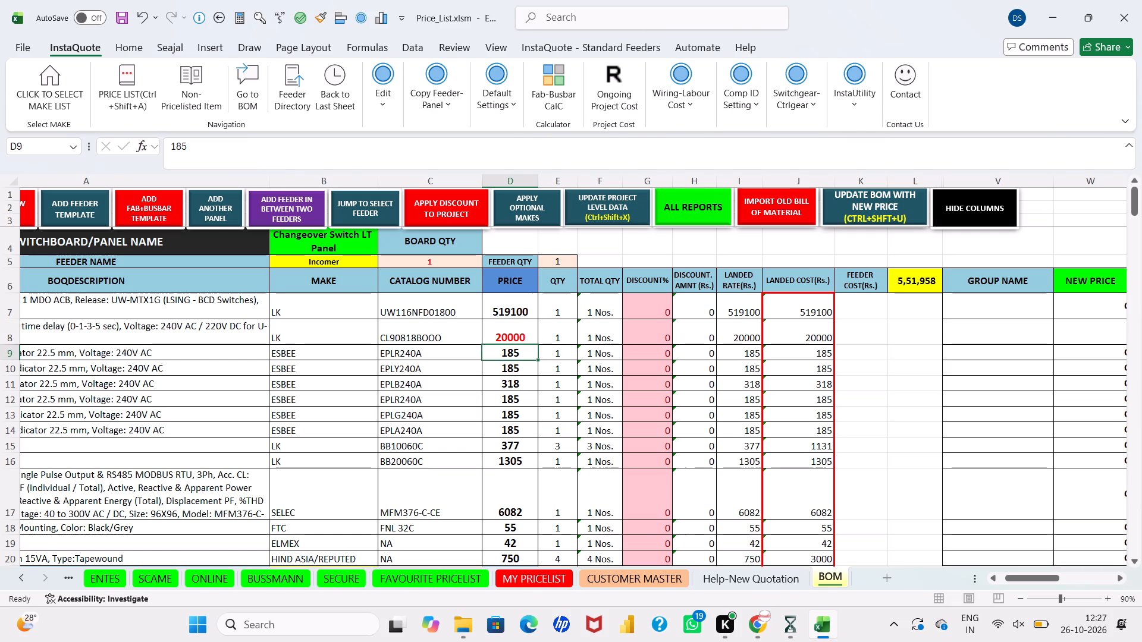
pyautogui.hscroll(2, 436, 366)
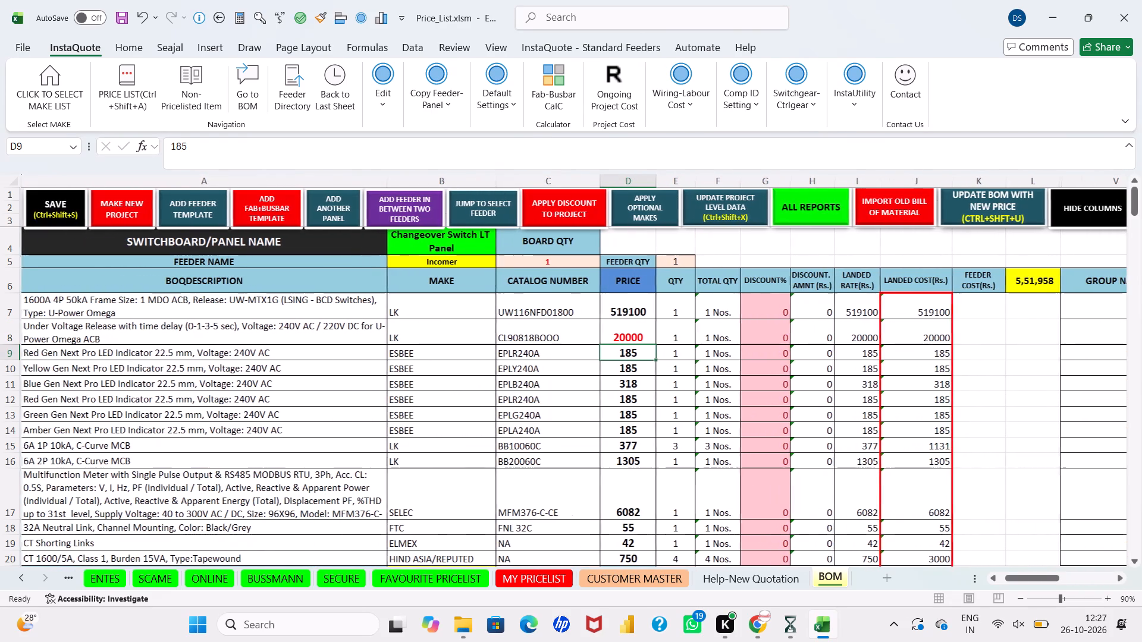
# Save the ongoing project backup with the under voltage release price entered.
pyautogui.click(58, 203)
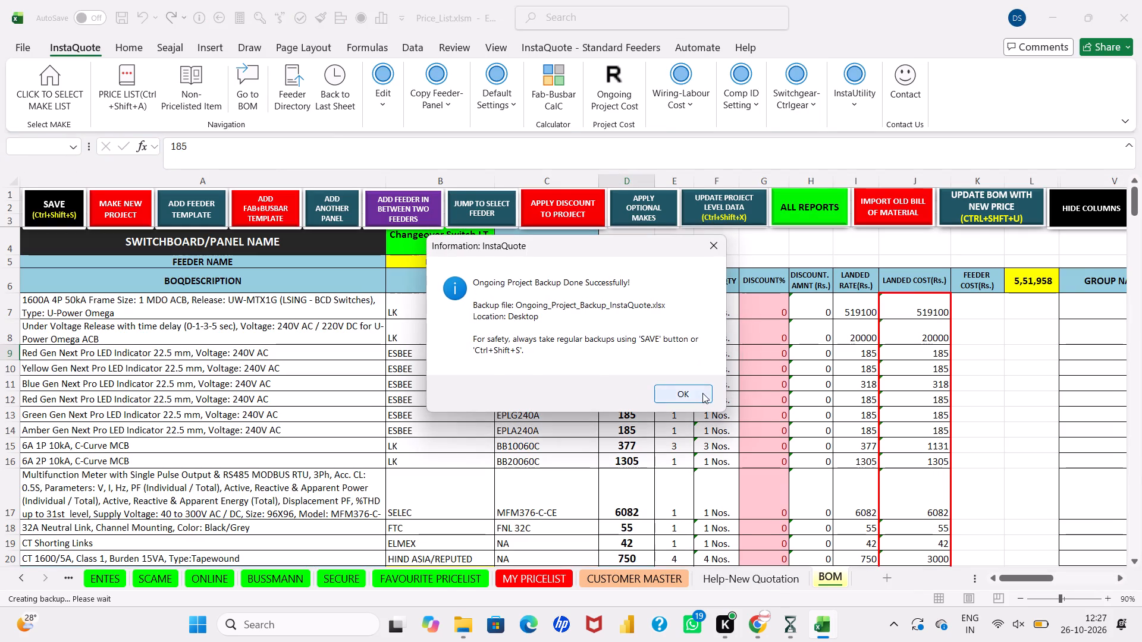
pyautogui.click(702, 393)
pyautogui.click(642, 334)
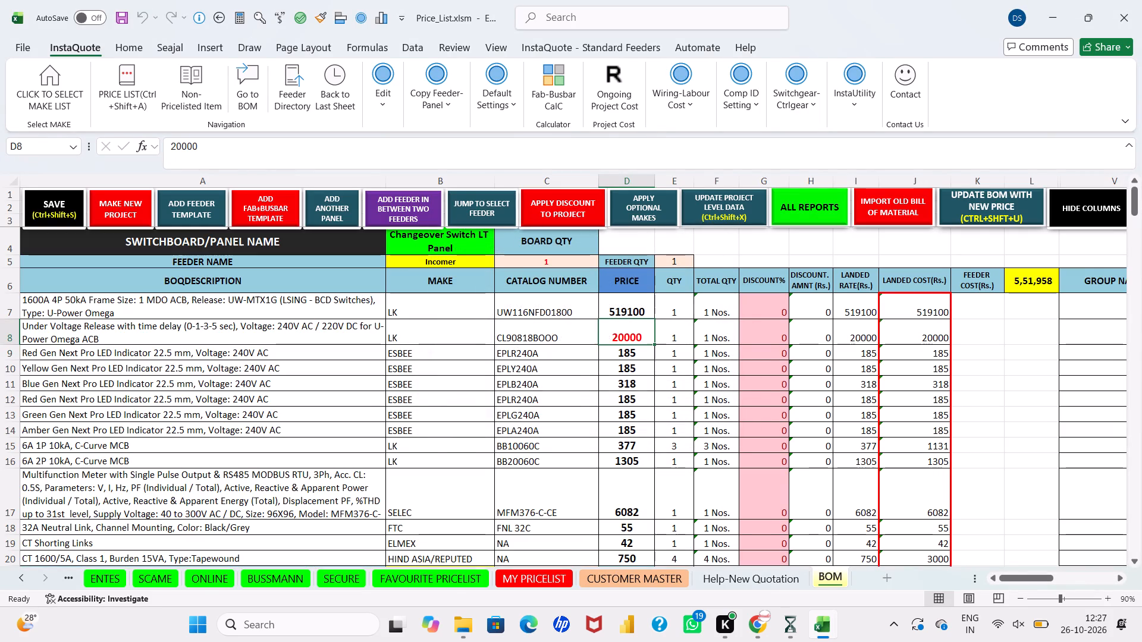
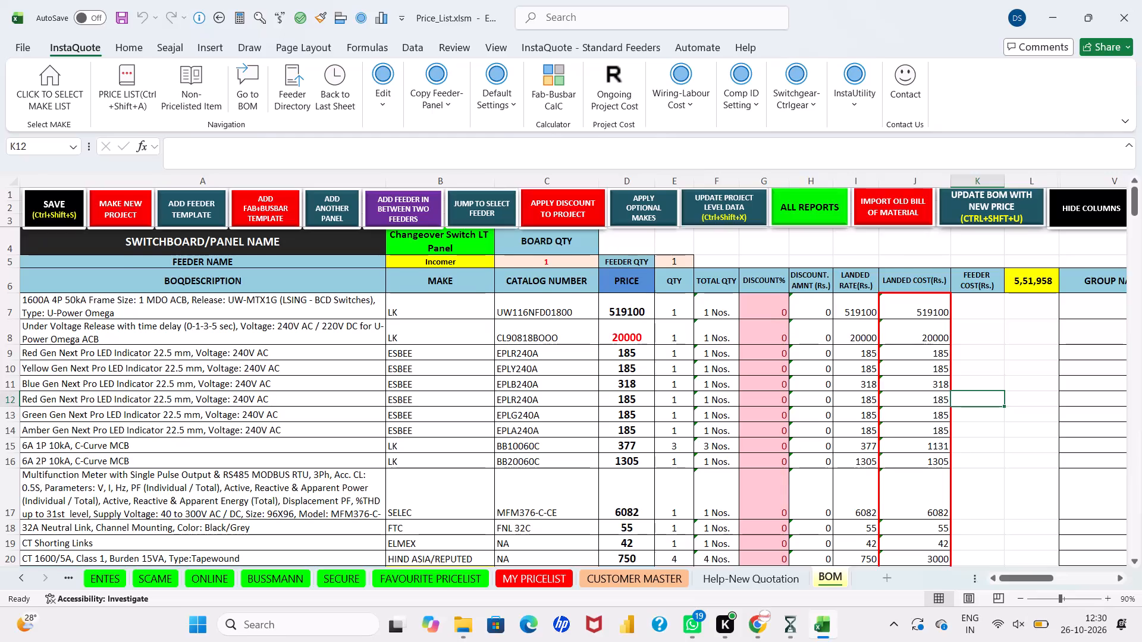
# Review the component prices in the BOM below the Incomer, covering the O/G:100A and O/G:1250A 3P MDO ACB feeders.
pyautogui.scroll(-2, 746, 429)
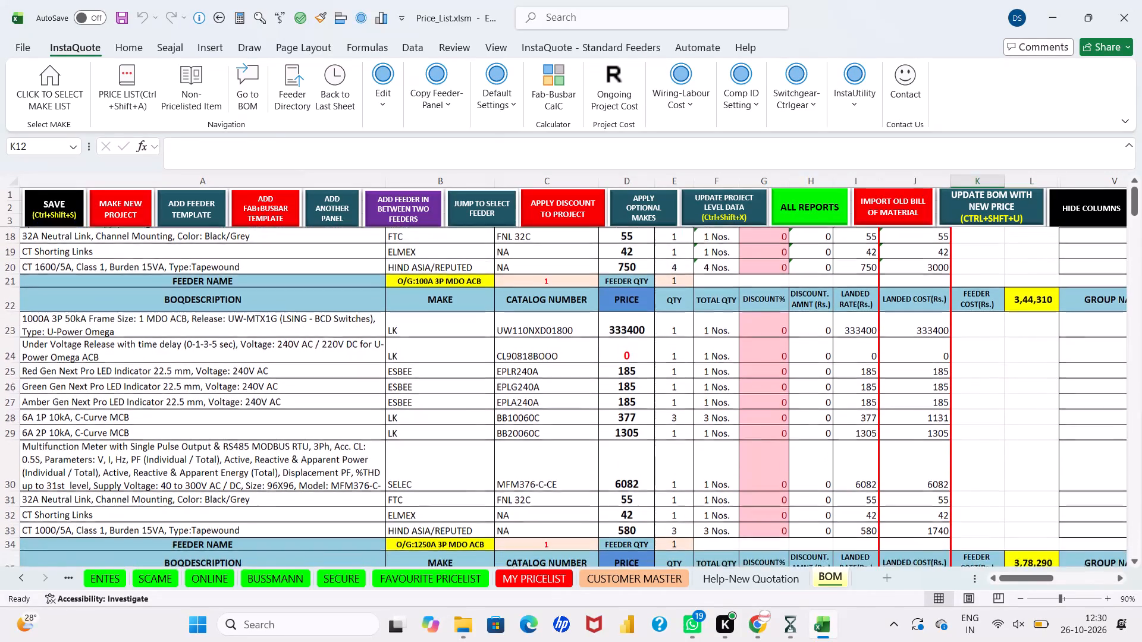
pyautogui.scroll(-1, 746, 429)
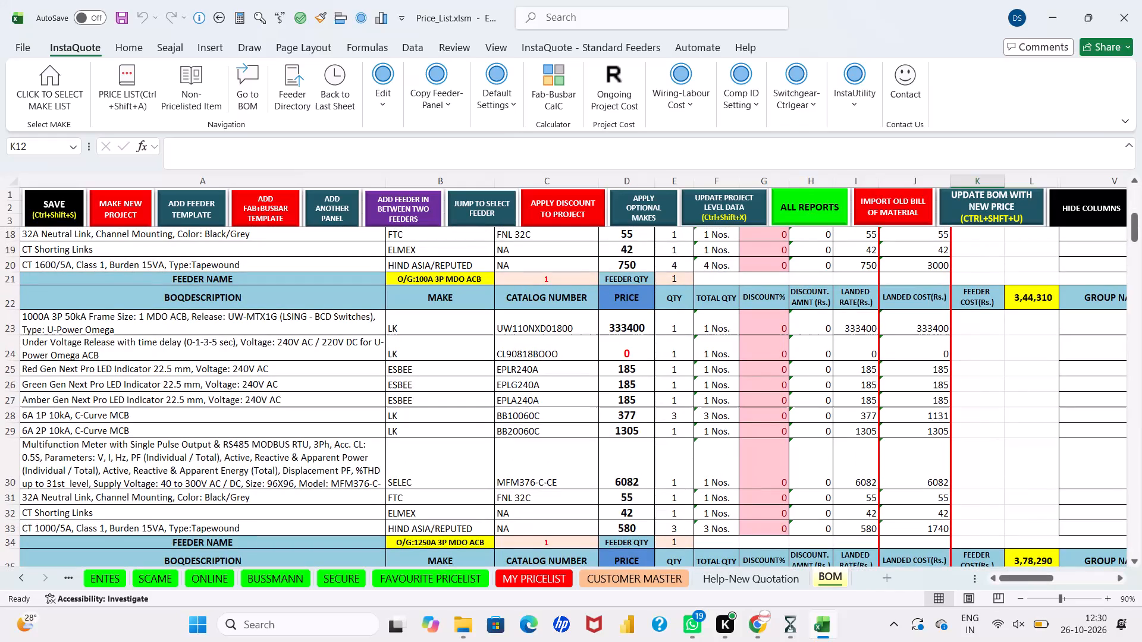
pyautogui.scroll(-1, 746, 429)
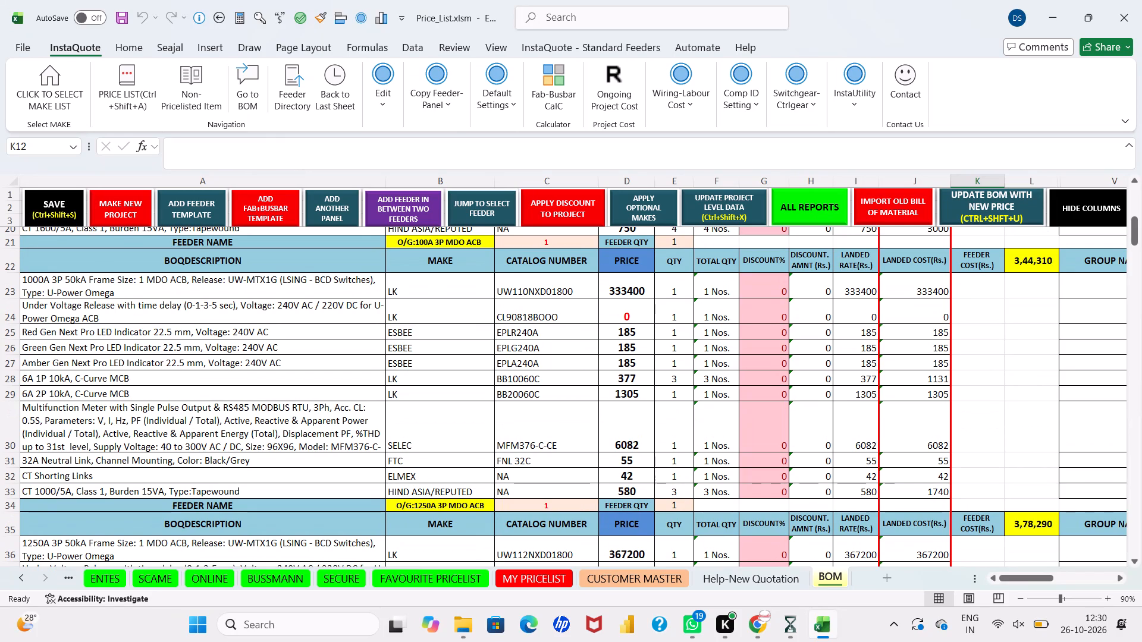
pyautogui.click(572, 435)
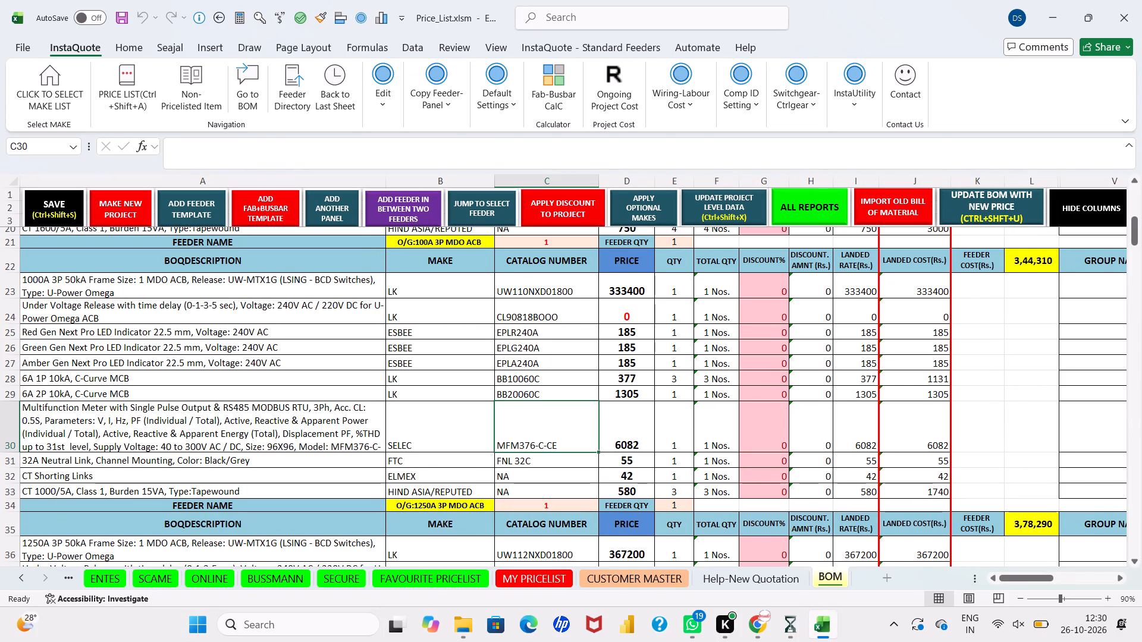
pyautogui.scroll(-1, 572, 435)
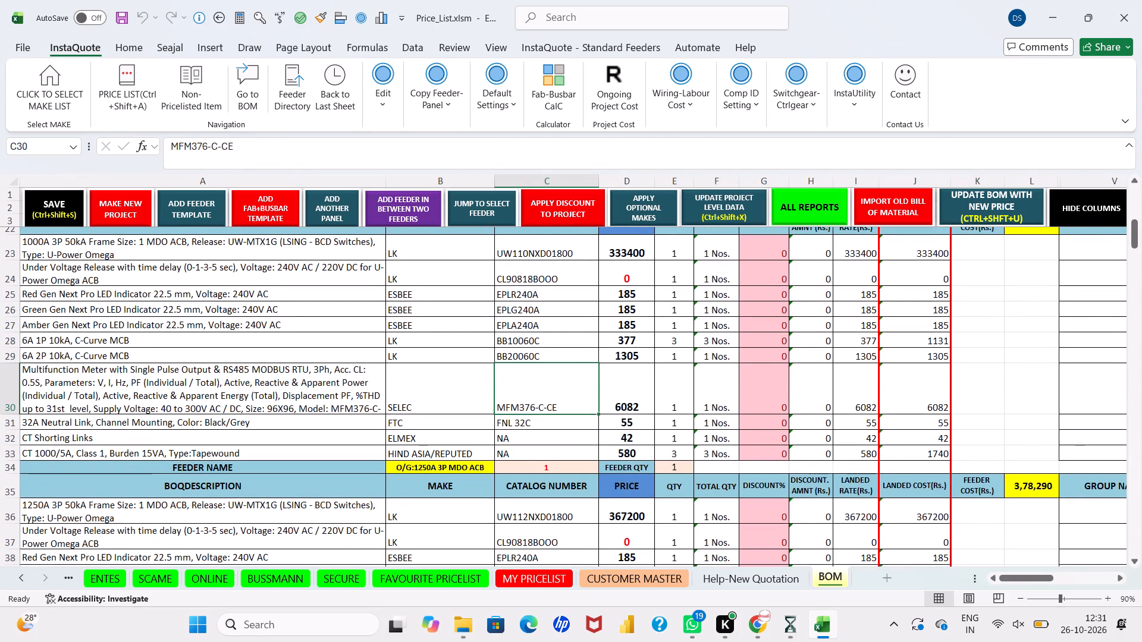
pyautogui.scroll(1, 309, 351)
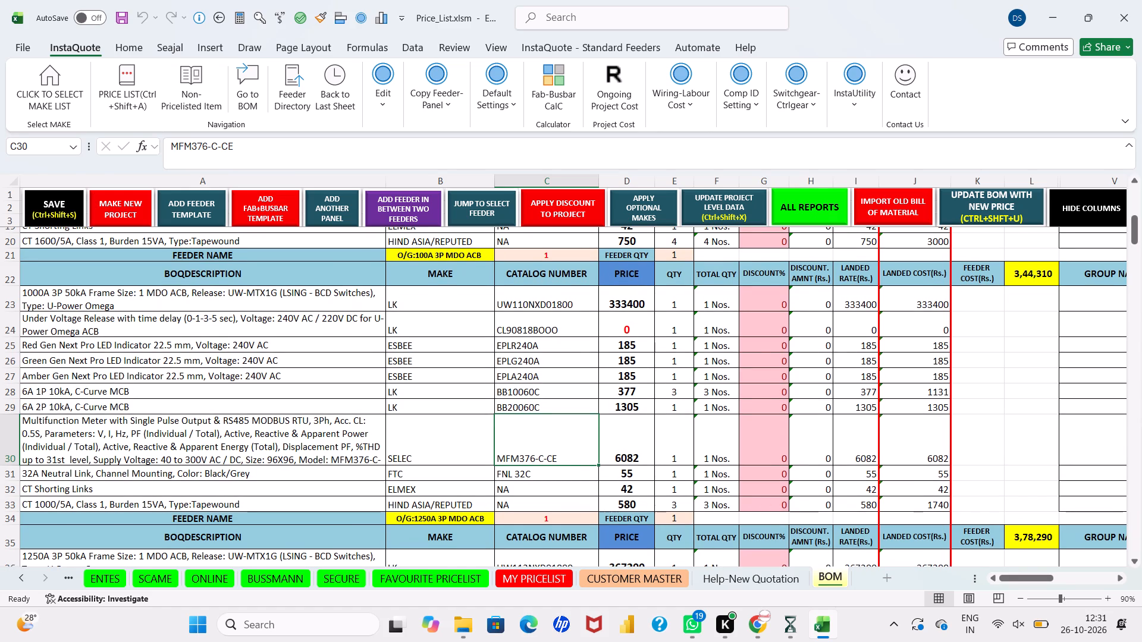
pyautogui.scroll(1, 132, 404)
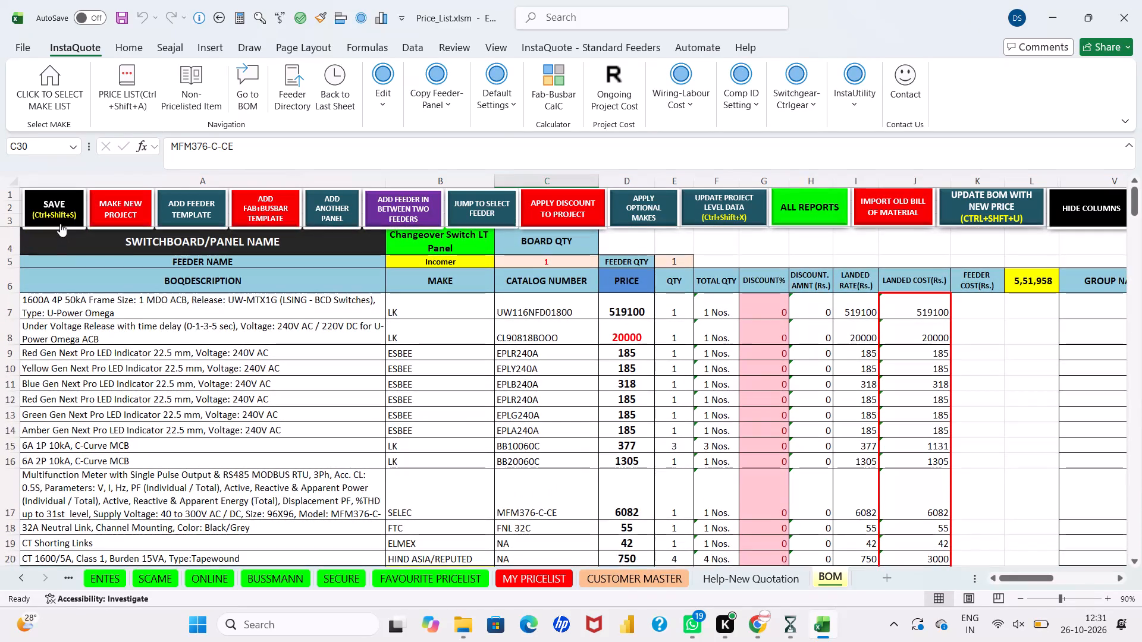
# Save the ongoing project backup again after checking the outgoing ACB feeders.
pyautogui.click(60, 217)
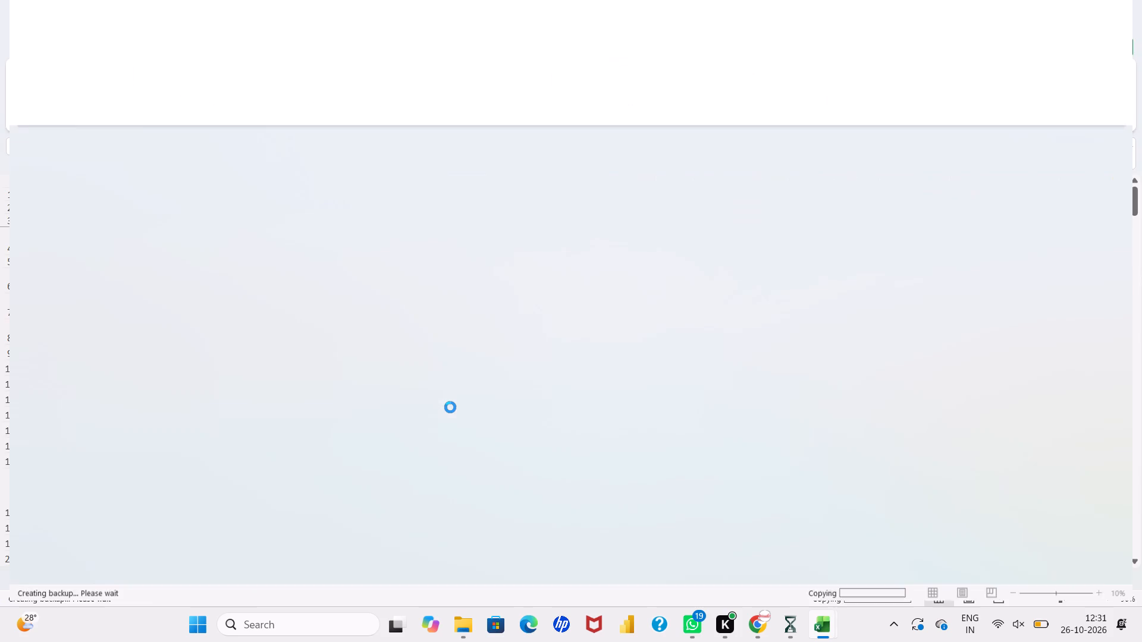
pyautogui.click(669, 398)
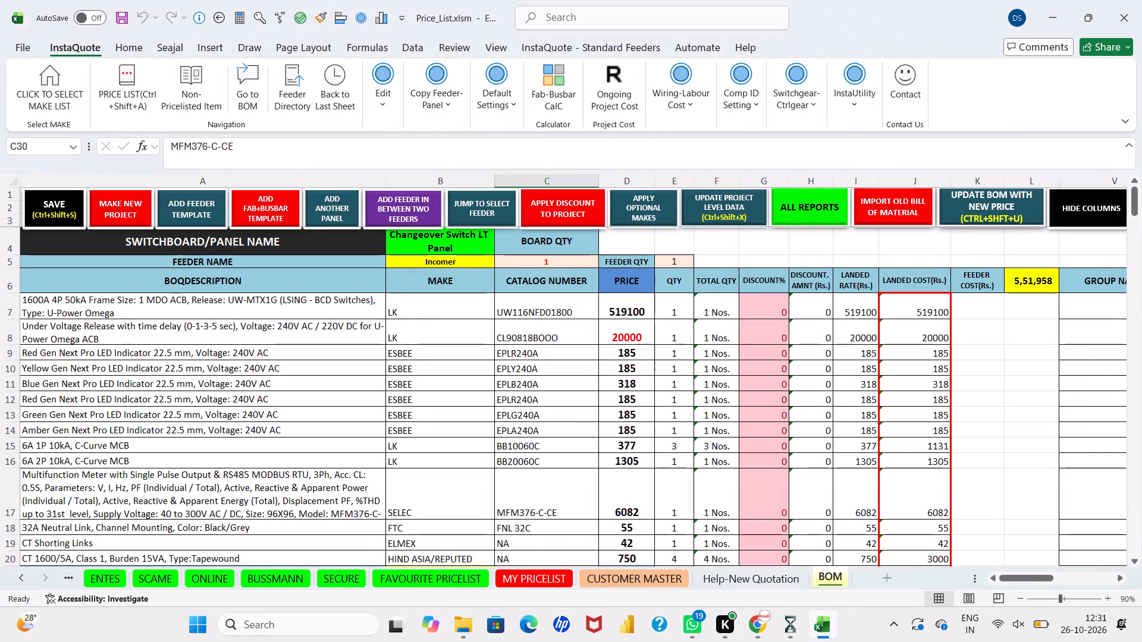
pyautogui.click(628, 409)
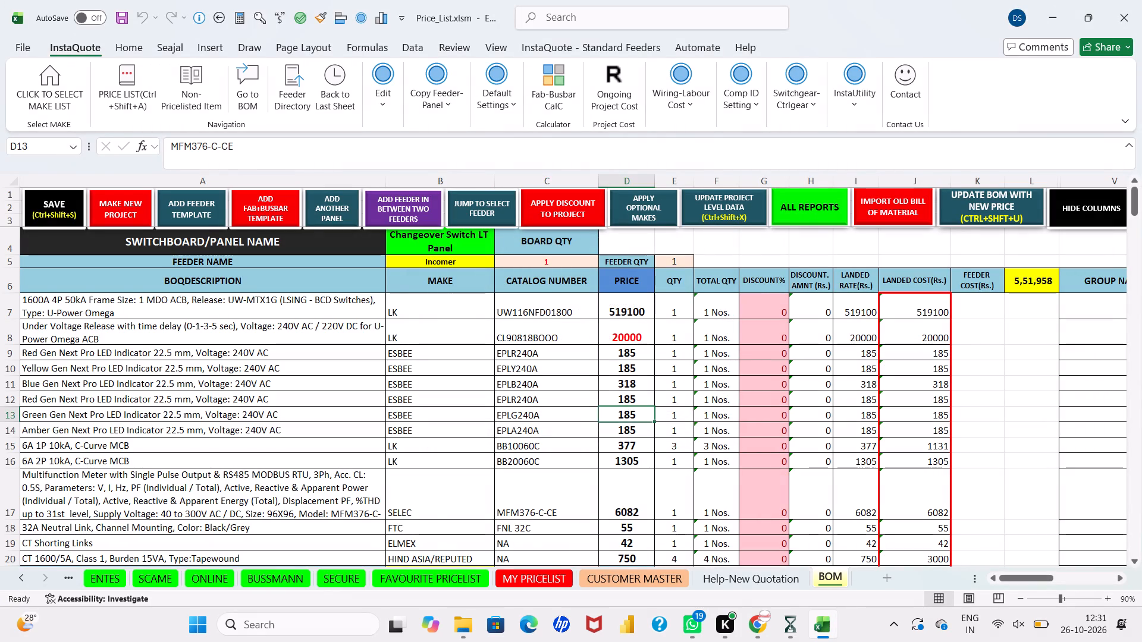